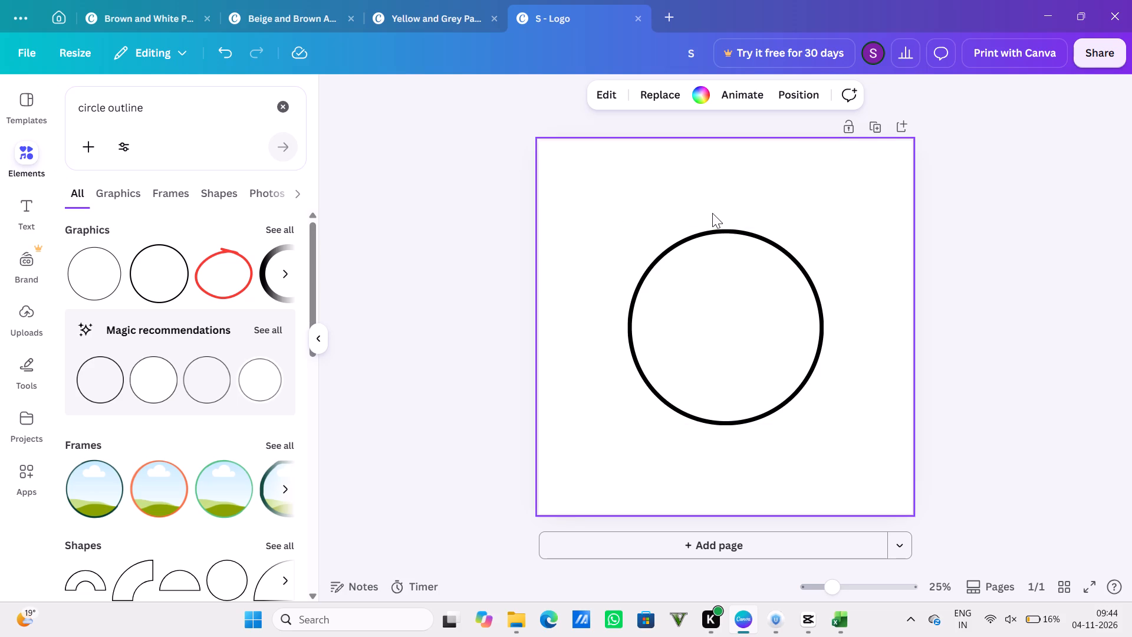
Delete the black circle outline from the logo page.
{"action": "key", "text": "BackSpace"}
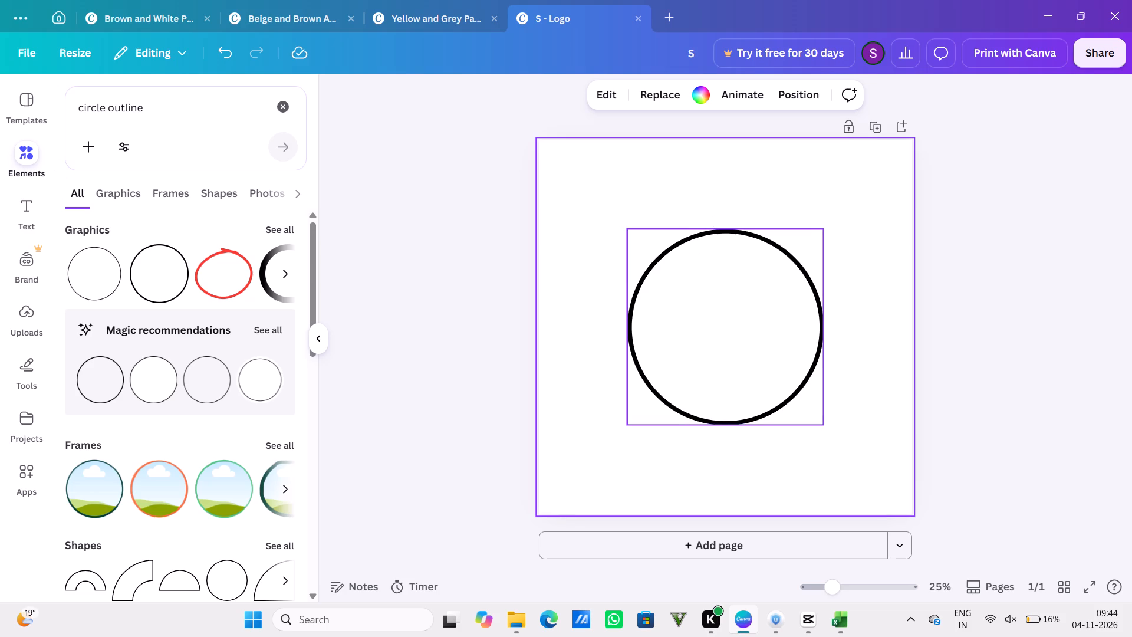
{"action": "right_click", "coordinate": [723, 225]}
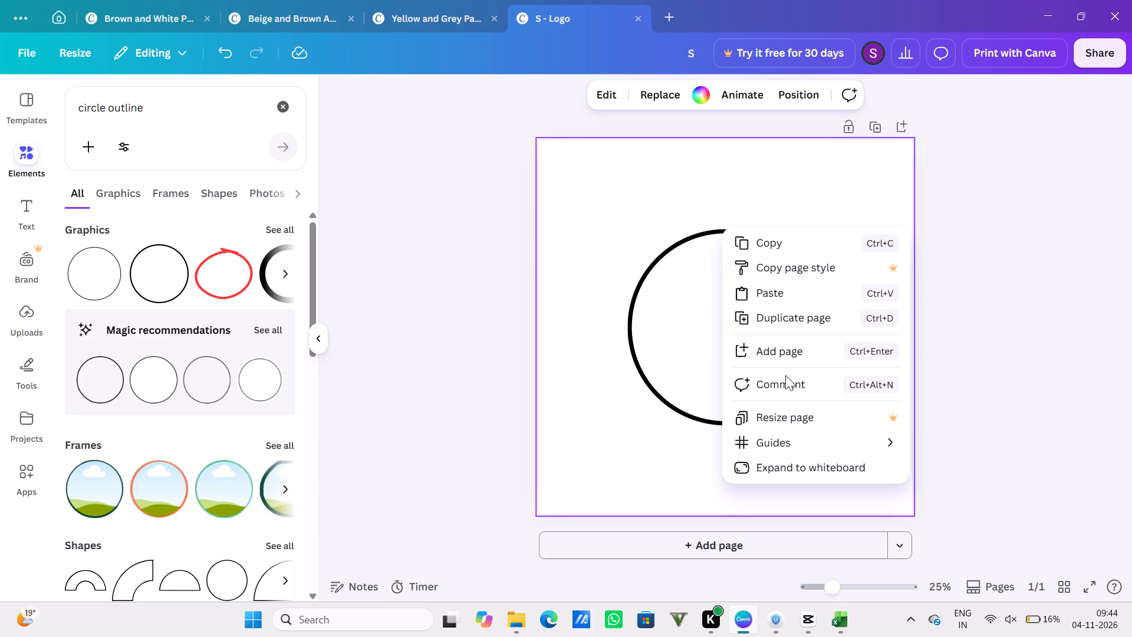
{"action": "double_click", "coordinate": [689, 297]}
{"action": "left_click", "coordinate": [716, 287]}
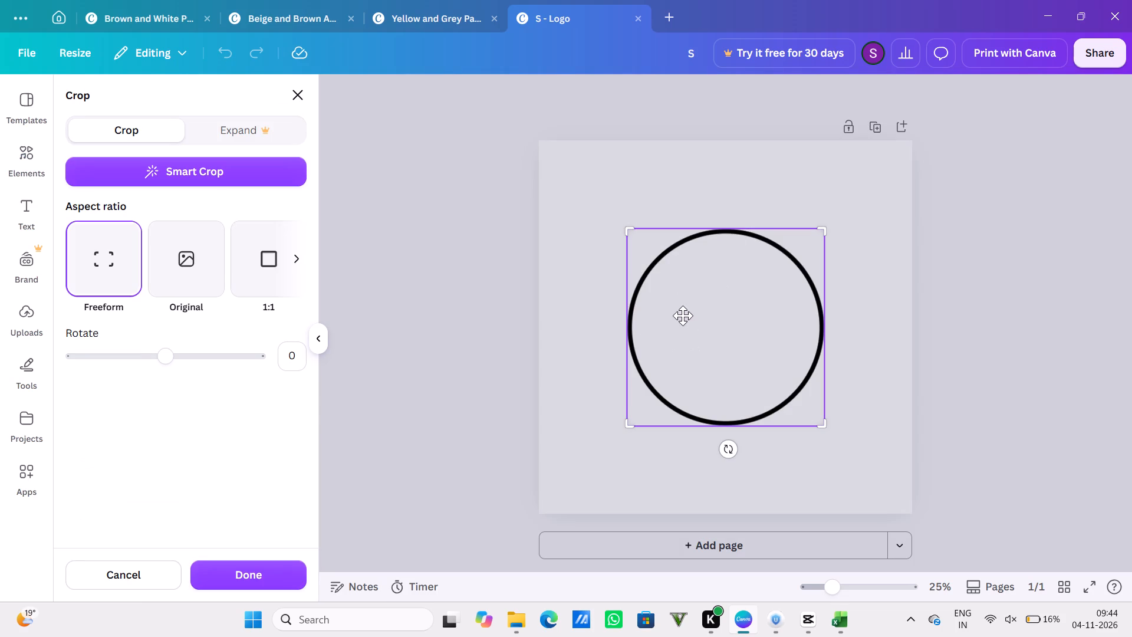
{"action": "left_click", "coordinate": [775, 317]}
{"action": "right_click", "coordinate": [772, 314]}
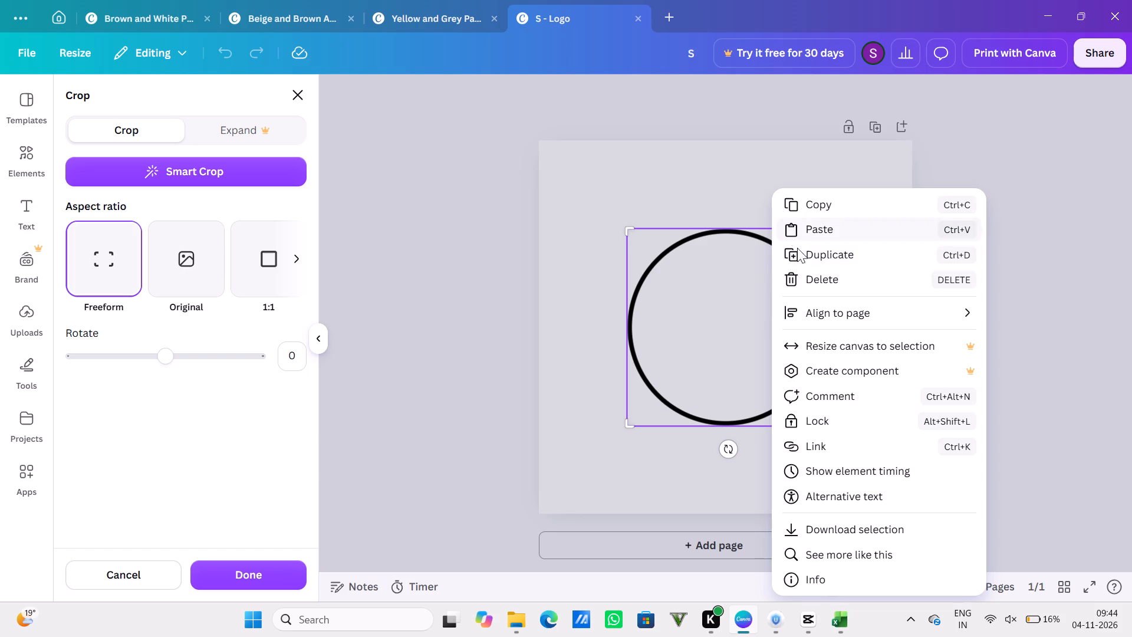
{"action": "left_click", "coordinate": [815, 275]}
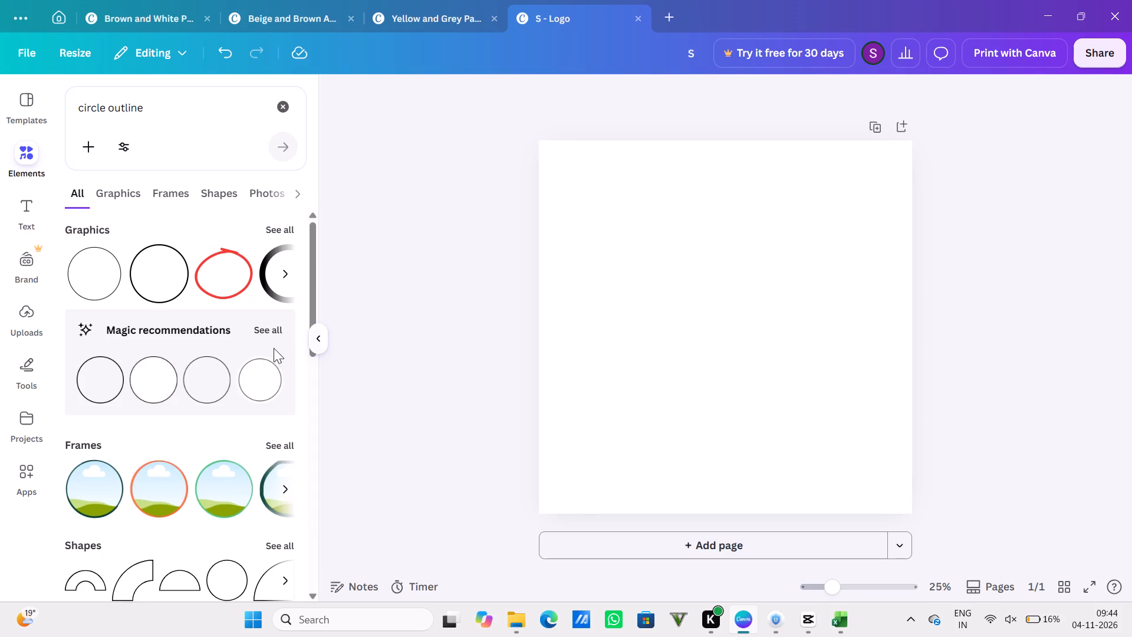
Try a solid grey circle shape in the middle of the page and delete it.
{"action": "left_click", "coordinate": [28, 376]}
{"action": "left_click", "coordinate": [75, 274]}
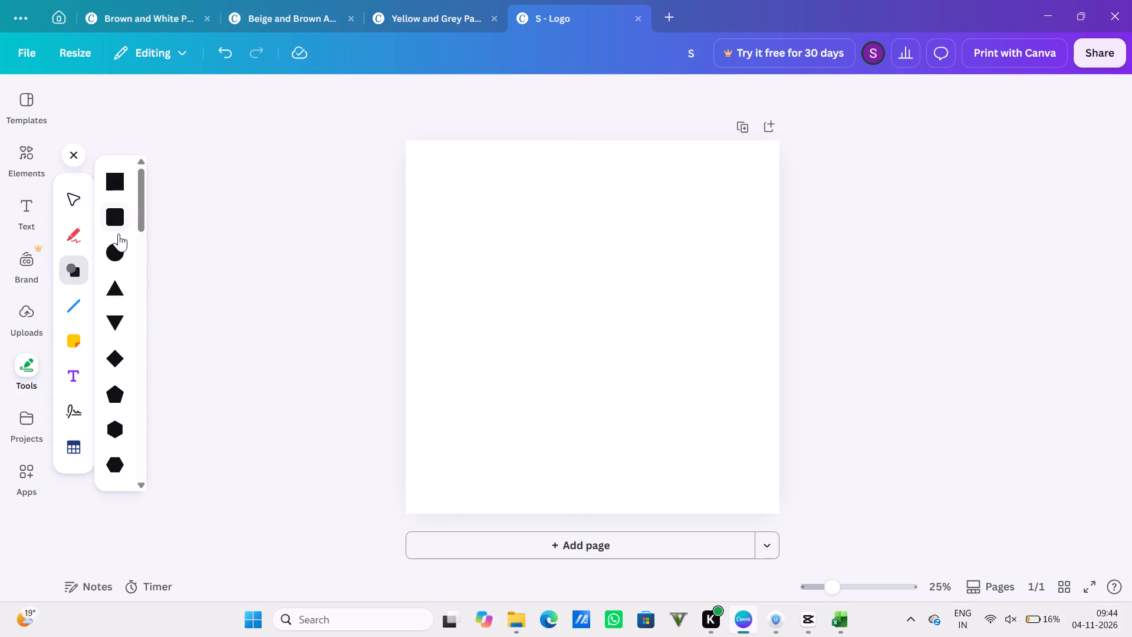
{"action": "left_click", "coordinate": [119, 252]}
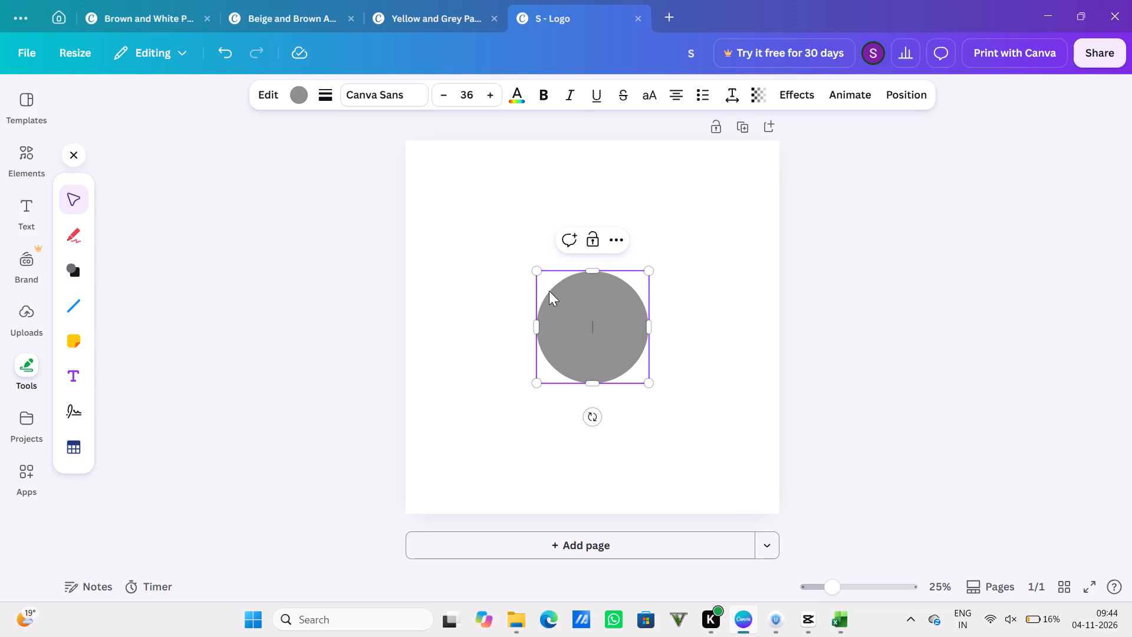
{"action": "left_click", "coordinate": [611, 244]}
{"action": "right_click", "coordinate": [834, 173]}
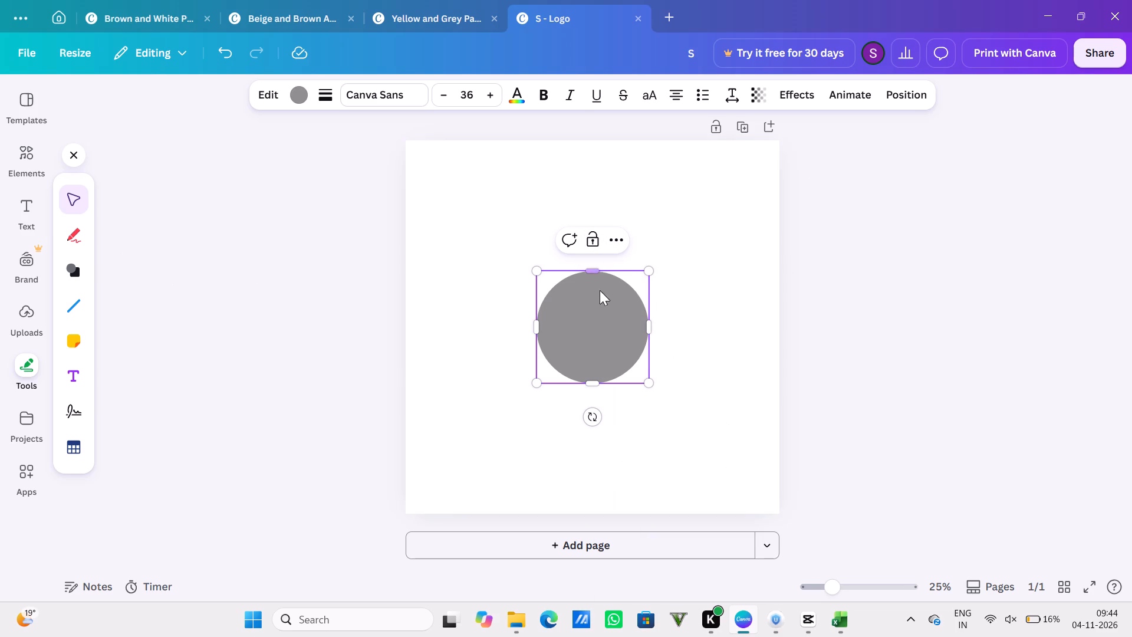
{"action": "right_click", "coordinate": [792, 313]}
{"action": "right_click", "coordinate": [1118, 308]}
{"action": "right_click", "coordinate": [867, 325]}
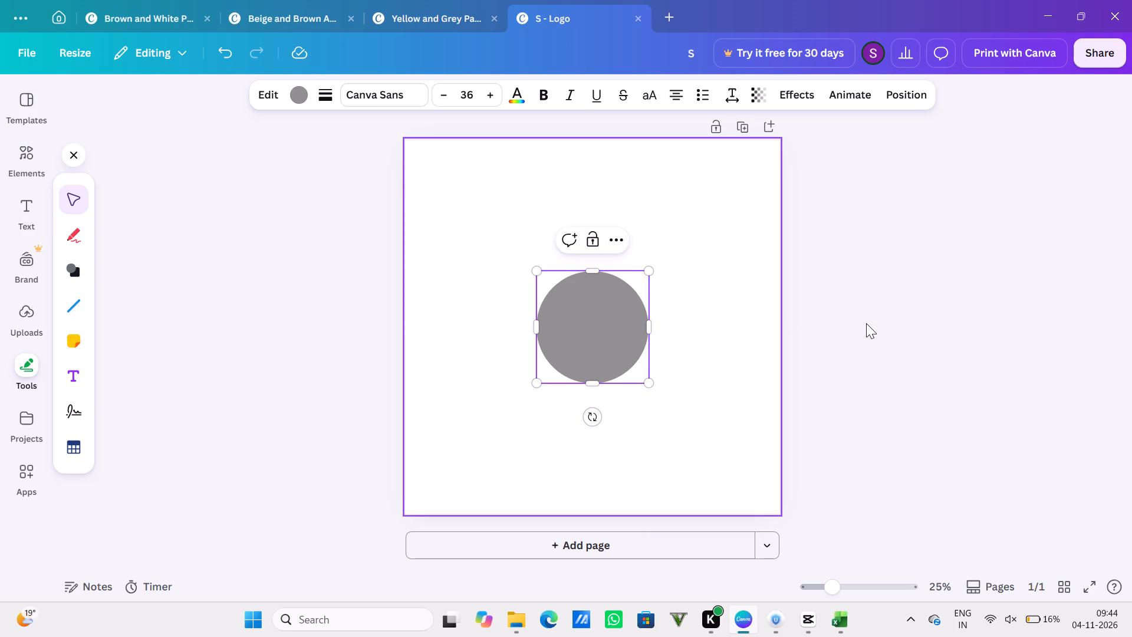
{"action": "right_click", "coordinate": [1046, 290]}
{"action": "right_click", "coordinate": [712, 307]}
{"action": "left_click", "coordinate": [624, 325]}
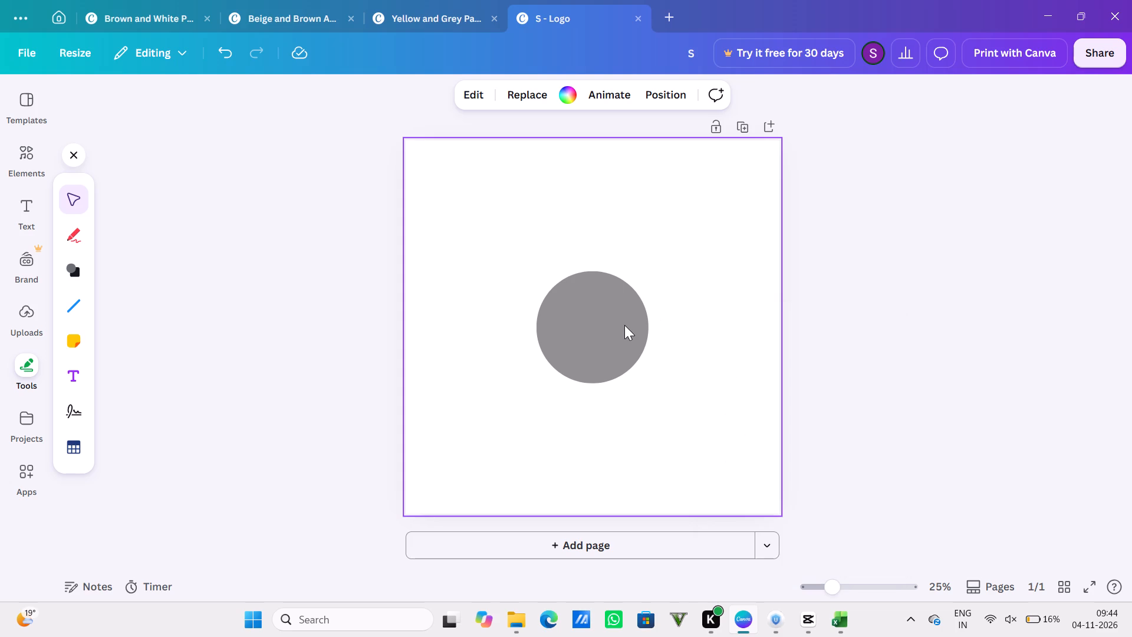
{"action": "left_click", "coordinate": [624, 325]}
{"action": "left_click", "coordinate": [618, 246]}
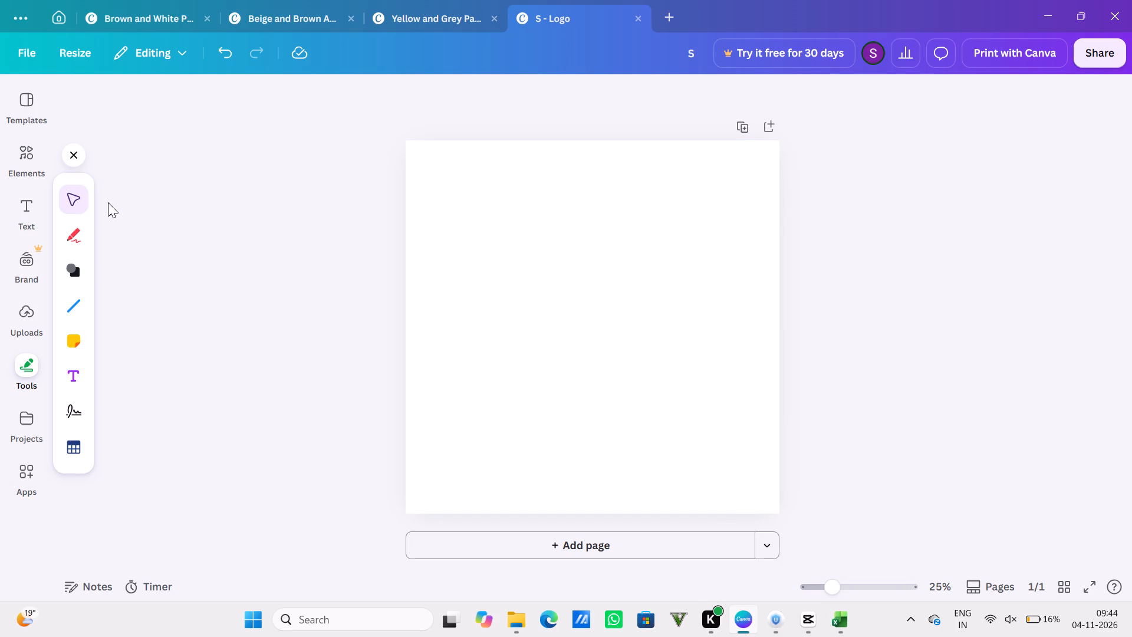
Search the elements for "circle outline golden" and add the first thick gold ring graphic to the page.
{"action": "left_click", "coordinate": [14, 160]}
{"action": "left_click", "coordinate": [161, 104]}
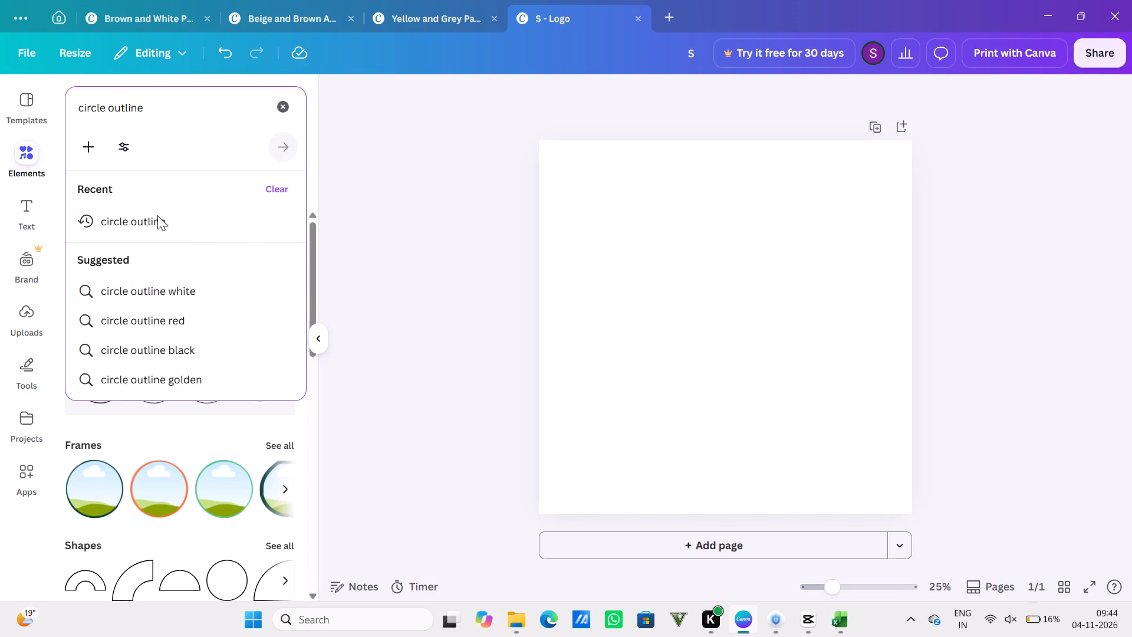
{"action": "left_click", "coordinate": [140, 383]}
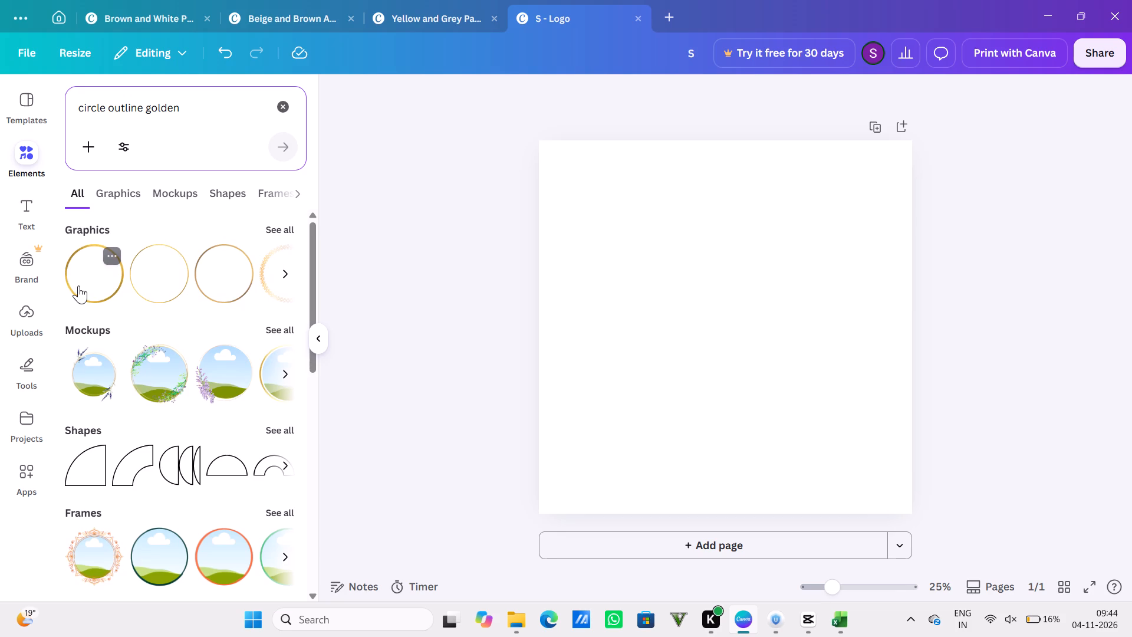
{"action": "left_click", "coordinate": [78, 285]}
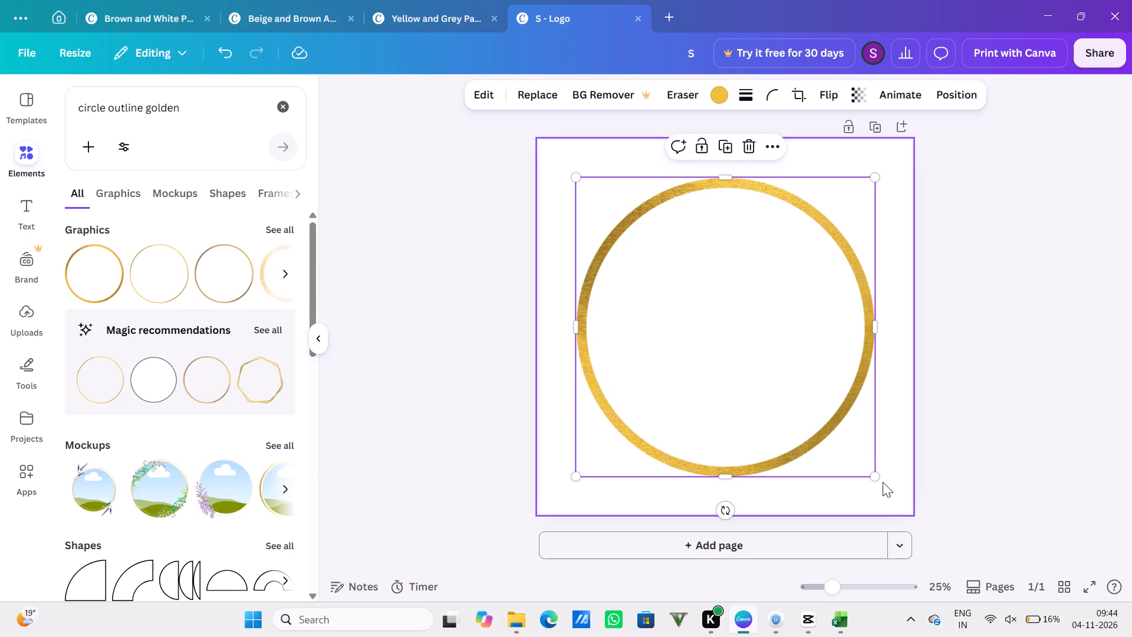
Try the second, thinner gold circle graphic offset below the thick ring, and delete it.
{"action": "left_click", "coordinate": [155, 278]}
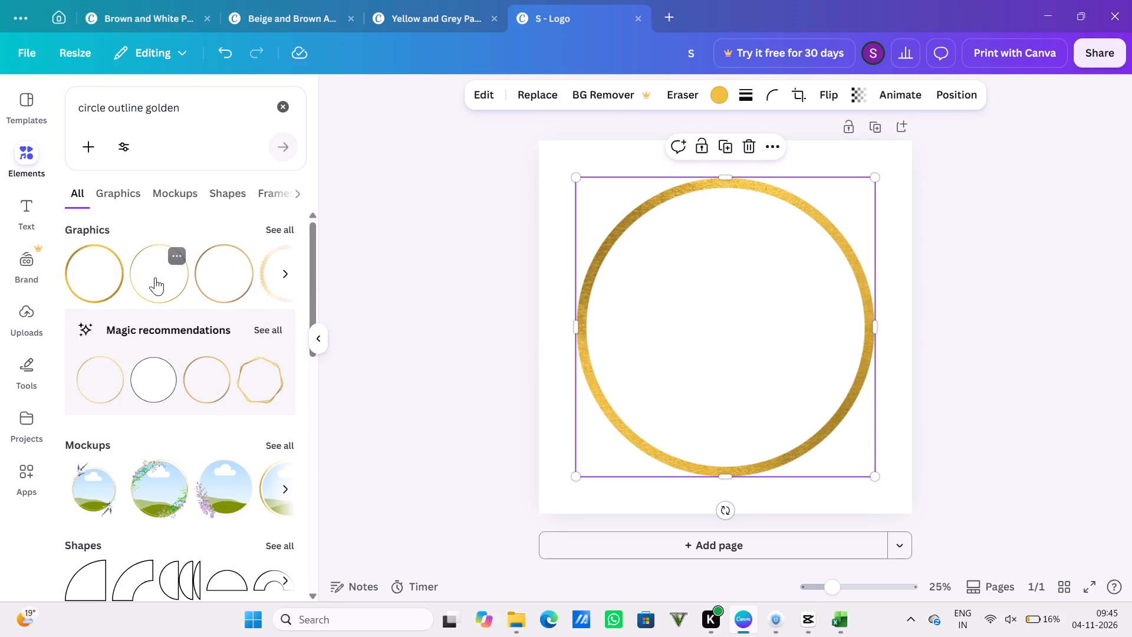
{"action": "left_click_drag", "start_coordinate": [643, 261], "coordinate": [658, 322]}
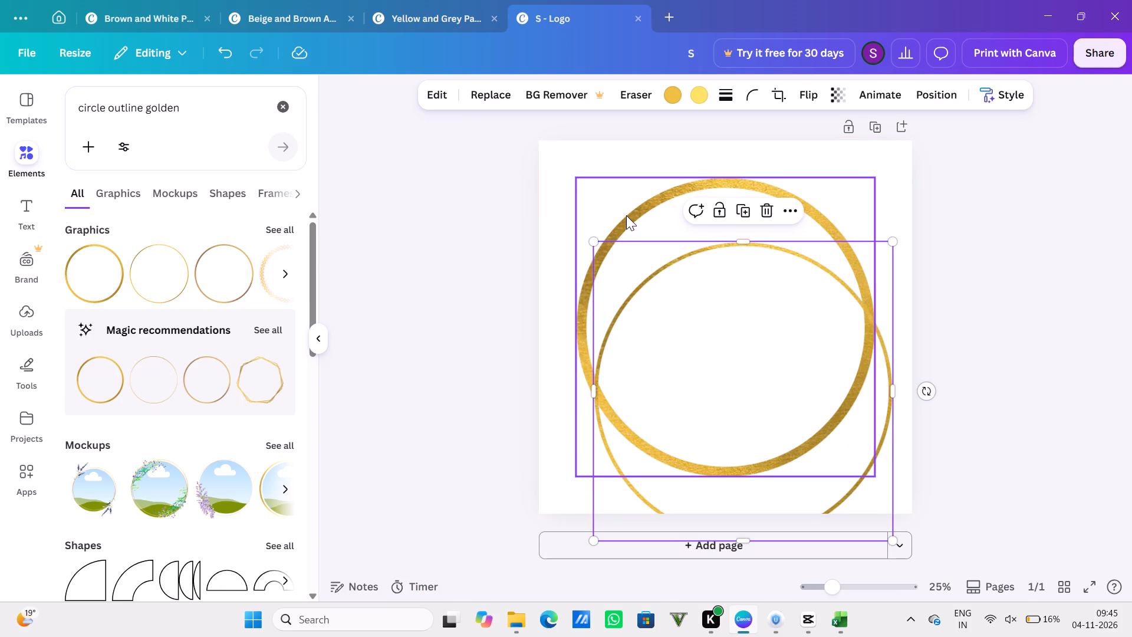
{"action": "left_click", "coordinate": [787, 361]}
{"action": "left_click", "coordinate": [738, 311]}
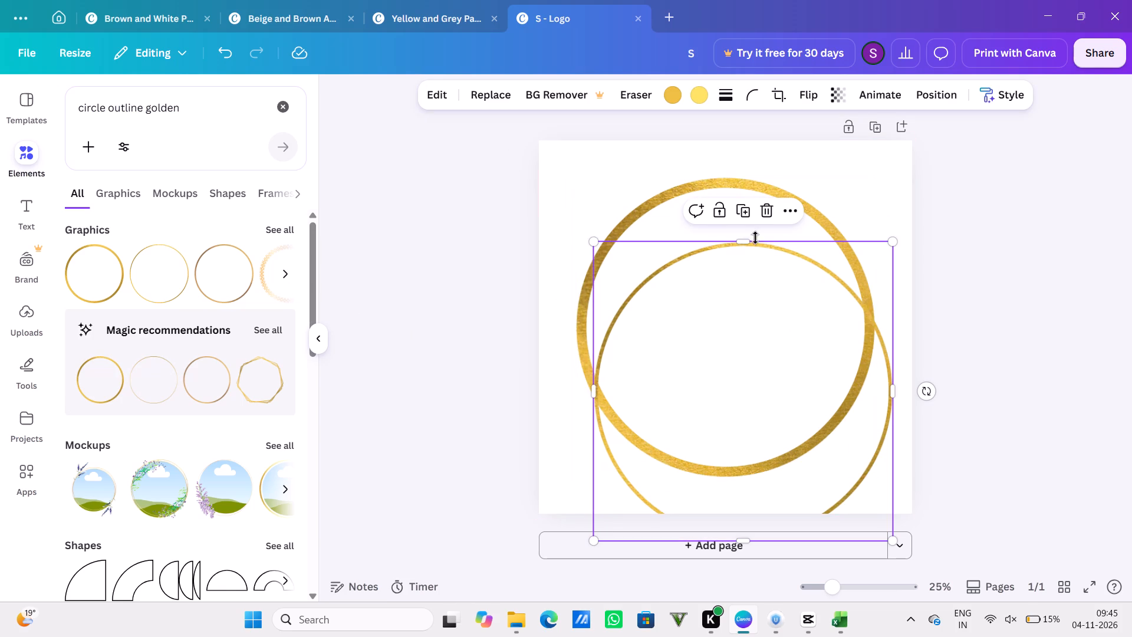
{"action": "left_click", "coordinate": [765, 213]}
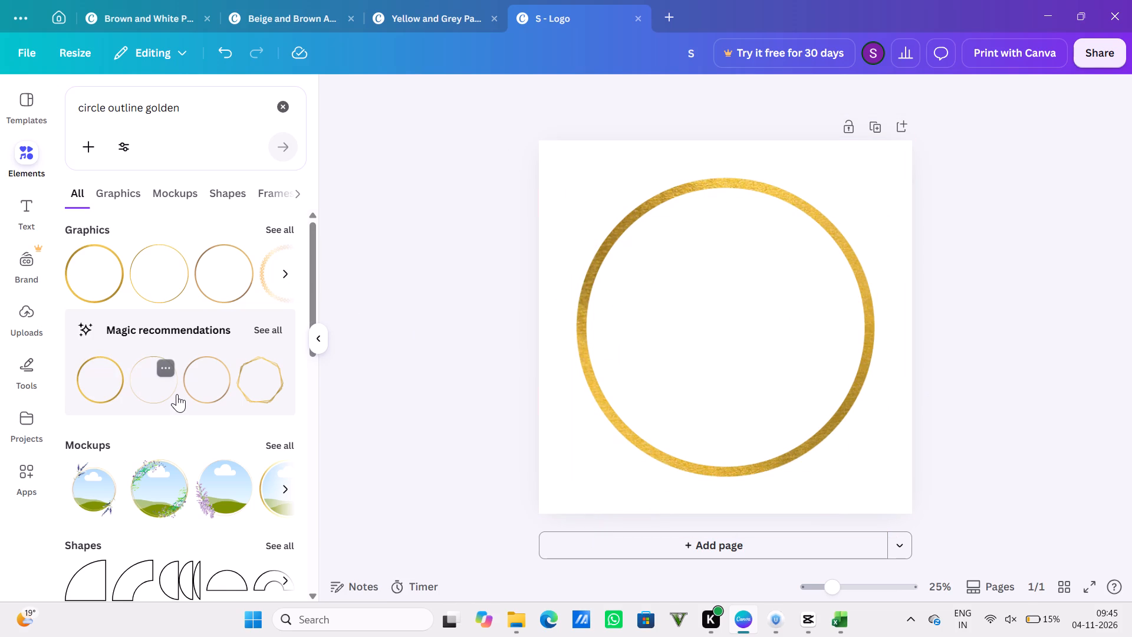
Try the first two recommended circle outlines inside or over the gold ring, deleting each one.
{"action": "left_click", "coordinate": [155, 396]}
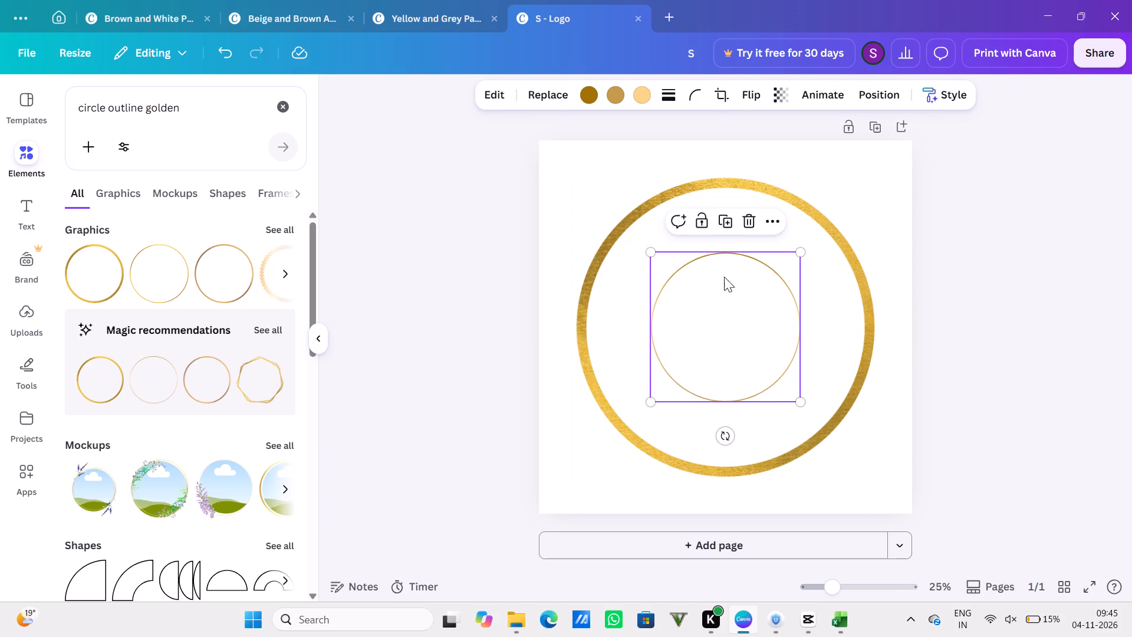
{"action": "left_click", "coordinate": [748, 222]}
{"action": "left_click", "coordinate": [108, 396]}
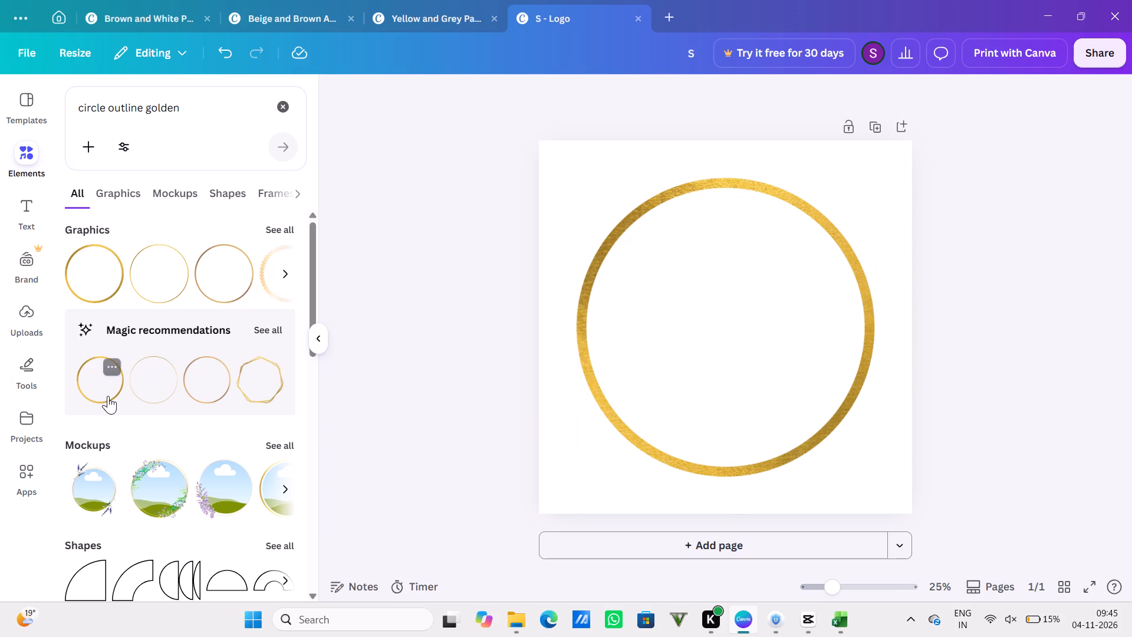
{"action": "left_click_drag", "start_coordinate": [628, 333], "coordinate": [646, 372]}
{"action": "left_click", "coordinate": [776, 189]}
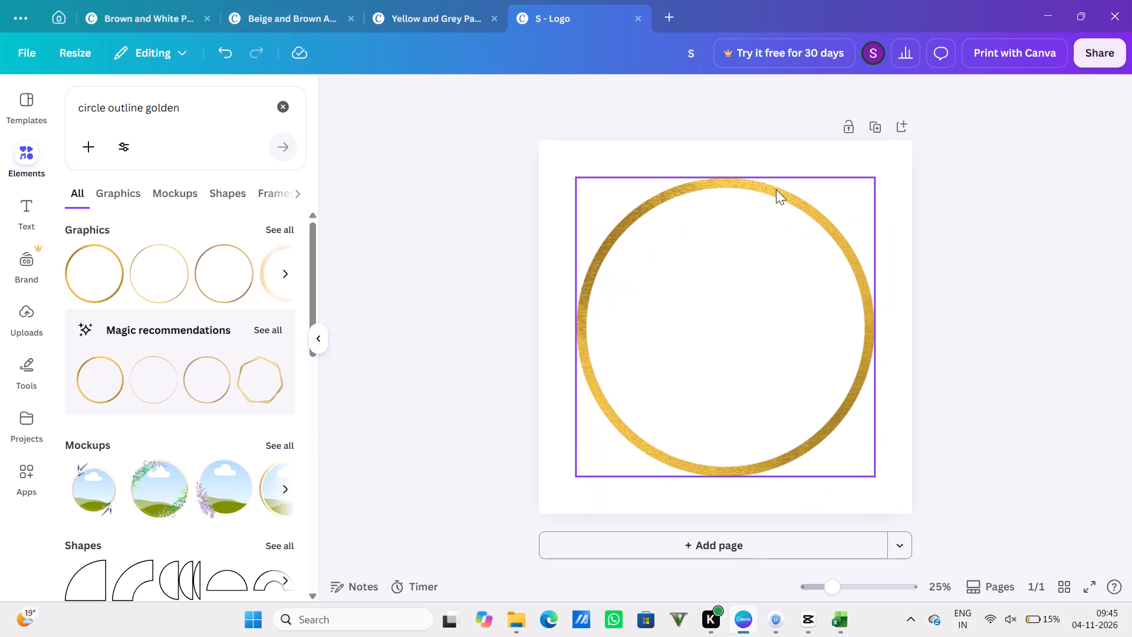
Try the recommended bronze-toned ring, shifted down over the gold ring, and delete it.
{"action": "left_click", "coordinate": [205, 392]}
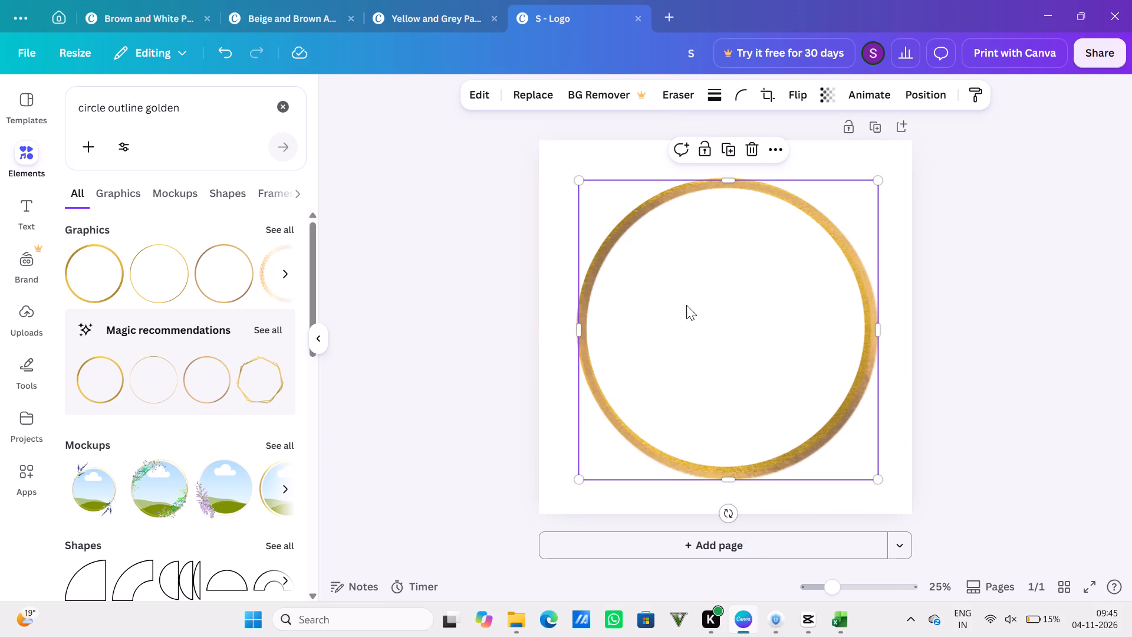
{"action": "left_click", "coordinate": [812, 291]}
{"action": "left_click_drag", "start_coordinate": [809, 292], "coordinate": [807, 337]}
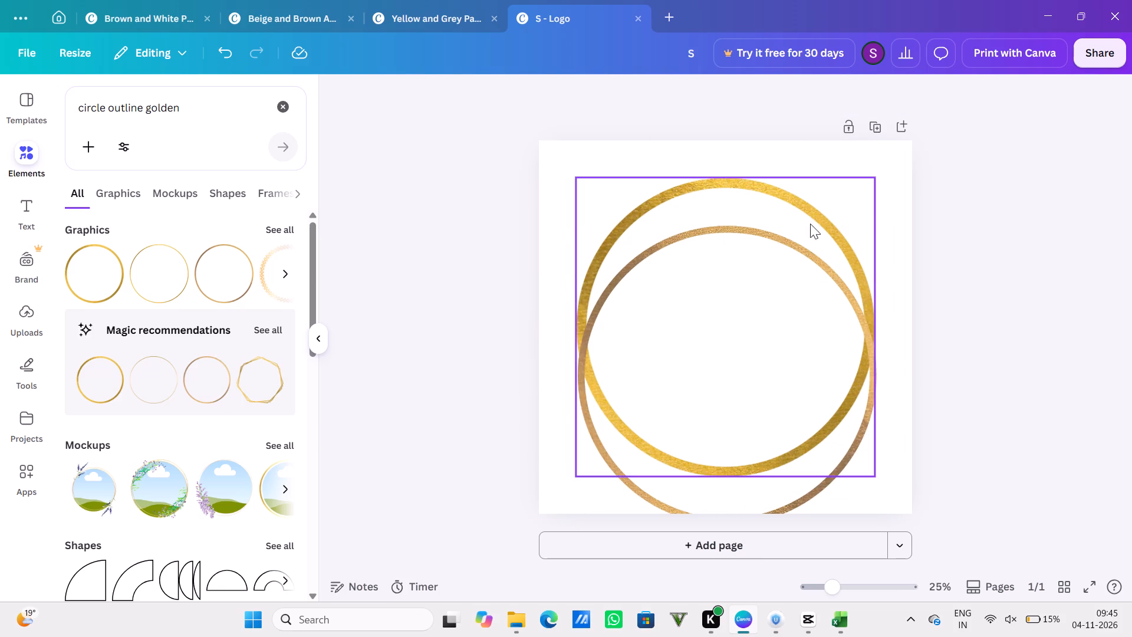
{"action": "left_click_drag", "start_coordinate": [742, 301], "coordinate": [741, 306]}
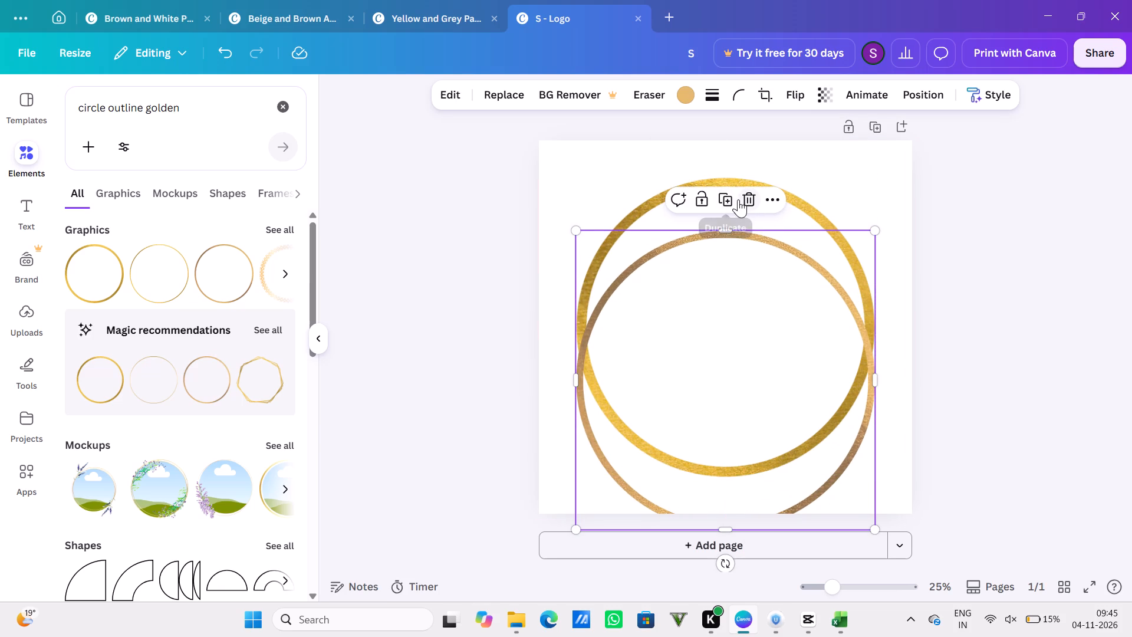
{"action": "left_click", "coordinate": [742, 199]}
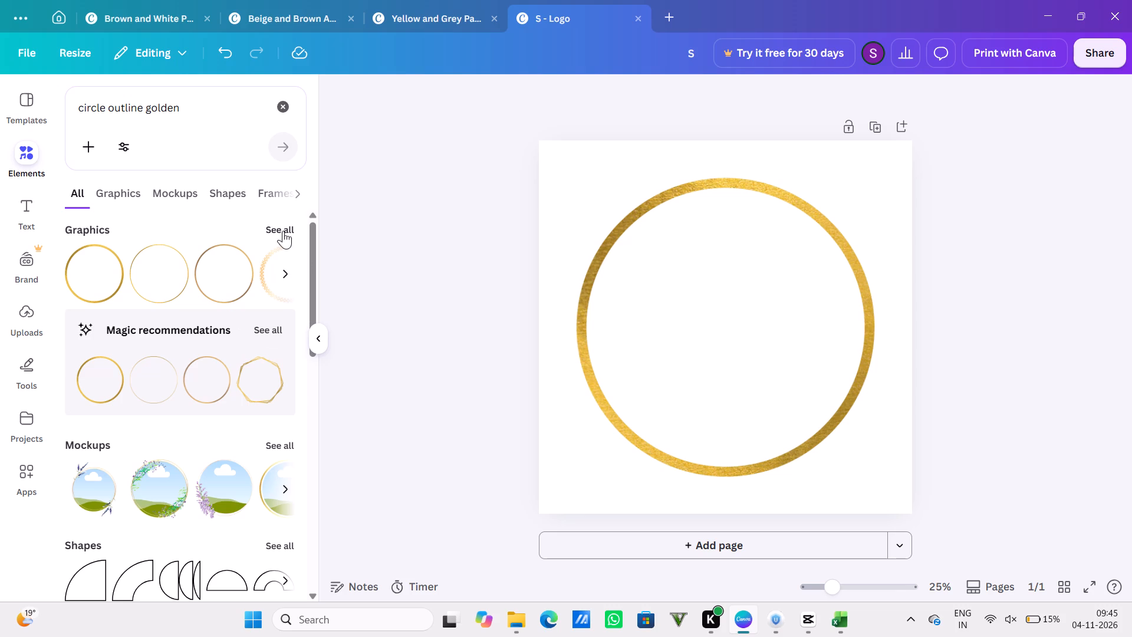
Browse the full set of golden circle outline graphics for a suitable logo ring.
{"action": "left_click", "coordinate": [283, 231]}
{"action": "scroll", "coordinate": [190, 338], "scroll_direction": "down", "scroll_amount": 2}
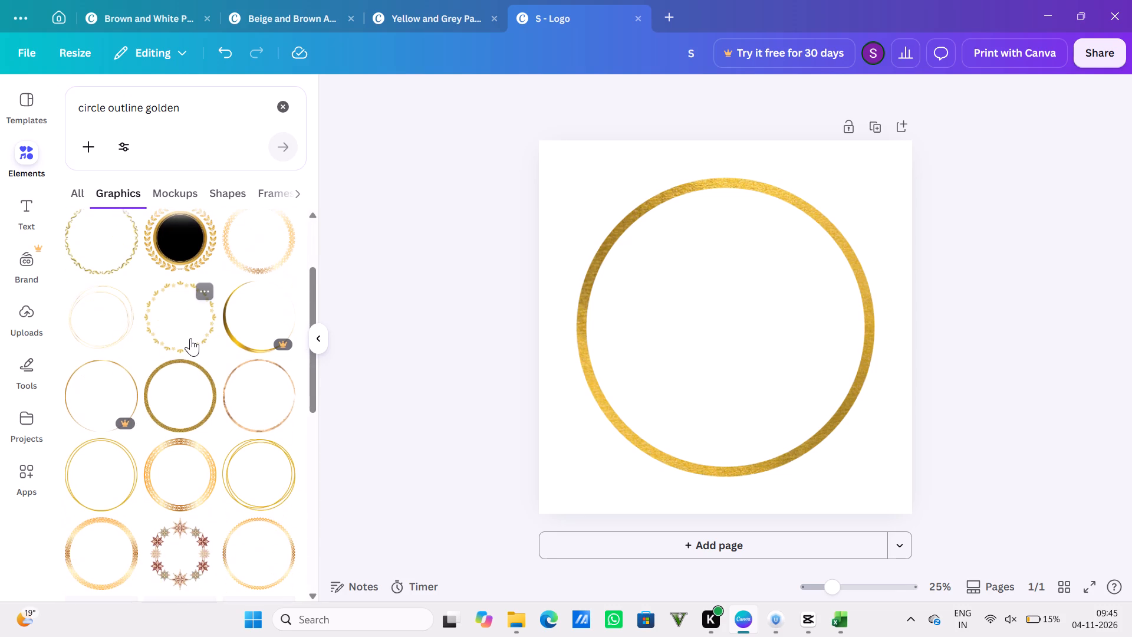
{"action": "scroll", "coordinate": [190, 338], "scroll_direction": "down", "scroll_amount": 5}
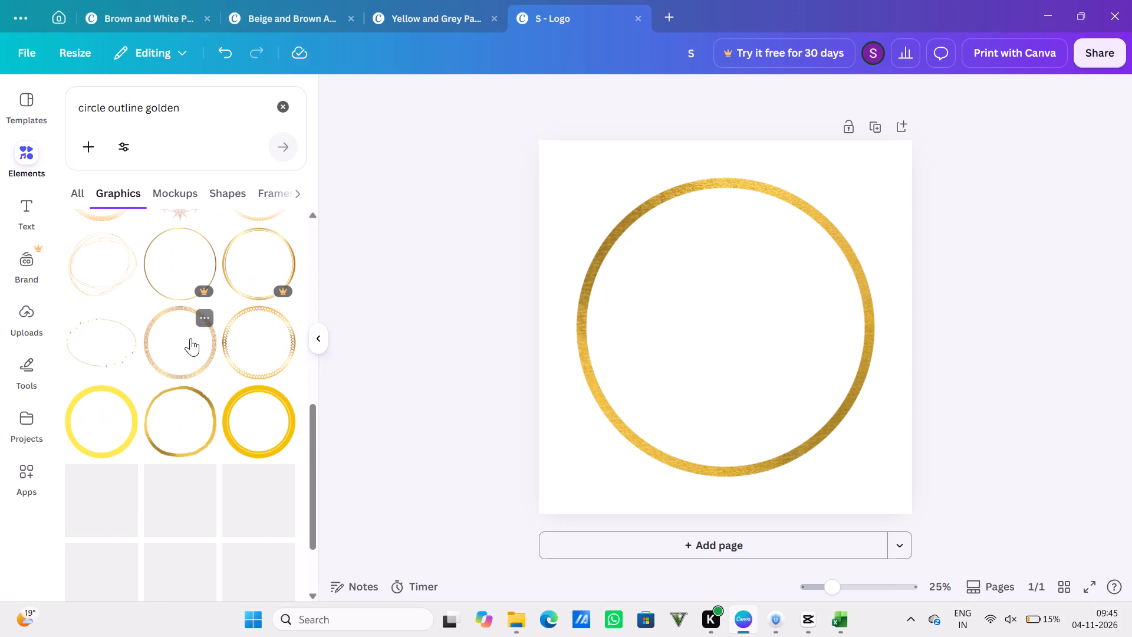
{"action": "scroll", "coordinate": [190, 338], "scroll_direction": "down", "scroll_amount": 2}
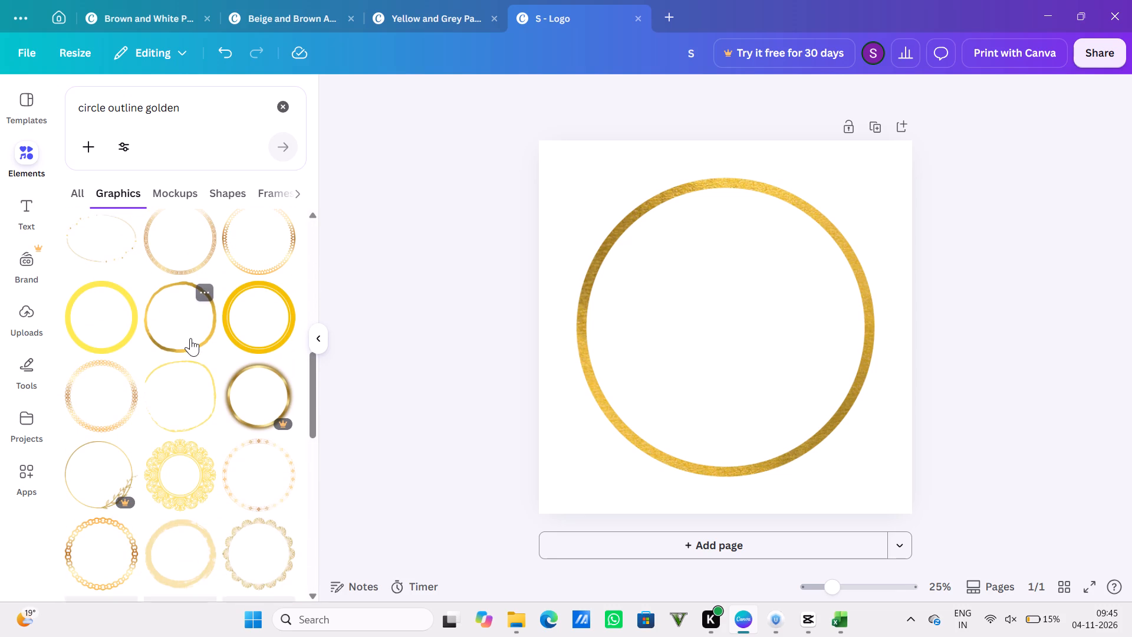
{"action": "scroll", "coordinate": [190, 338], "scroll_direction": "down", "scroll_amount": 3}
{"action": "scroll", "coordinate": [190, 338], "scroll_direction": "up", "scroll_amount": 18}
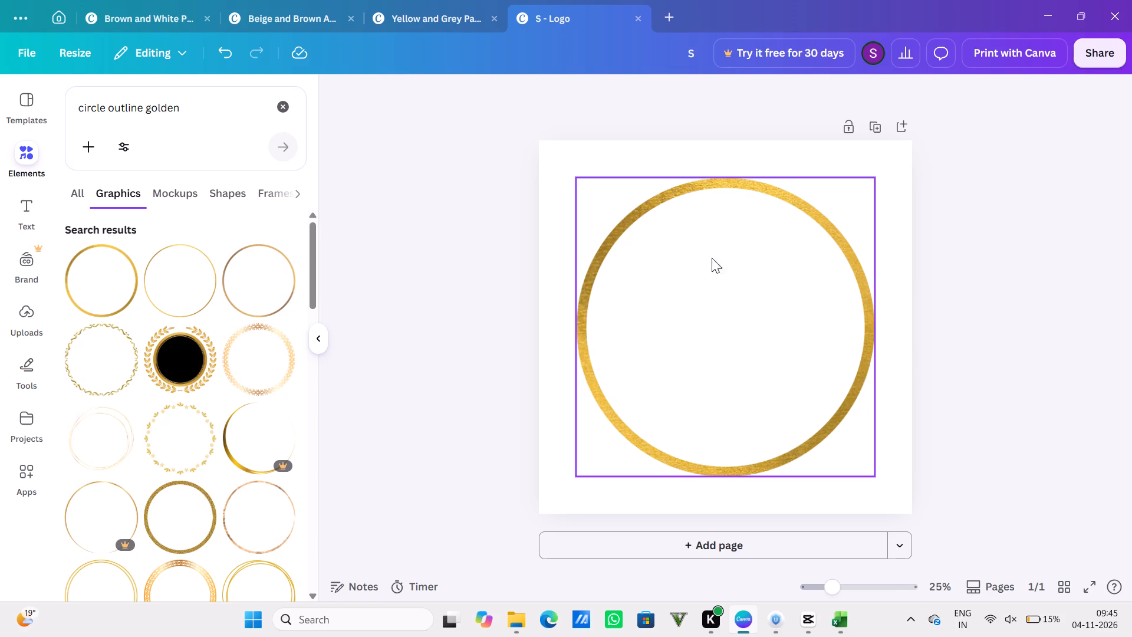
Add a text box inside the gold ring and replace its placeholder text with the letter "s".
{"action": "left_click", "coordinate": [18, 220]}
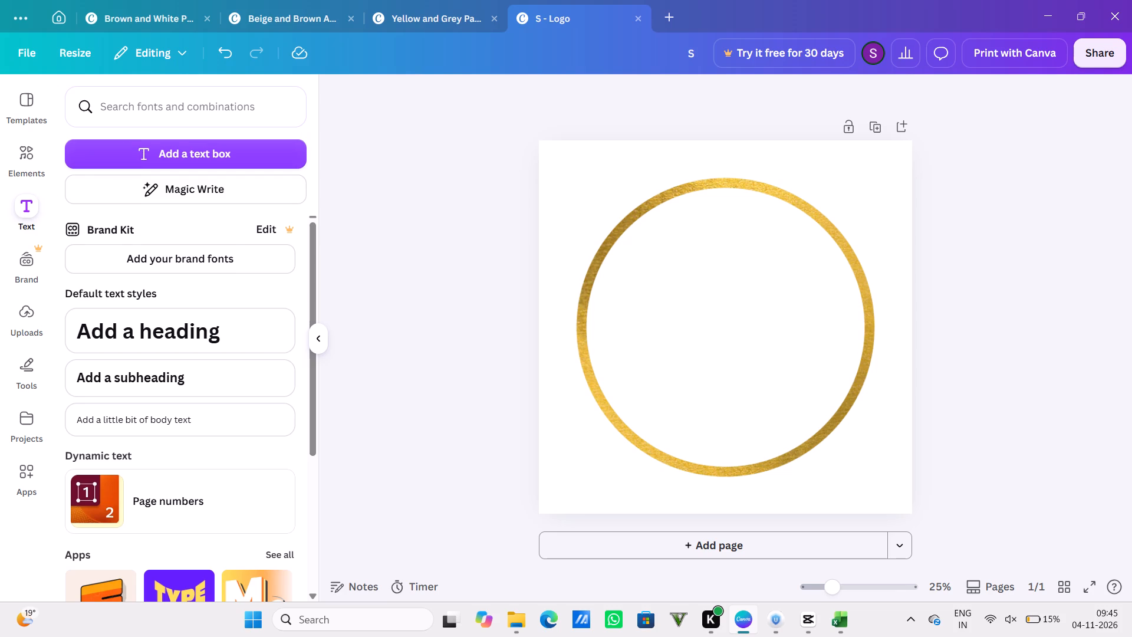
{"action": "left_click", "coordinate": [196, 146]}
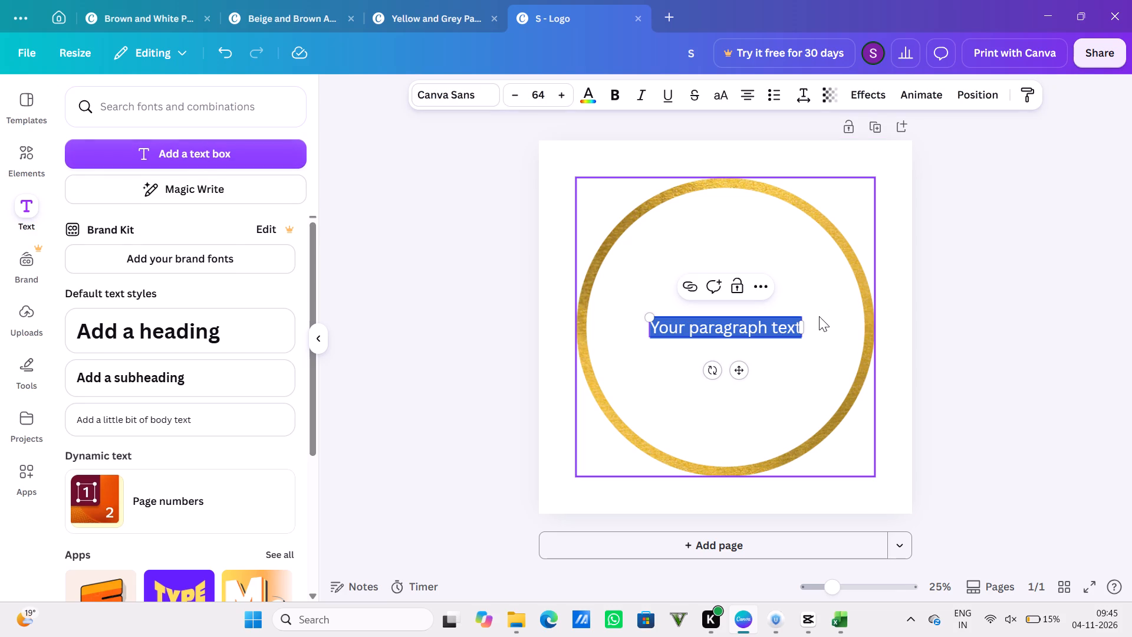
{"action": "left_click", "coordinate": [797, 325]}
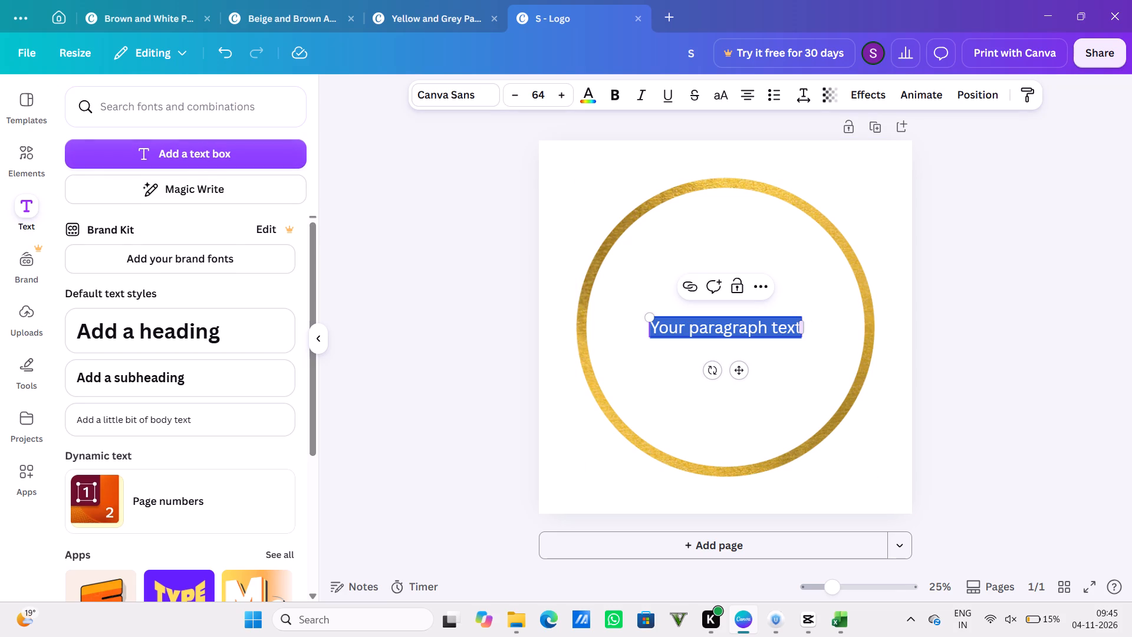
{"action": "key", "text": "BackSpace"}
{"action": "key", "text": "s"}
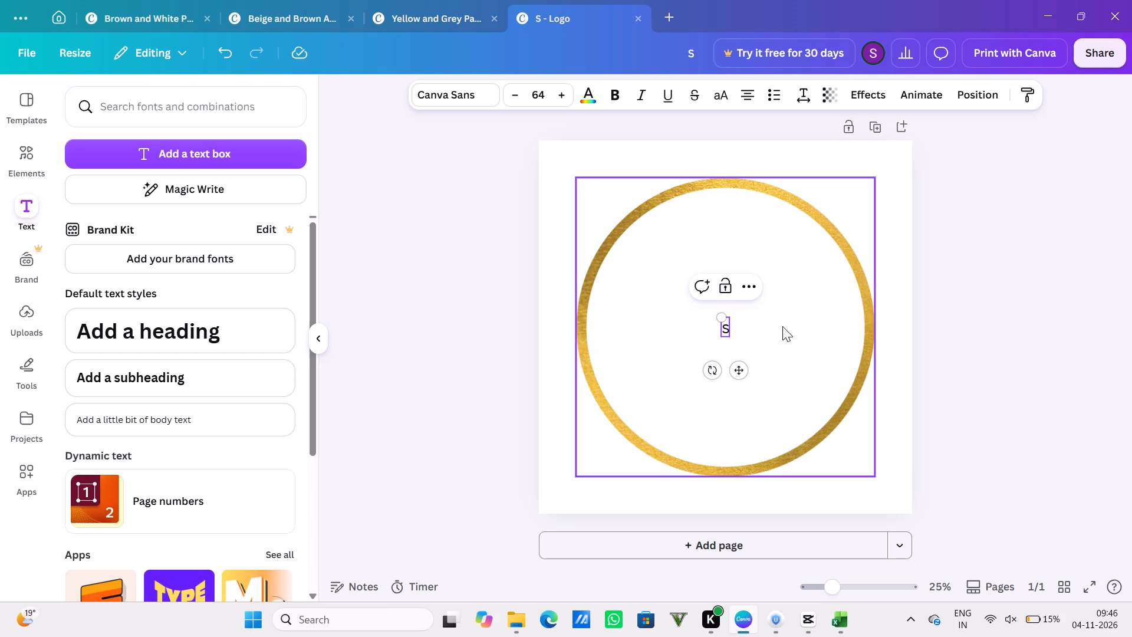
Search the fonts for the recent term "Cinzel" and add a Cinzel Decorative text box to the design.
{"action": "left_click", "coordinate": [228, 104]}
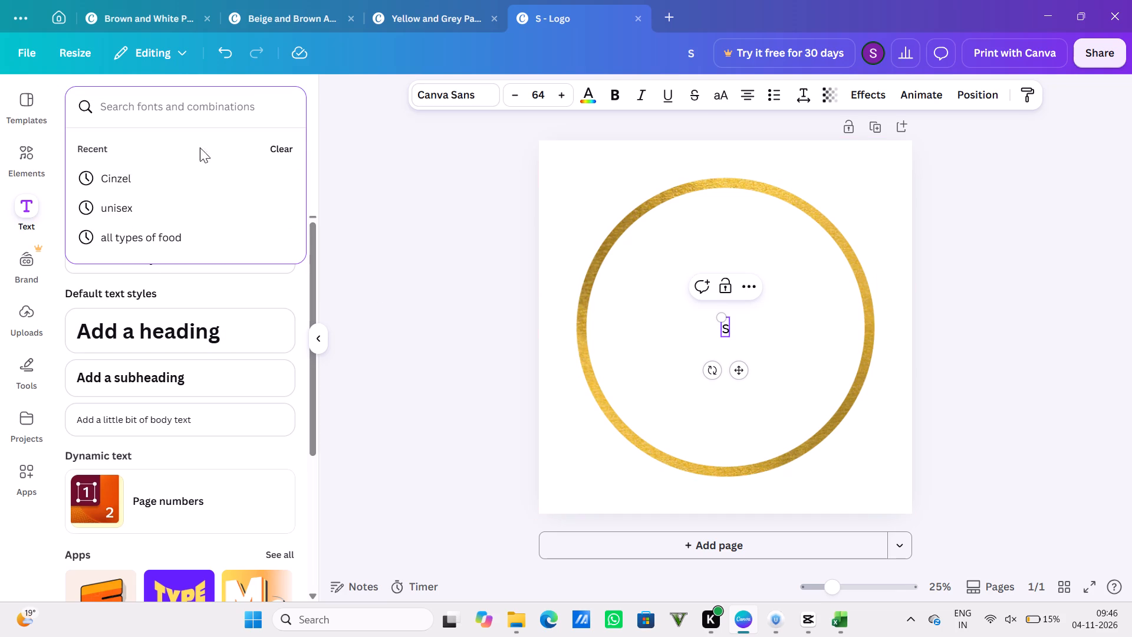
{"action": "left_click", "coordinate": [176, 190]}
{"action": "left_click", "coordinate": [157, 191]}
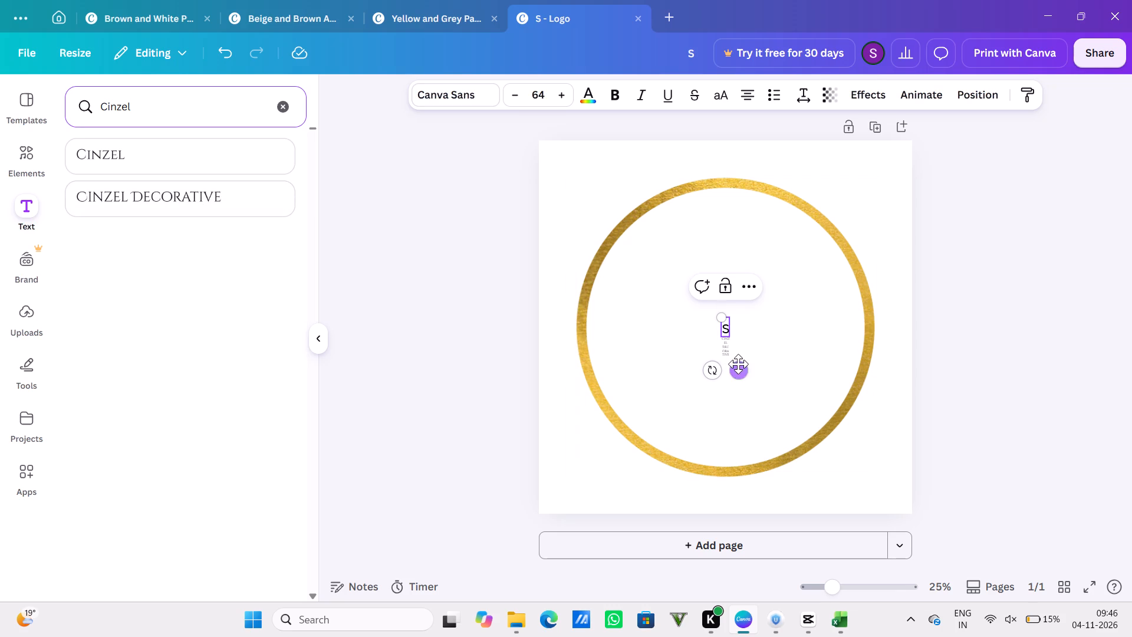
Move the Canva Sans "s" away from the ring's centre and delete it.
{"action": "left_click_drag", "start_coordinate": [739, 364], "coordinate": [782, 295]}
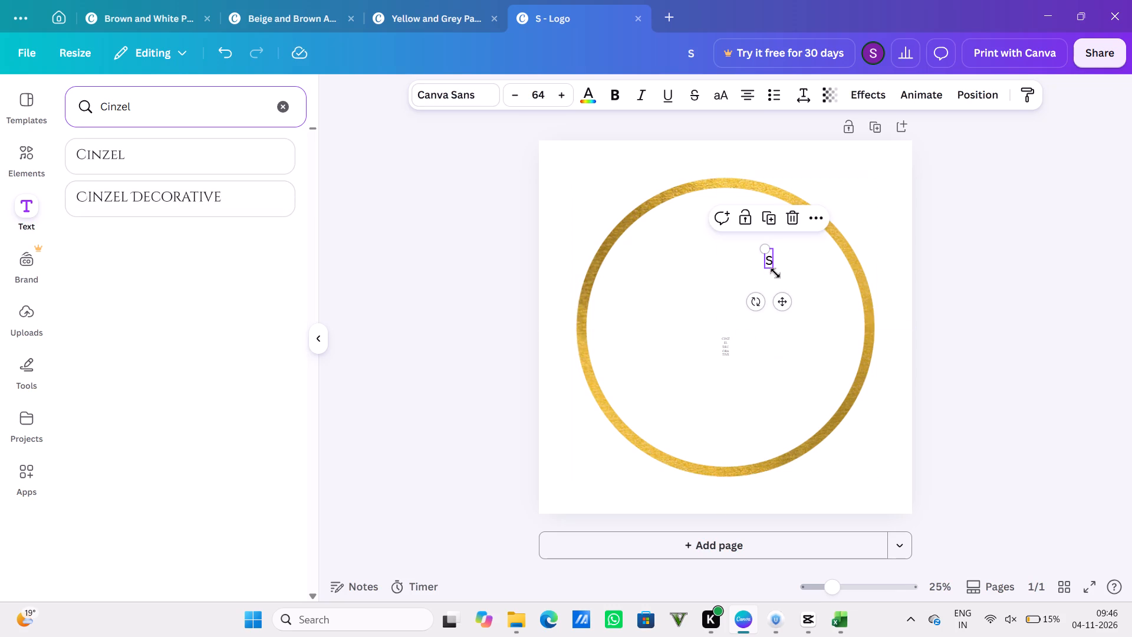
{"action": "left_click", "coordinate": [789, 218]}
Enlarge the tiny Cinzel Decorative text to size 38 and widen its box so the text fits on one line.
{"action": "left_click", "coordinate": [722, 341]}
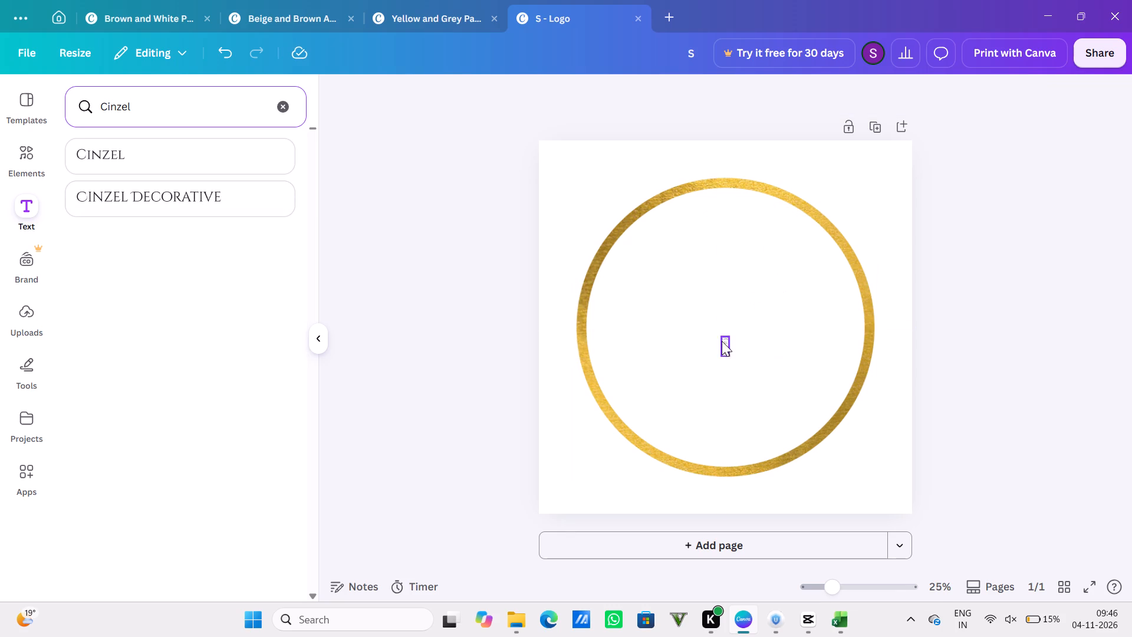
{"action": "left_click", "coordinate": [729, 357]}
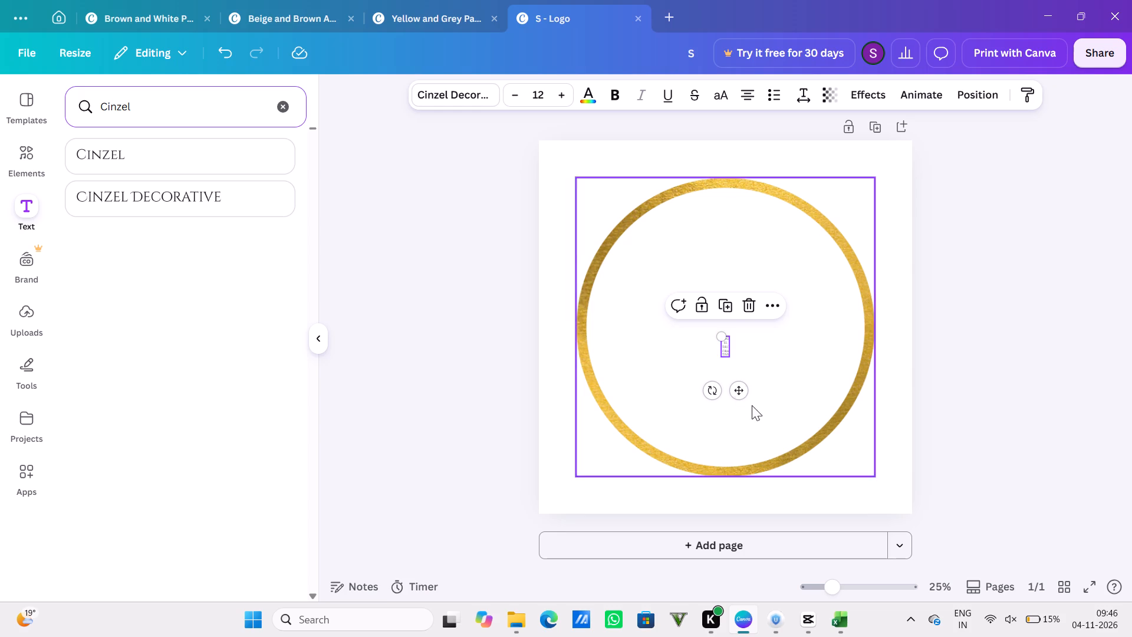
{"action": "left_click_drag", "start_coordinate": [740, 389], "coordinate": [753, 392]}
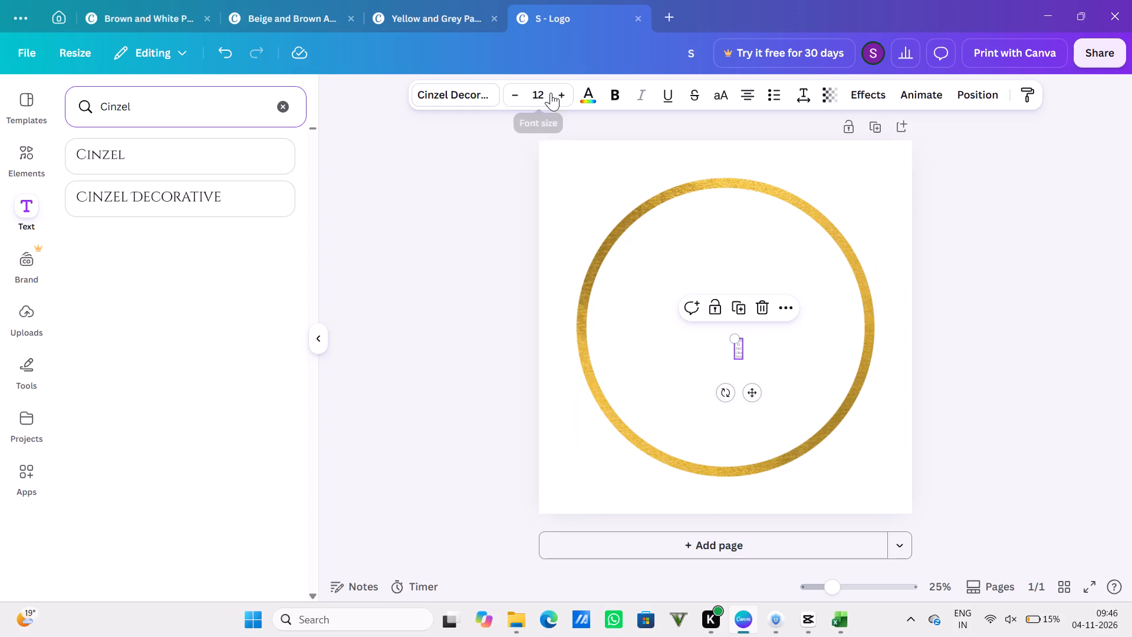
{"action": "left_click", "coordinate": [561, 94]}
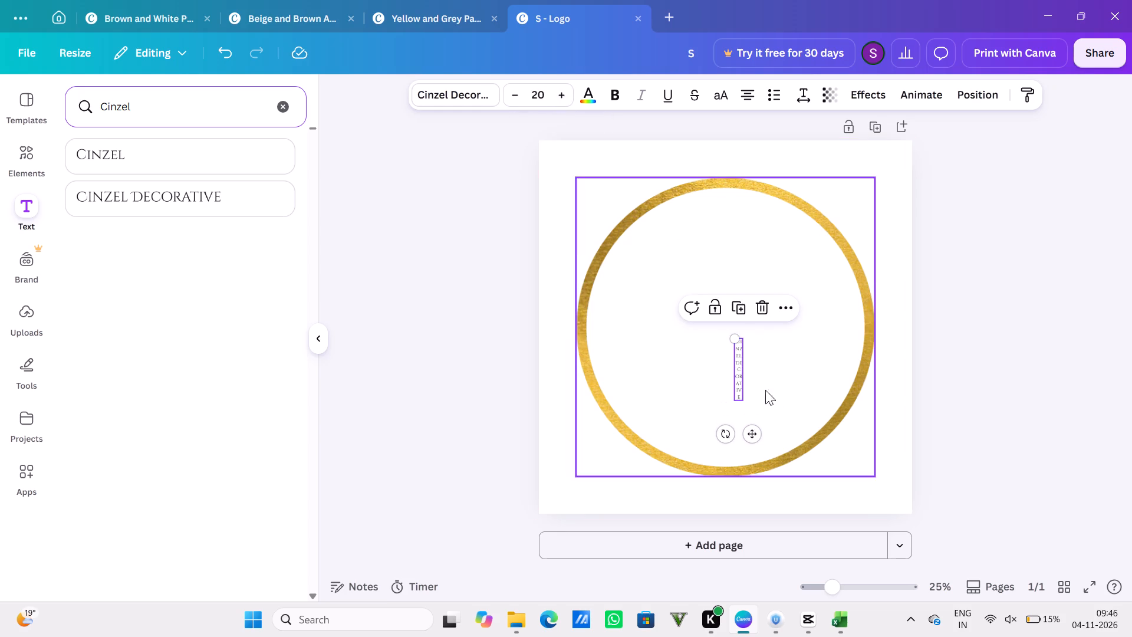
{"action": "left_click_drag", "start_coordinate": [737, 337], "coordinate": [623, 296]}
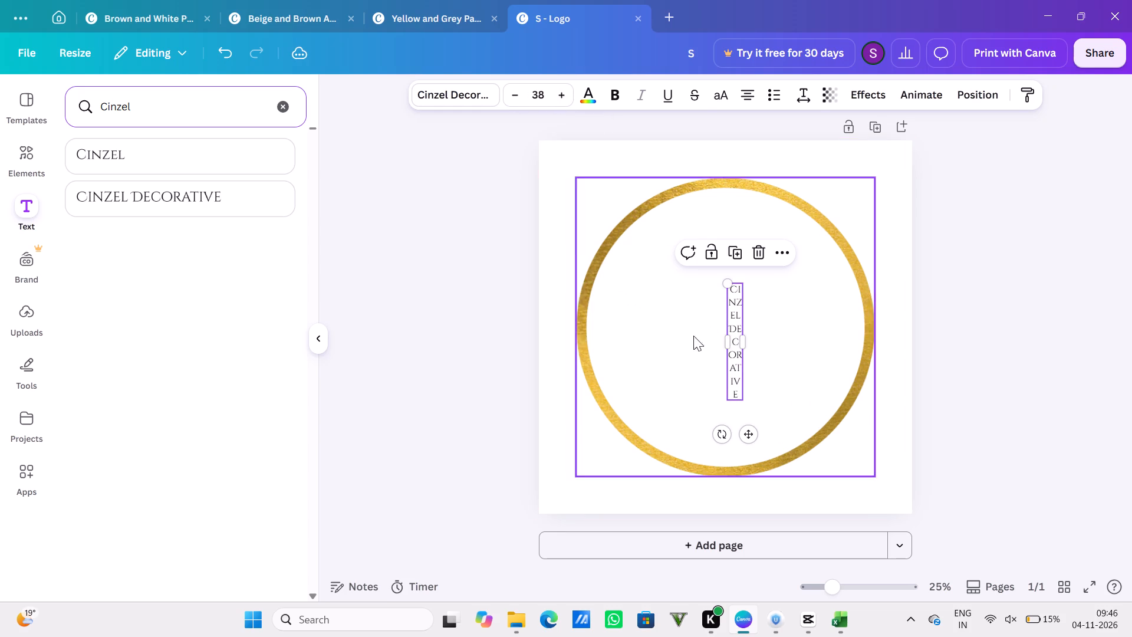
{"action": "left_click_drag", "start_coordinate": [723, 347], "coordinate": [633, 346]}
Replace the Cinzel Decorative sample text with the letter "s".
{"action": "left_click", "coordinate": [731, 292]}
{"action": "left_click", "coordinate": [730, 291]}
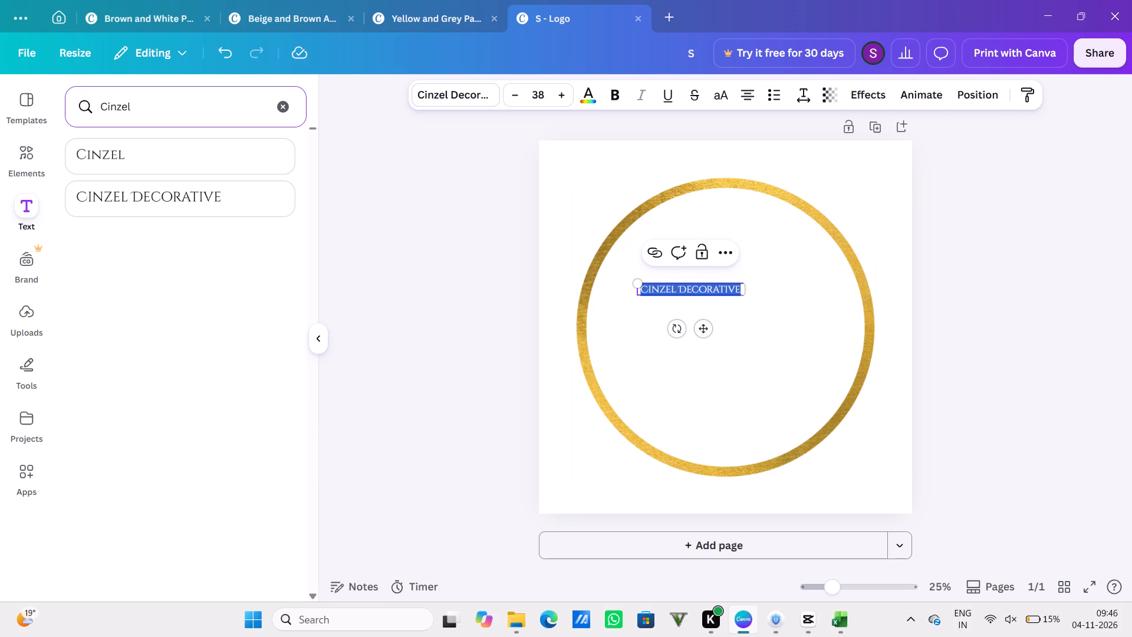
{"action": "key", "text": "s"}
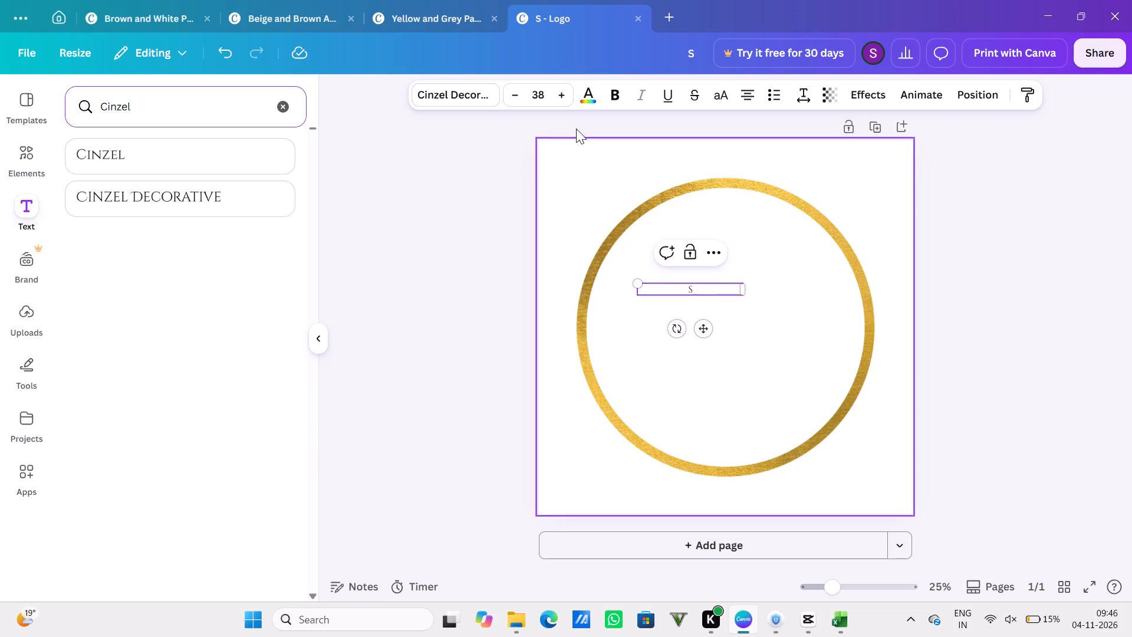
Enlarge the letter S to font size 562 and place it near the centre of the gold ring.
{"action": "left_click_drag", "start_coordinate": [558, 94], "coordinate": [669, 189]}
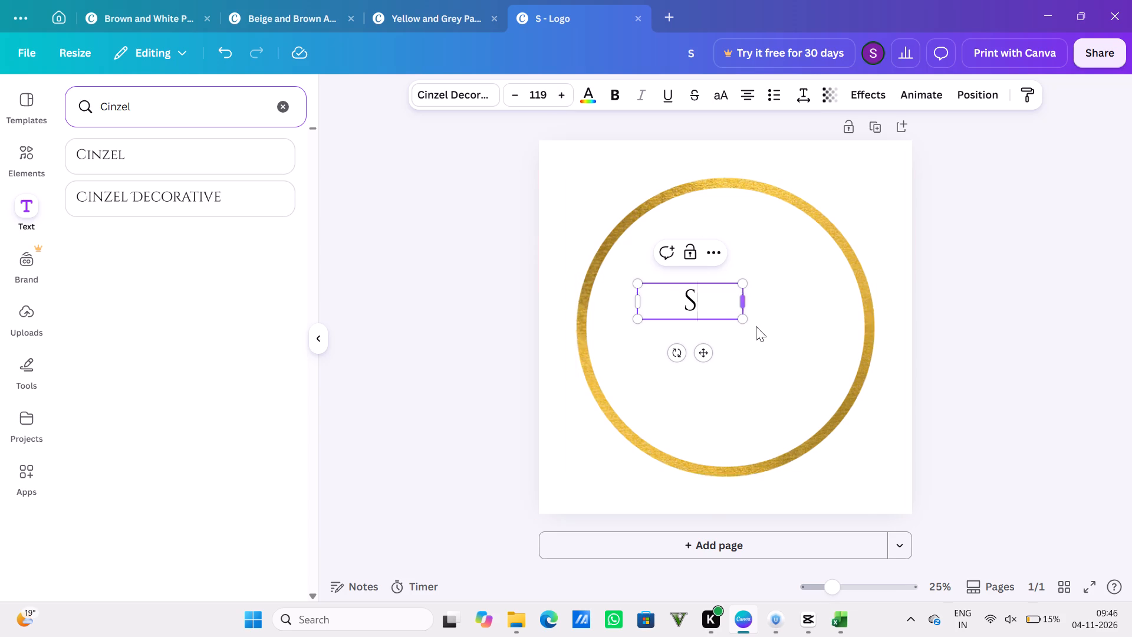
{"action": "left_click_drag", "start_coordinate": [744, 323], "coordinate": [954, 468]}
{"action": "left_click_drag", "start_coordinate": [846, 360], "coordinate": [766, 344]}
{"action": "left_click", "coordinate": [997, 252]}
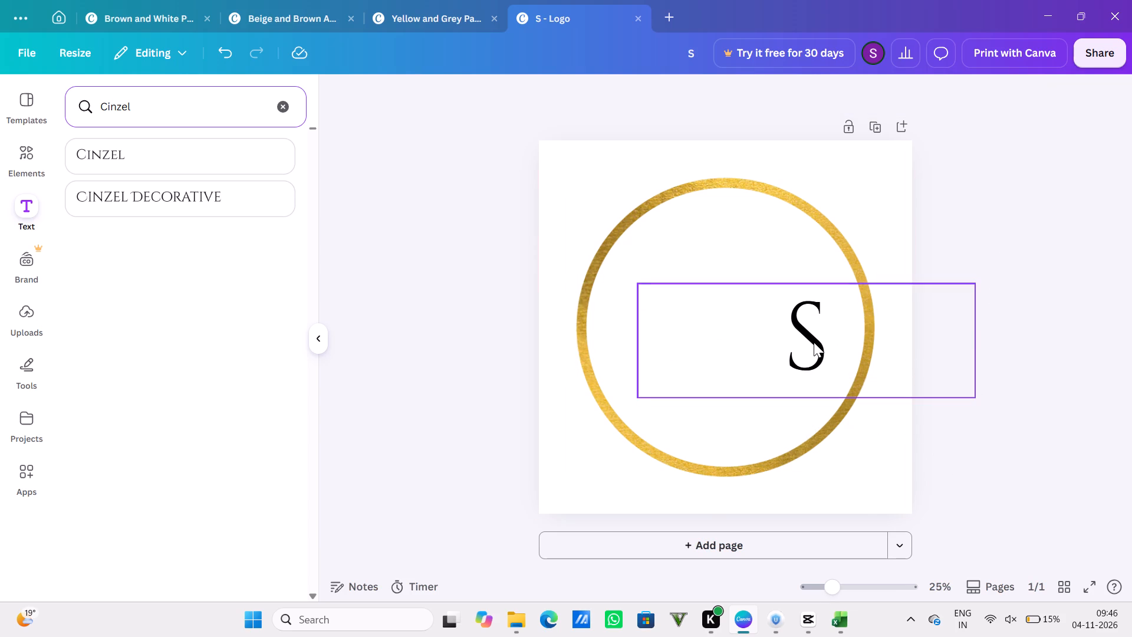
{"action": "left_click", "coordinate": [814, 342]}
{"action": "left_click_drag", "start_coordinate": [814, 342], "coordinate": [744, 336]}
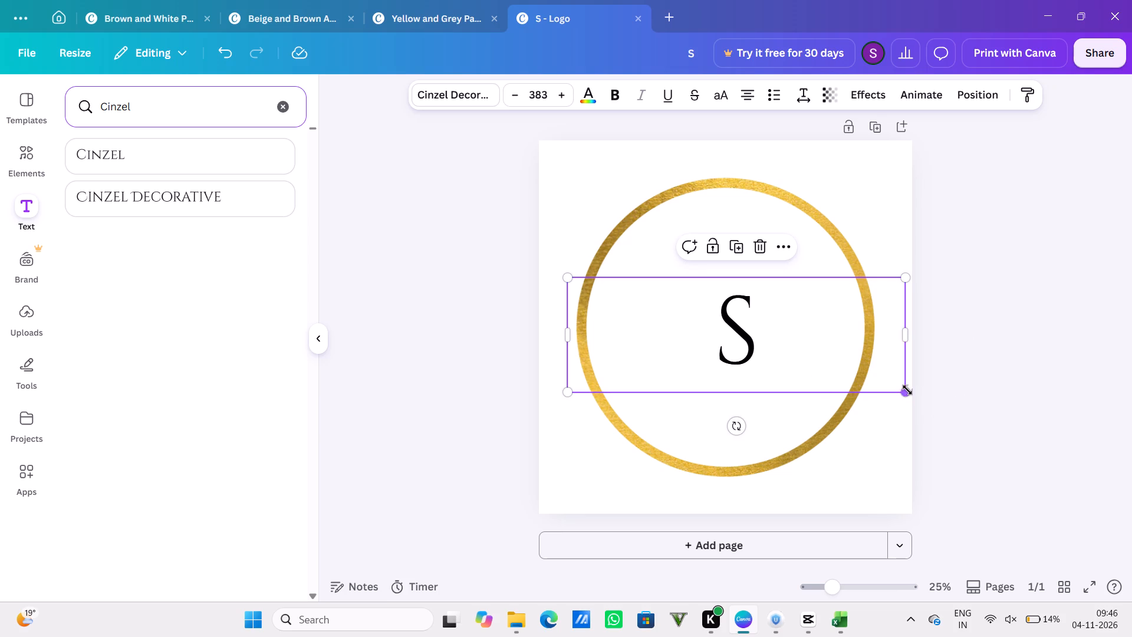
{"action": "left_click_drag", "start_coordinate": [906, 390], "coordinate": [979, 453]}
{"action": "left_click_drag", "start_coordinate": [853, 330], "coordinate": [798, 301]}
{"action": "left_click_drag", "start_coordinate": [937, 390], "coordinate": [996, 458]}
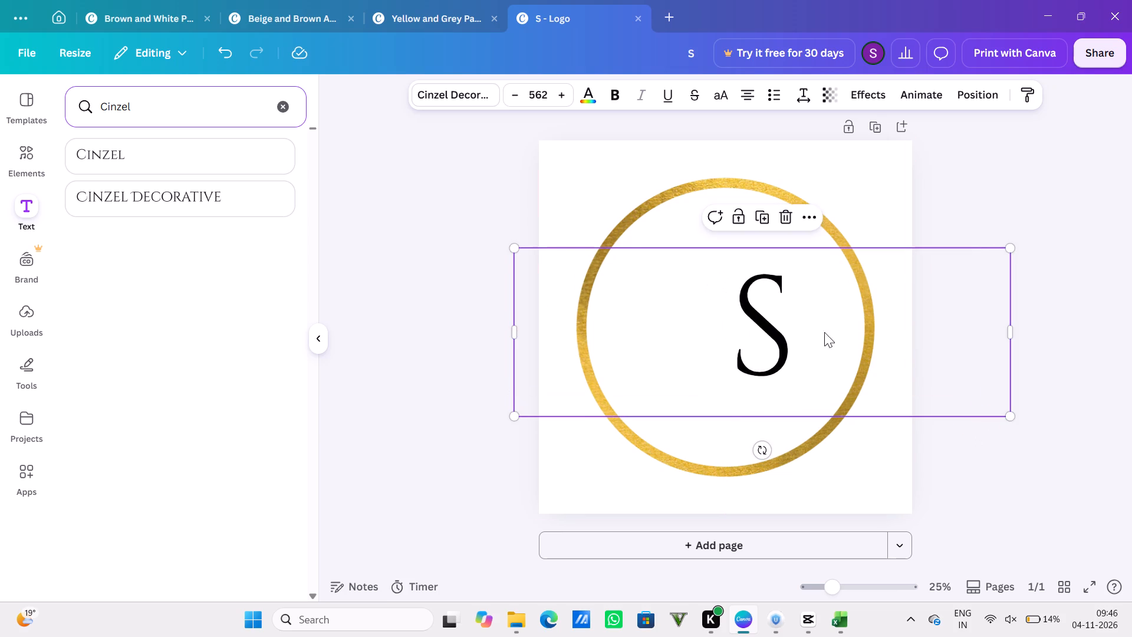
{"action": "left_click_drag", "start_coordinate": [809, 320], "coordinate": [778, 327]}
Narrow the S text box from both sides to fit the letter and bring it back inside the ring.
{"action": "left_click_drag", "start_coordinate": [976, 340], "coordinate": [929, 334]}
{"action": "left_click_drag", "start_coordinate": [936, 334], "coordinate": [804, 339]}
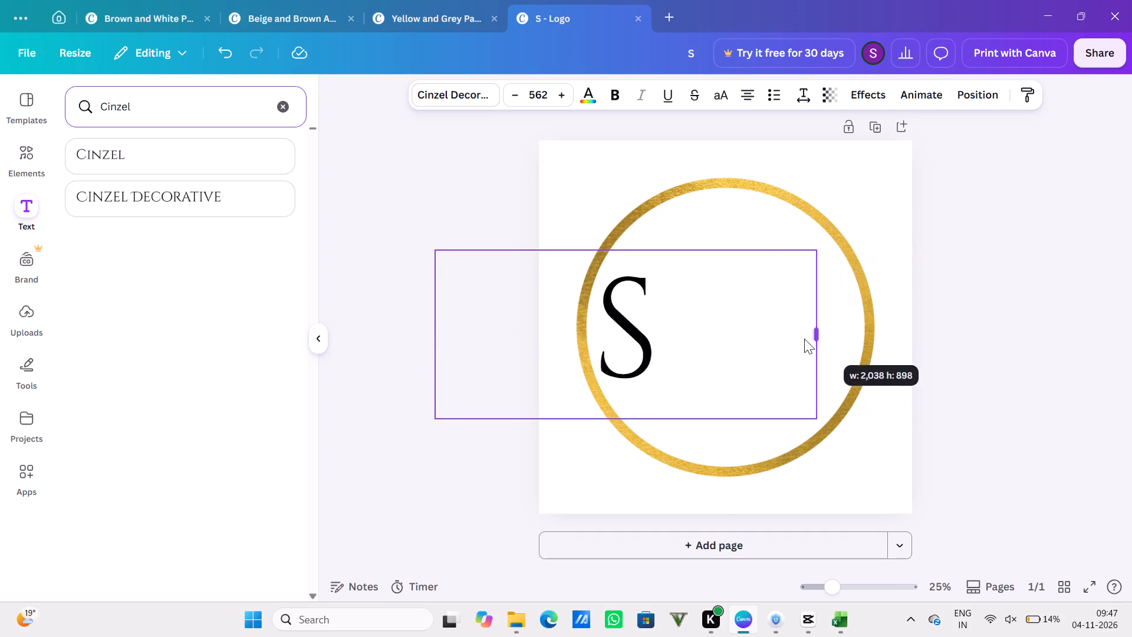
{"action": "left_click_drag", "start_coordinate": [804, 339], "coordinate": [667, 335]}
{"action": "left_click_drag", "start_coordinate": [488, 390], "coordinate": [495, 390]}
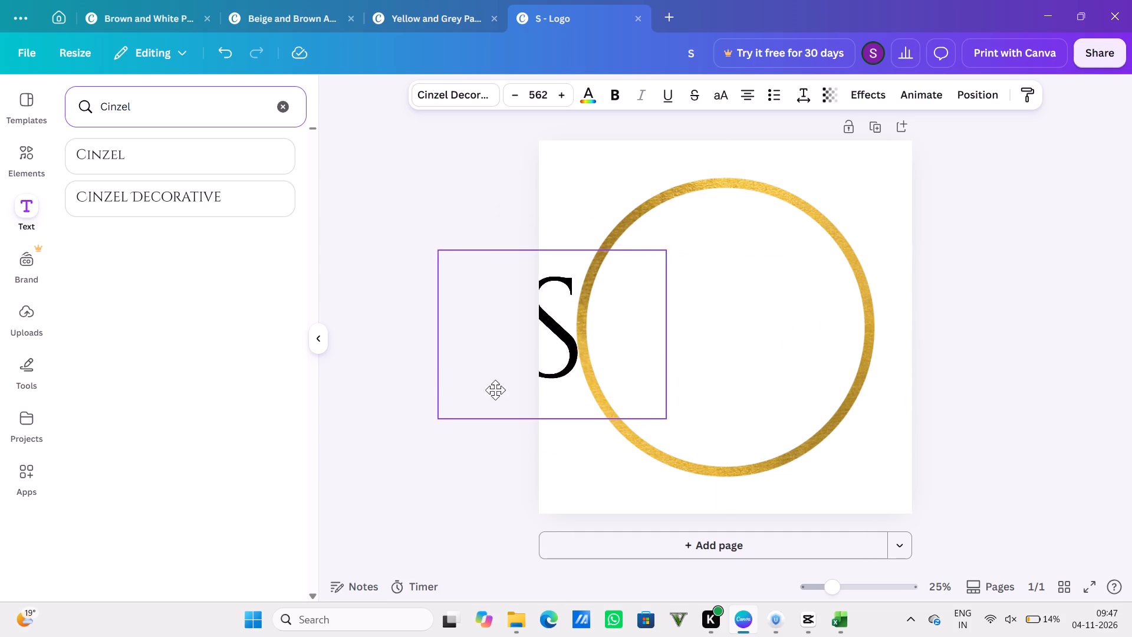
{"action": "left_click_drag", "start_coordinate": [495, 390], "coordinate": [660, 389]}
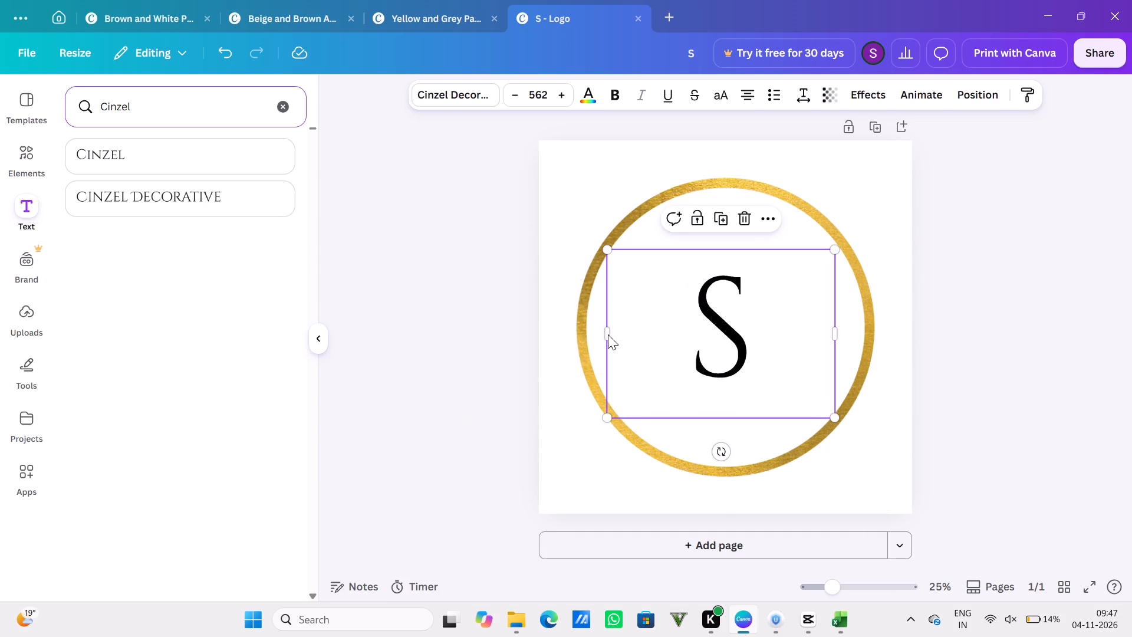
{"action": "left_click_drag", "start_coordinate": [605, 333], "coordinate": [670, 326]}
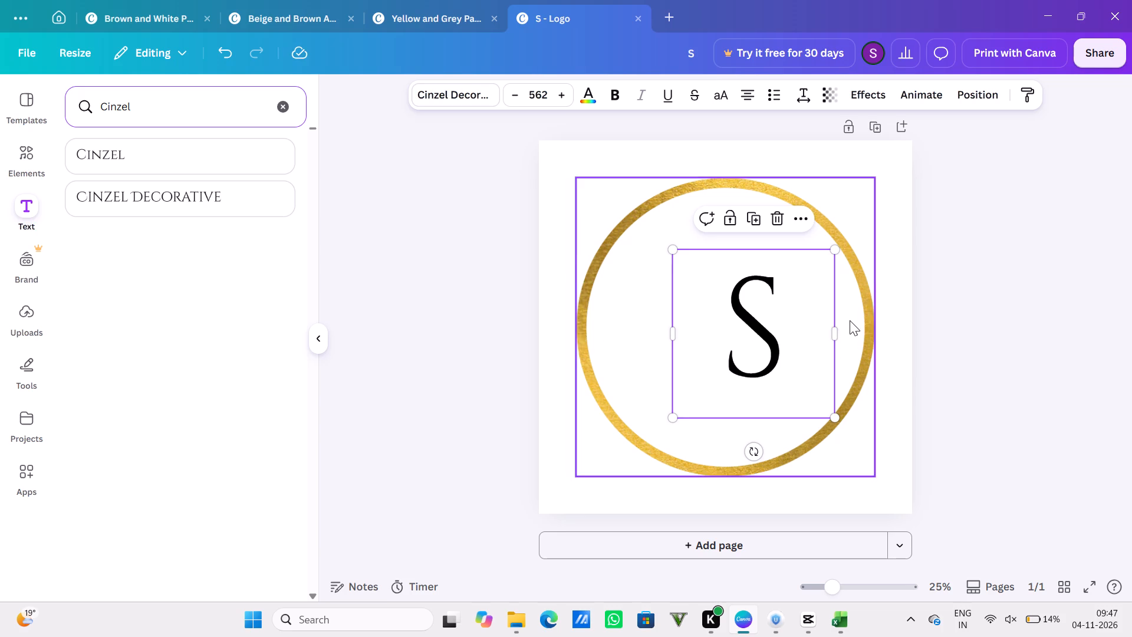
{"action": "left_click_drag", "start_coordinate": [840, 334], "coordinate": [766, 325]}
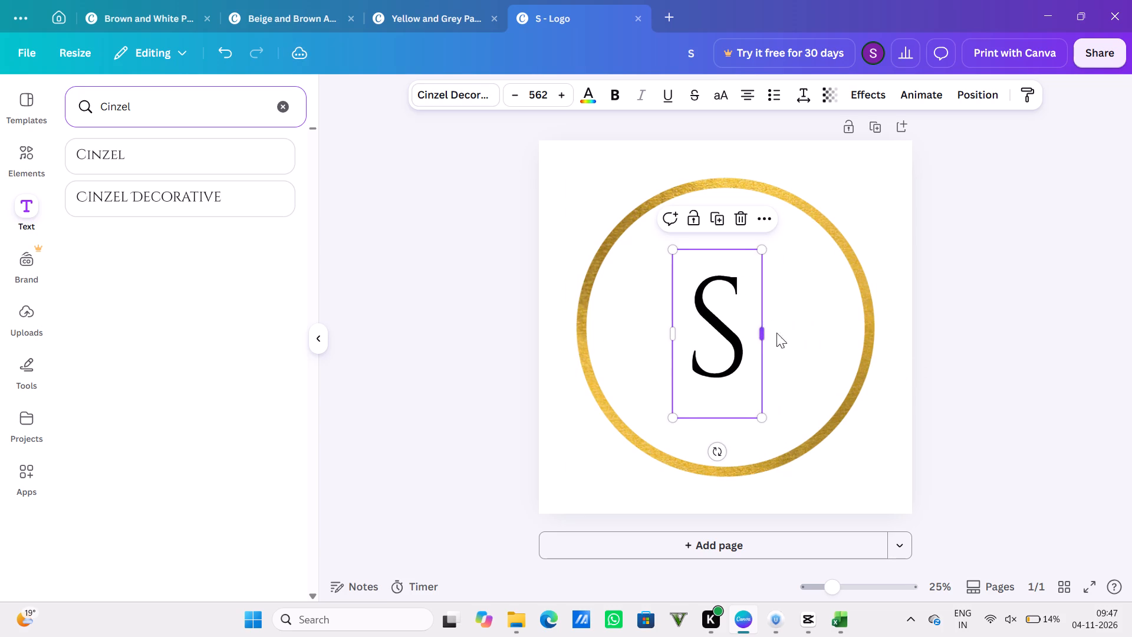
Enlarge the S to font size 705 and centre it inside the gold ring.
{"action": "left_click_drag", "start_coordinate": [762, 421], "coordinate": [821, 445]}
{"action": "left_click_drag", "start_coordinate": [762, 411], "coordinate": [757, 384]}
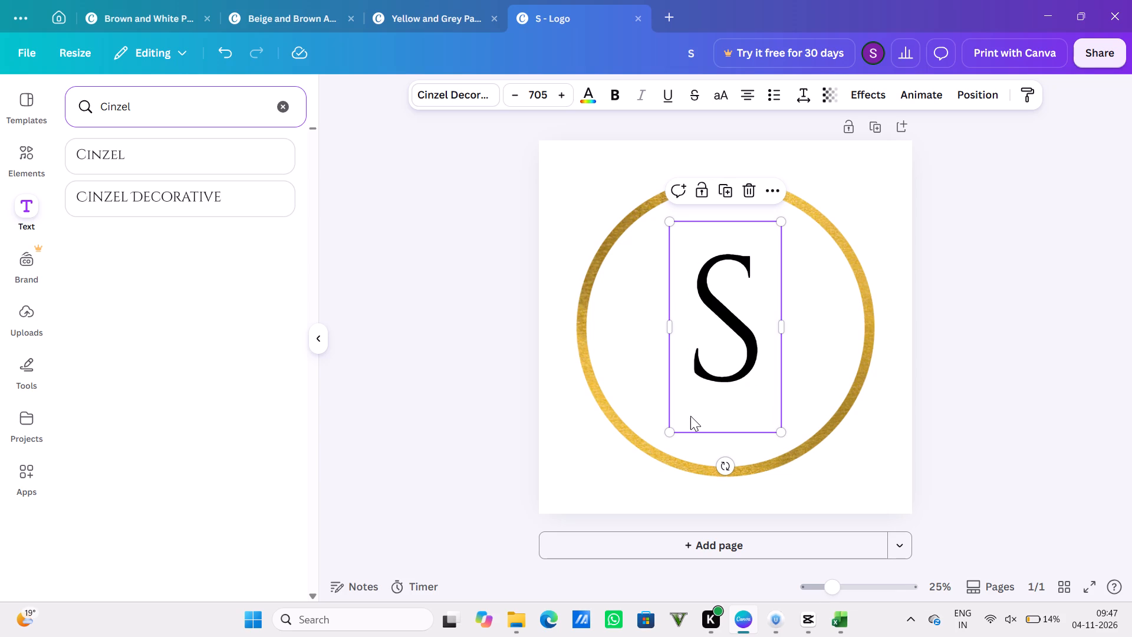
{"action": "left_click", "coordinate": [943, 373]}
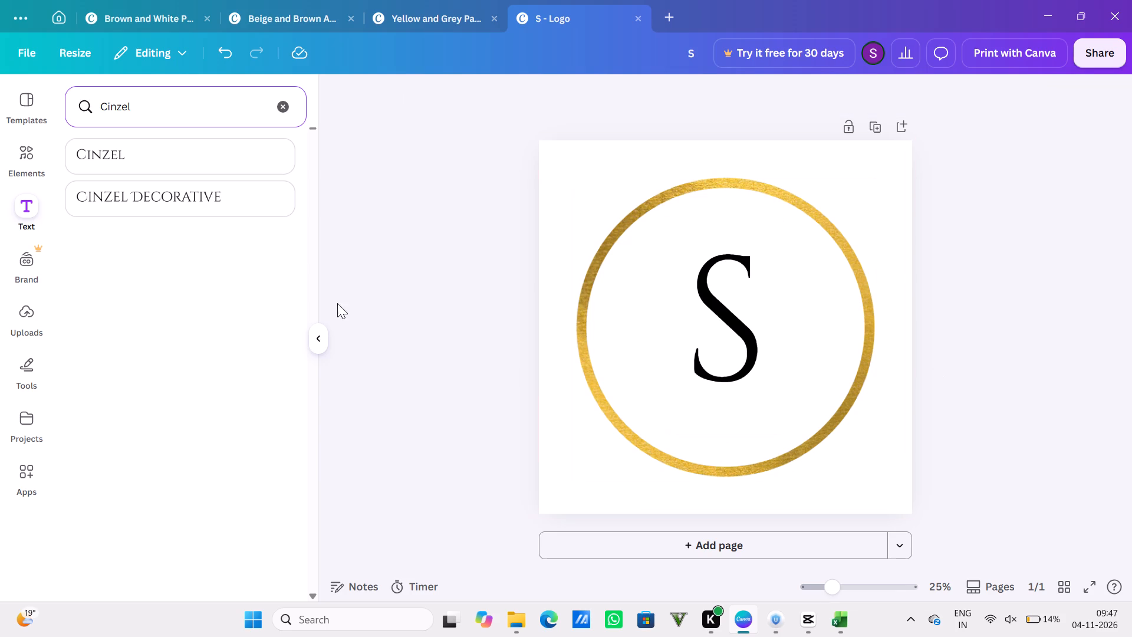
Add a second Cinzel Decorative text box, place it above and left of the S, and replace its text with "b".
{"action": "left_click", "coordinate": [248, 209]}
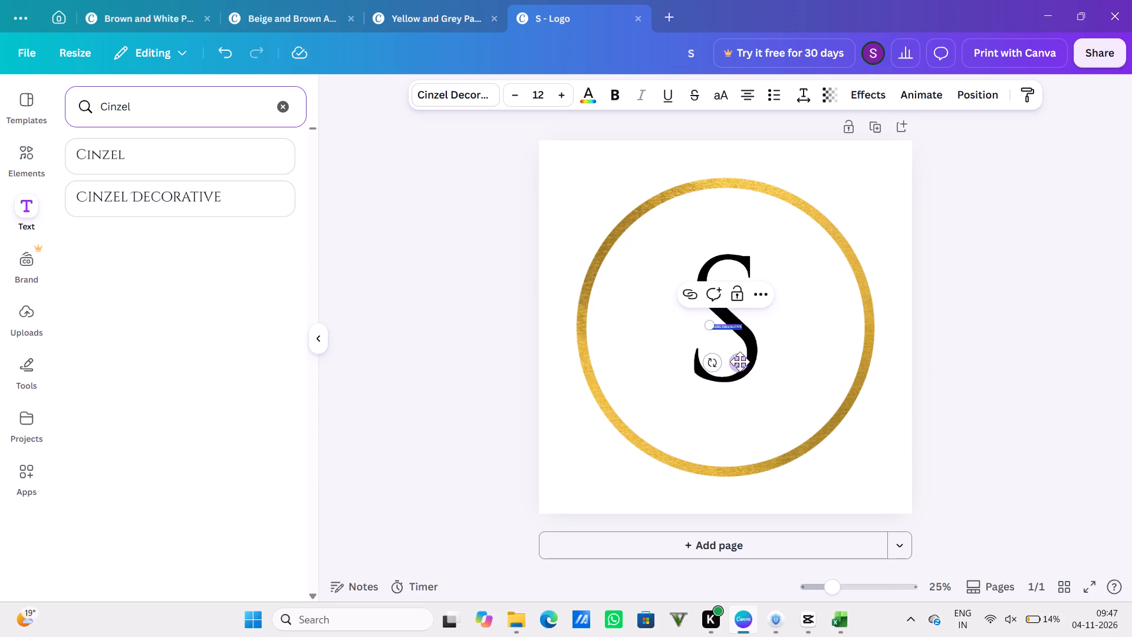
{"action": "left_click_drag", "start_coordinate": [738, 360], "coordinate": [650, 278]}
{"action": "left_click", "coordinate": [650, 249]}
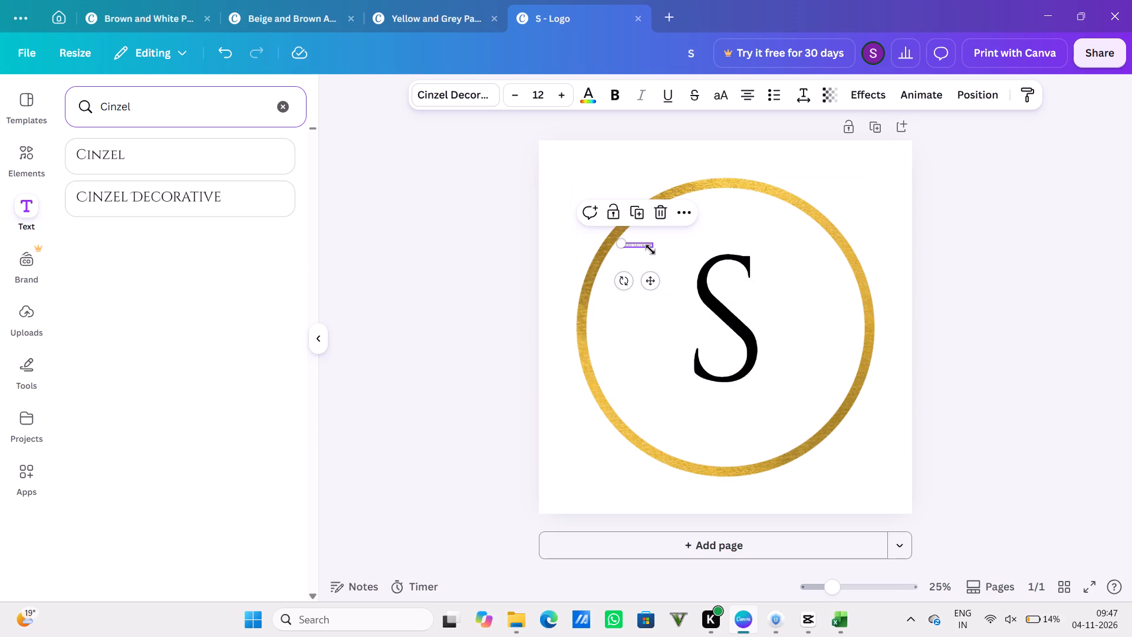
{"action": "double_click", "coordinate": [650, 244]}
{"action": "key", "text": "b"}
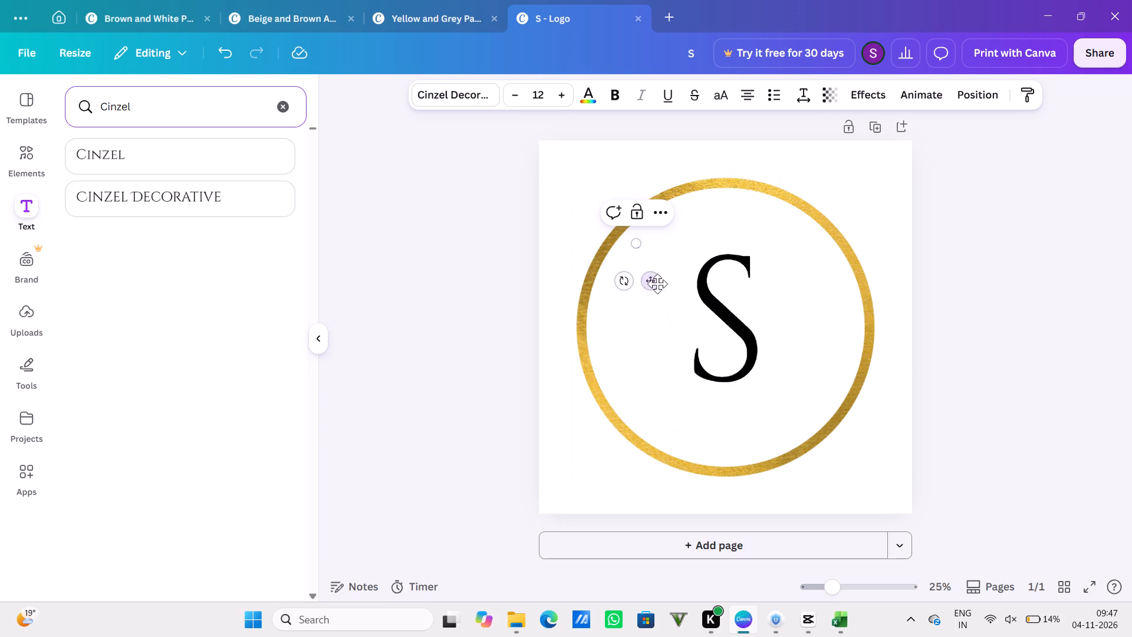
Widen the B text box and enlarge the letter to font size 557.
{"action": "left_click", "coordinate": [563, 96]}
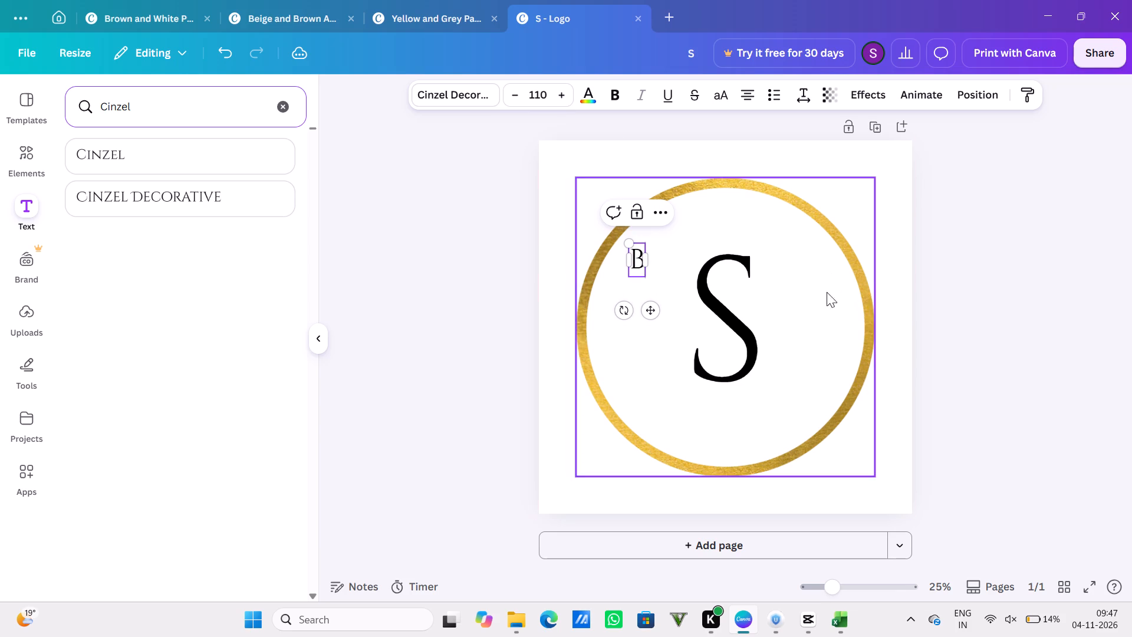
{"action": "left_click_drag", "start_coordinate": [648, 257], "coordinate": [741, 238]}
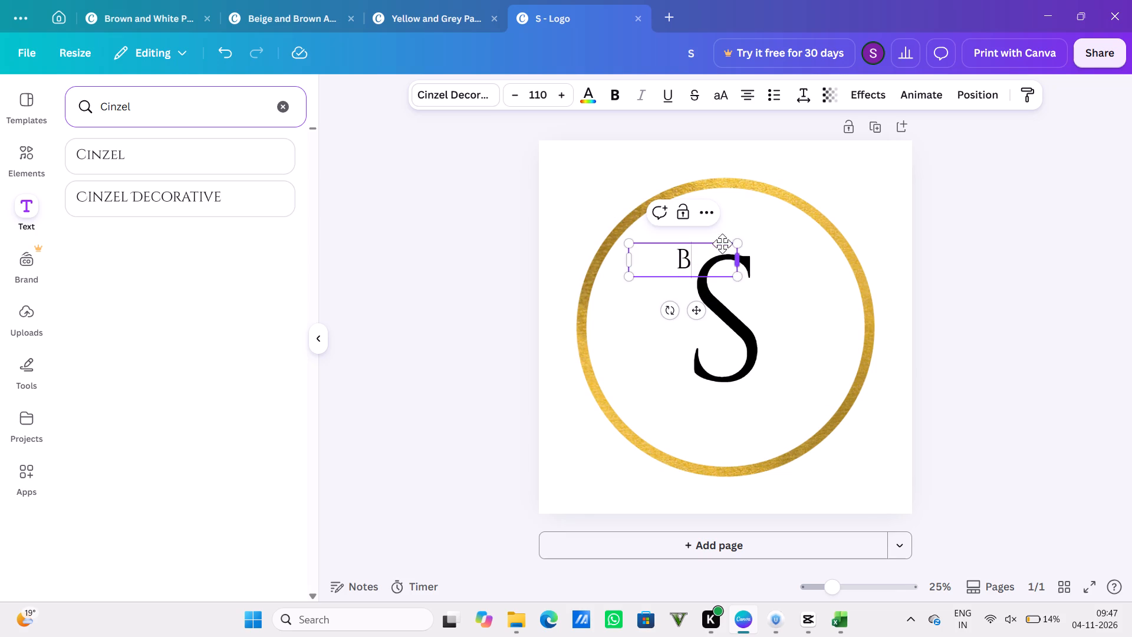
{"action": "left_click_drag", "start_coordinate": [737, 277], "coordinate": [1076, 636]}
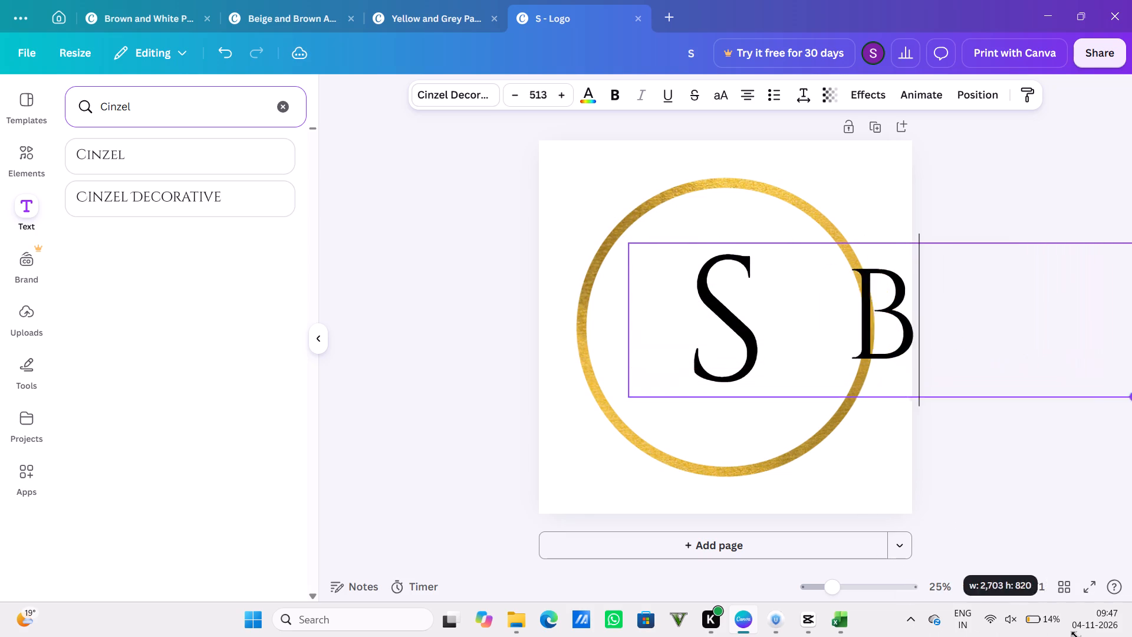
{"action": "left_click_drag", "start_coordinate": [1076, 636], "coordinate": [1111, 626]}
Move the letter B onto the S so the two letters overlap in the middle of the ring.
{"action": "left_click_drag", "start_coordinate": [1059, 311], "coordinate": [908, 316]}
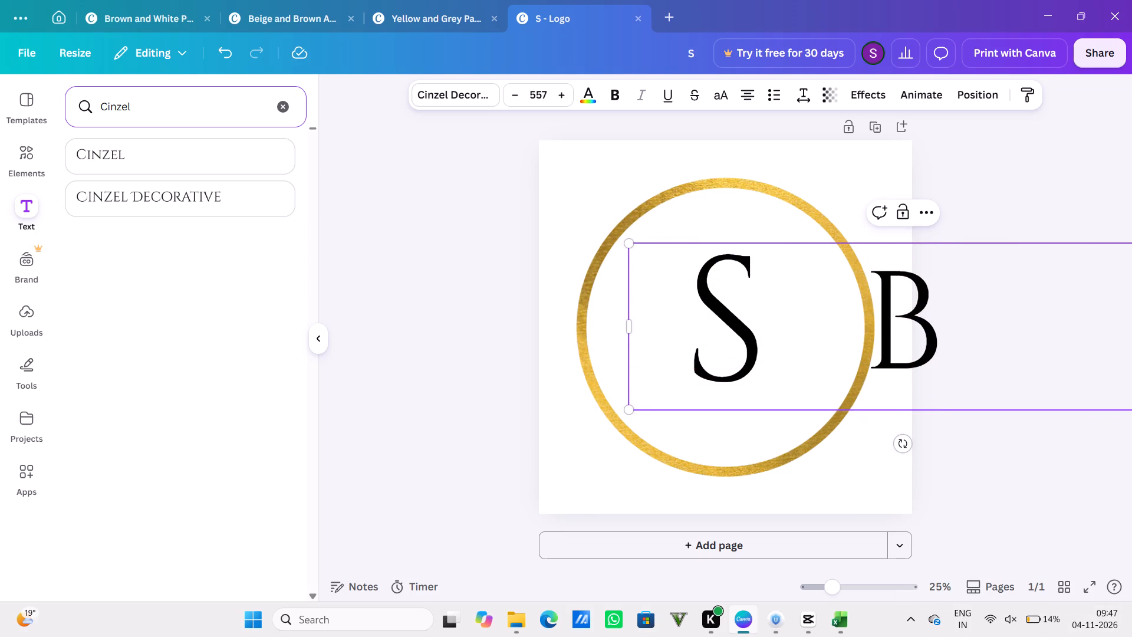
{"action": "left_click", "coordinate": [706, 357]}
{"action": "left_click", "coordinate": [712, 350]}
{"action": "left_click", "coordinate": [711, 329]}
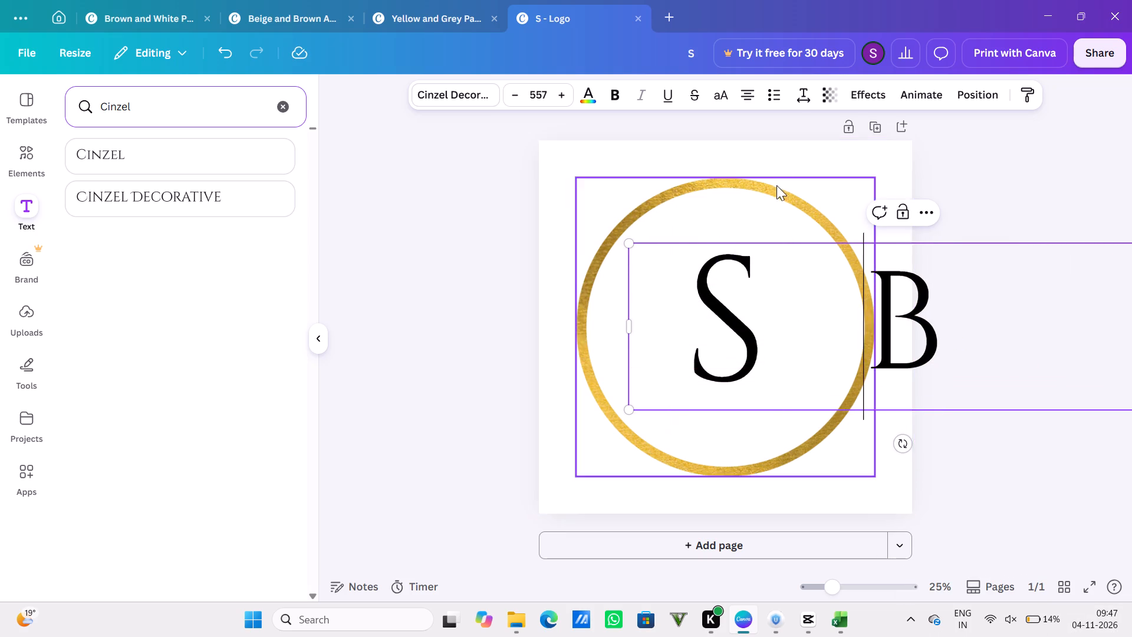
{"action": "left_click", "coordinate": [840, 145]}
{"action": "left_click", "coordinate": [725, 284]}
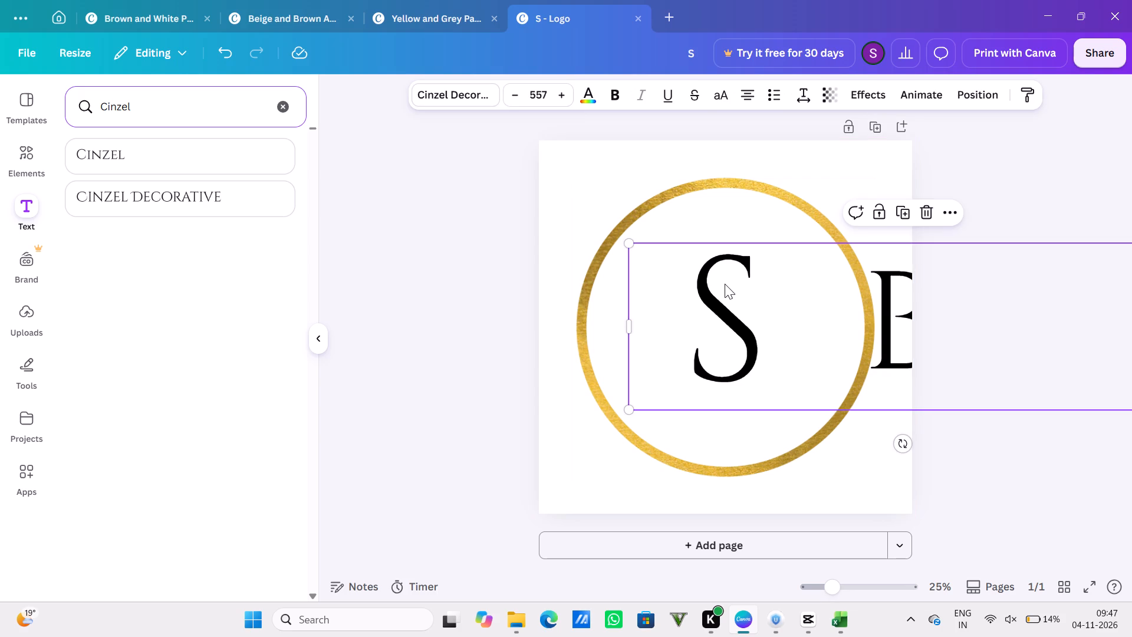
{"action": "left_click", "coordinate": [990, 188]}
{"action": "left_click", "coordinate": [907, 318]}
{"action": "left_click_drag", "start_coordinate": [905, 318], "coordinate": [795, 291]}
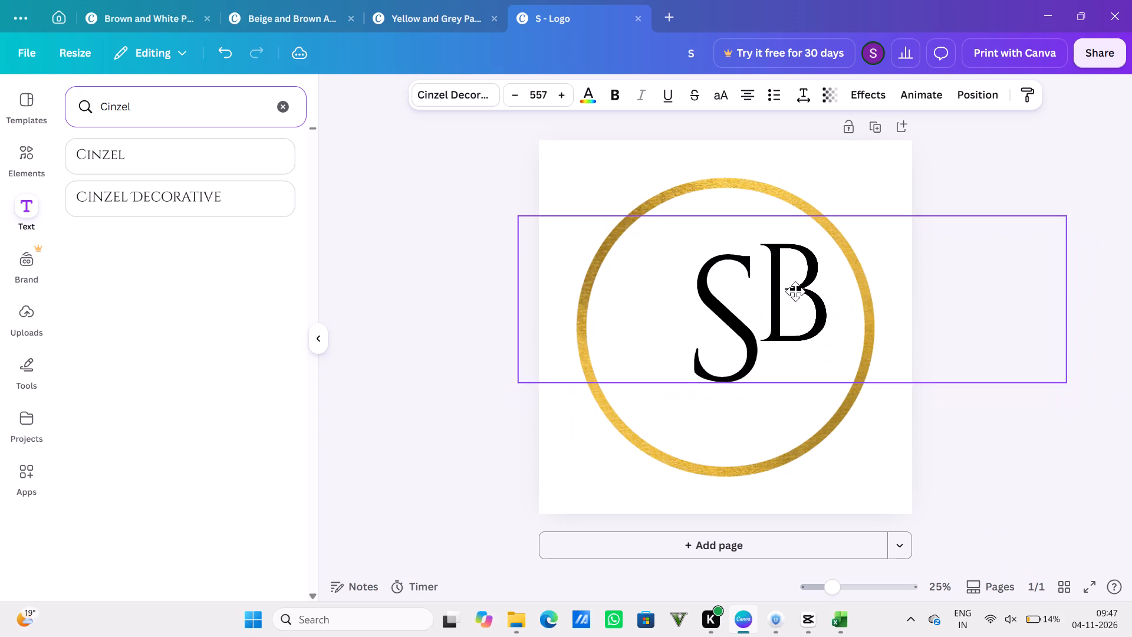
{"action": "left_click_drag", "start_coordinate": [795, 291], "coordinate": [739, 316]}
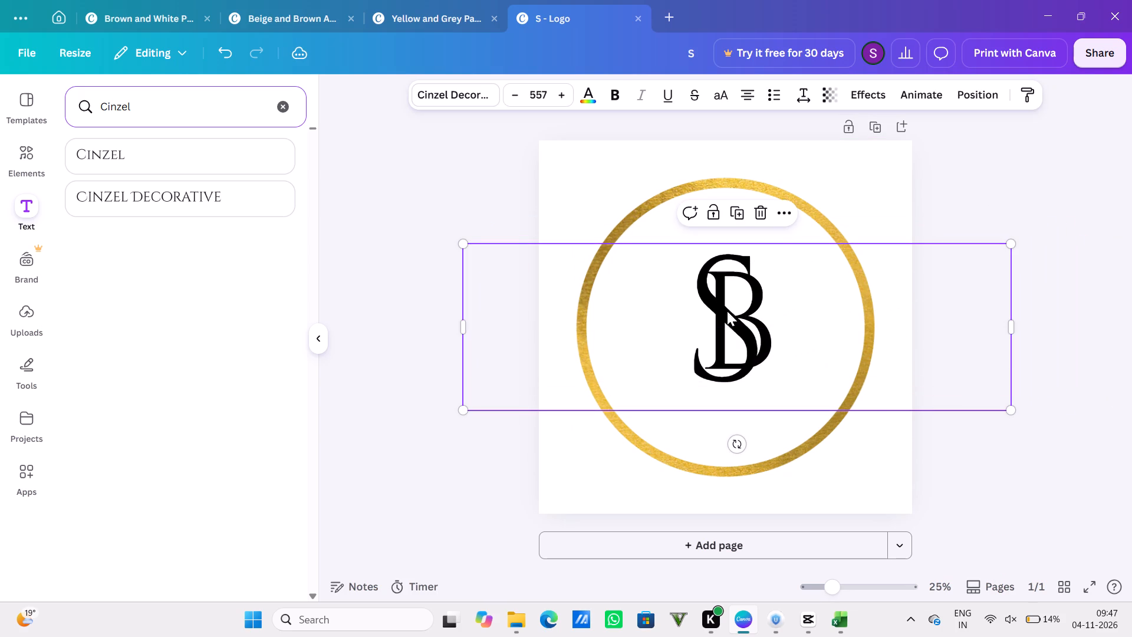
Increase the B's font size to 559.
{"action": "left_click", "coordinate": [560, 98]}
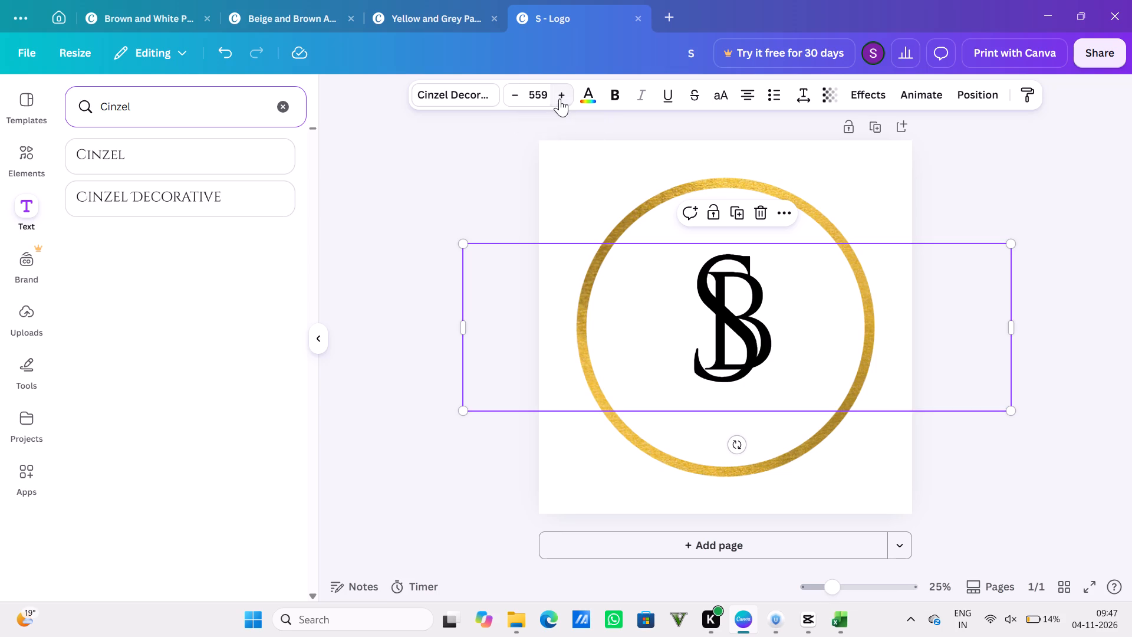
Narrow the B's text box to fit closely around the letter and place it beside the S, over the ring's left edge.
{"action": "left_click_drag", "start_coordinate": [464, 324], "coordinate": [599, 318]}
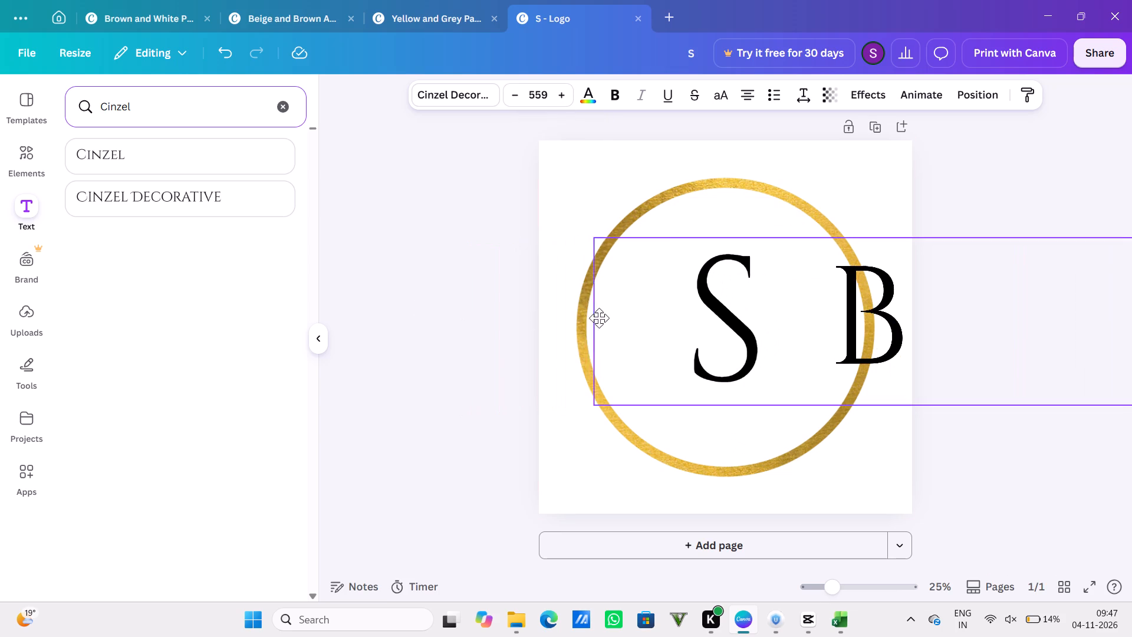
{"action": "left_click_drag", "start_coordinate": [599, 318], "coordinate": [594, 317]}
{"action": "left_click_drag", "start_coordinate": [590, 317], "coordinate": [814, 331]}
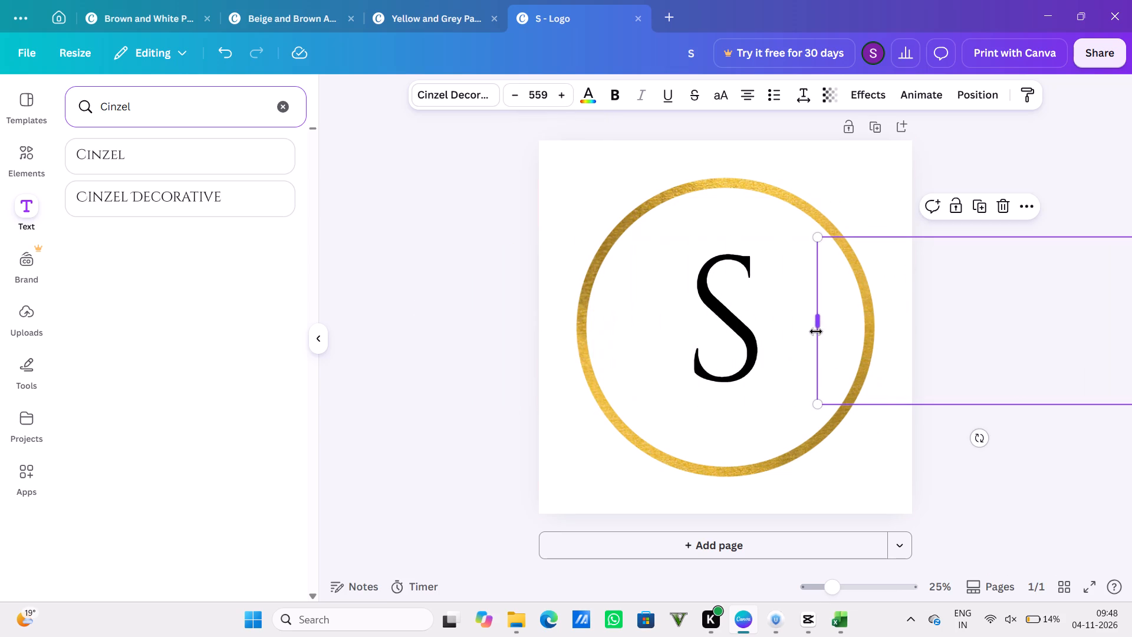
{"action": "left_click_drag", "start_coordinate": [1113, 320], "coordinate": [809, 347]}
{"action": "left_click_drag", "start_coordinate": [840, 341], "coordinate": [837, 342]}
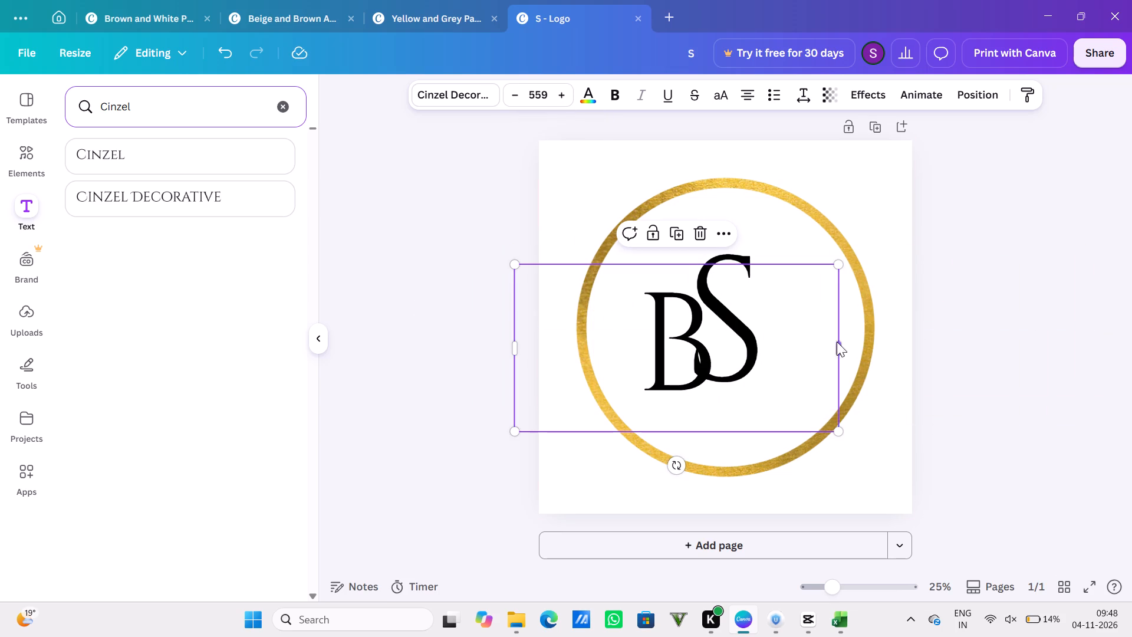
{"action": "left_click_drag", "start_coordinate": [837, 342], "coordinate": [677, 359]}
Enlarge the letter B to font size 705 to match the S, and move it back over the S.
{"action": "left_click", "coordinate": [729, 288]}
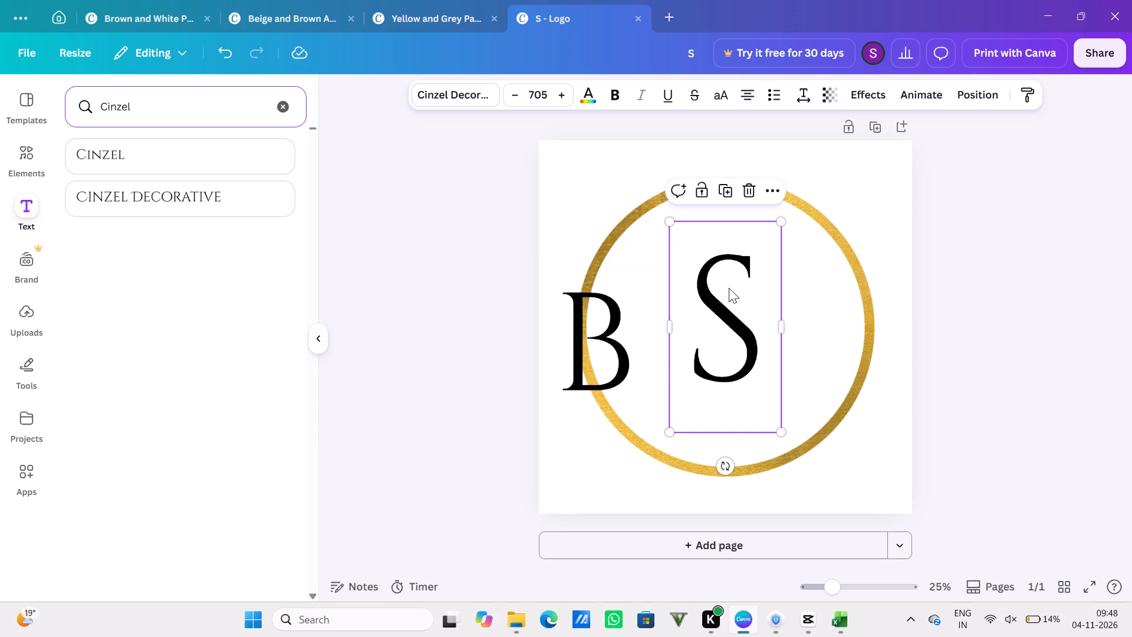
{"action": "left_click", "coordinate": [600, 337]}
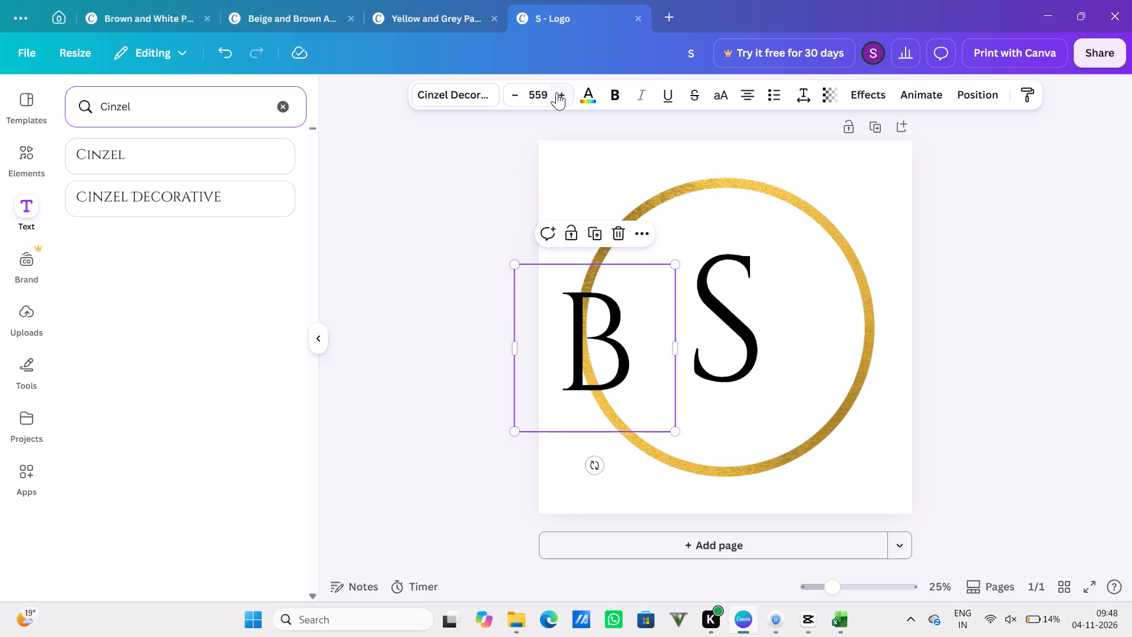
{"action": "left_click", "coordinate": [557, 93]}
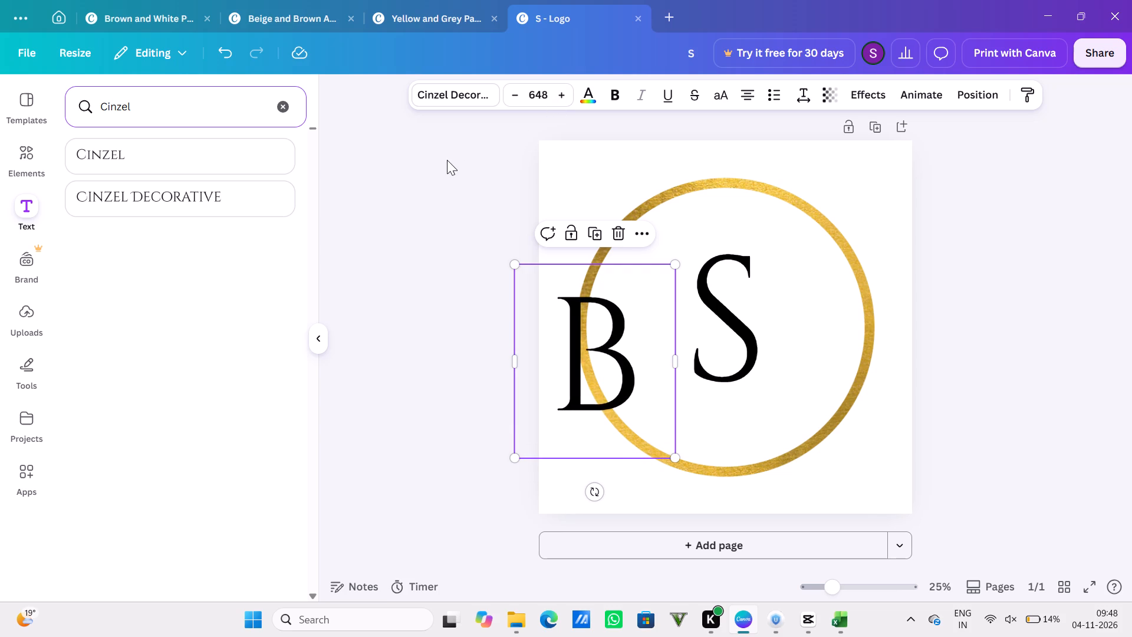
{"action": "left_click_drag", "start_coordinate": [549, 391], "coordinate": [702, 354]}
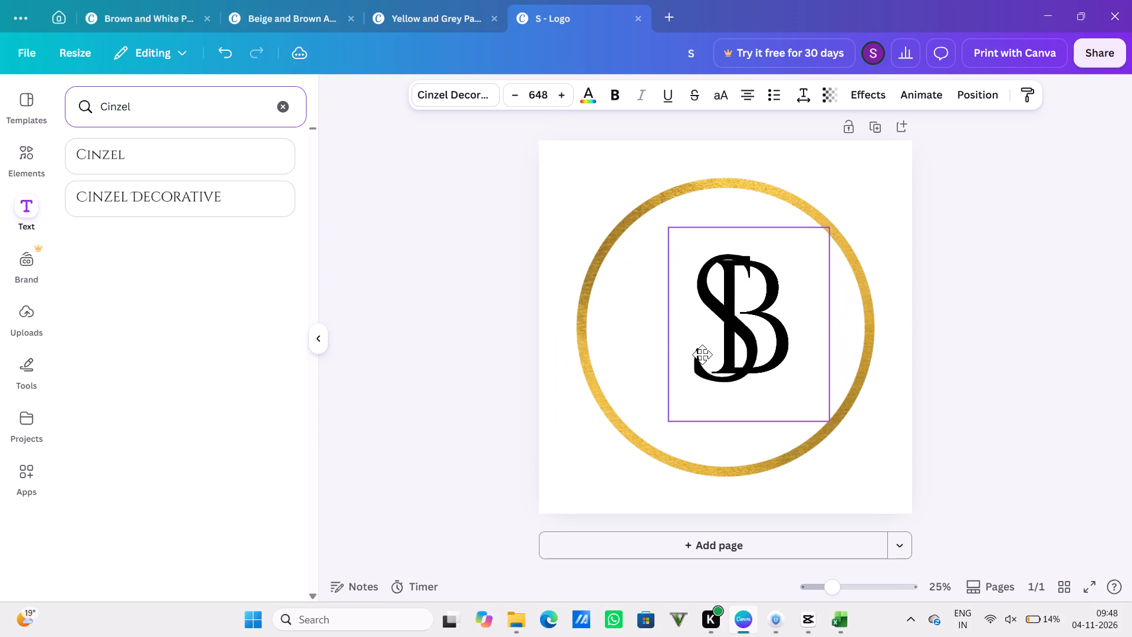
{"action": "left_click_drag", "start_coordinate": [702, 354], "coordinate": [701, 354]}
{"action": "left_click", "coordinate": [551, 96]}
{"action": "left_click", "coordinate": [554, 94]}
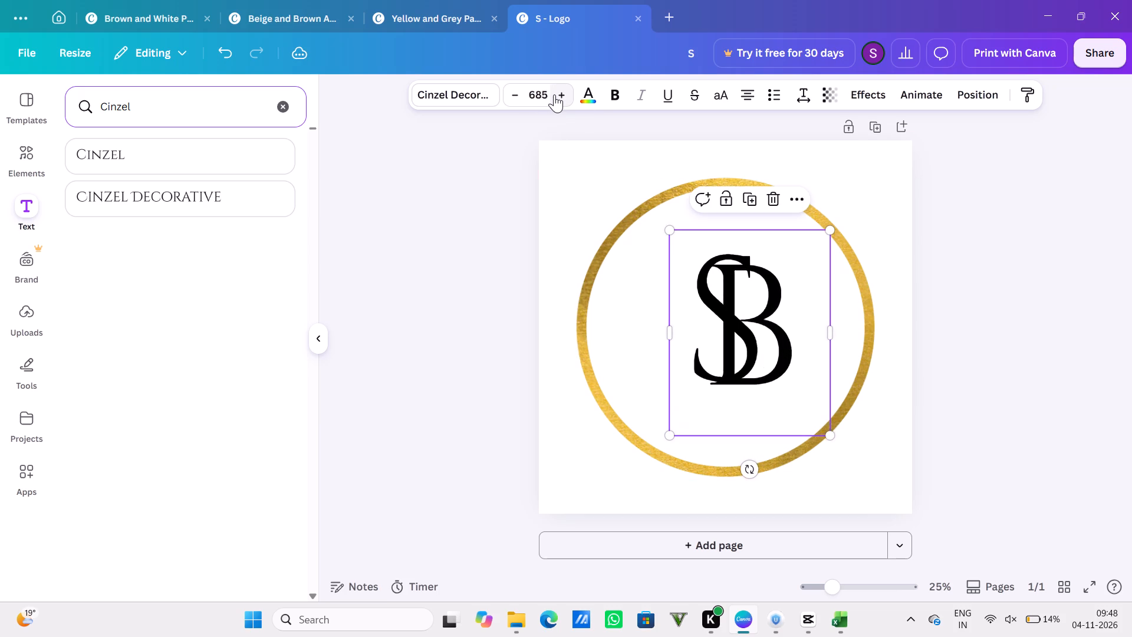
{"action": "triple_click", "coordinate": [554, 94]}
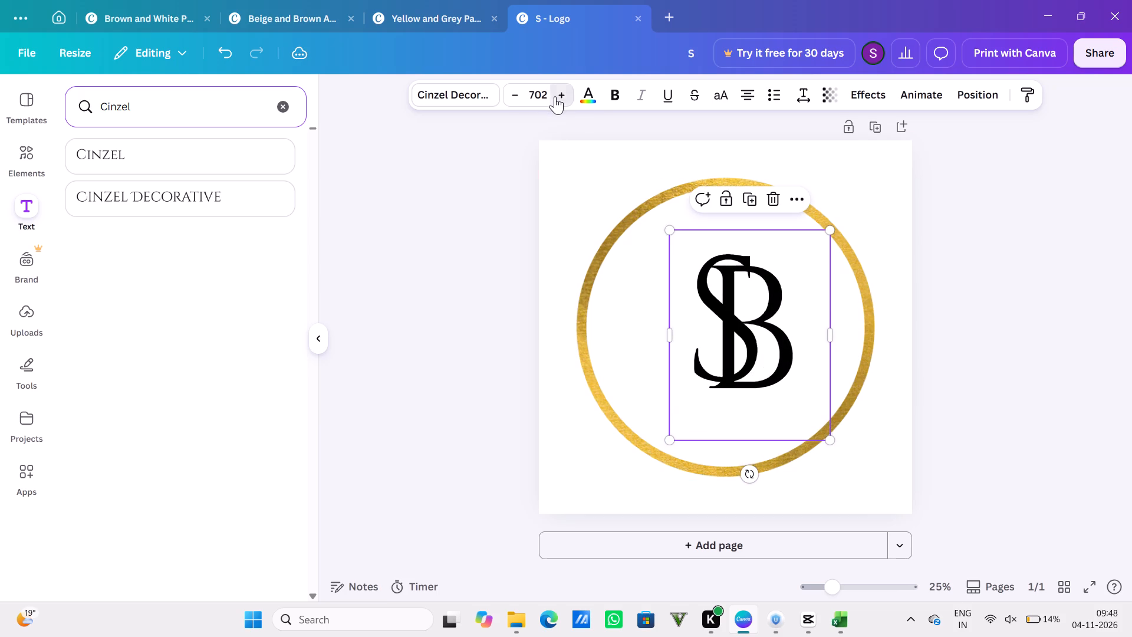
{"action": "left_click", "coordinate": [1053, 254]}
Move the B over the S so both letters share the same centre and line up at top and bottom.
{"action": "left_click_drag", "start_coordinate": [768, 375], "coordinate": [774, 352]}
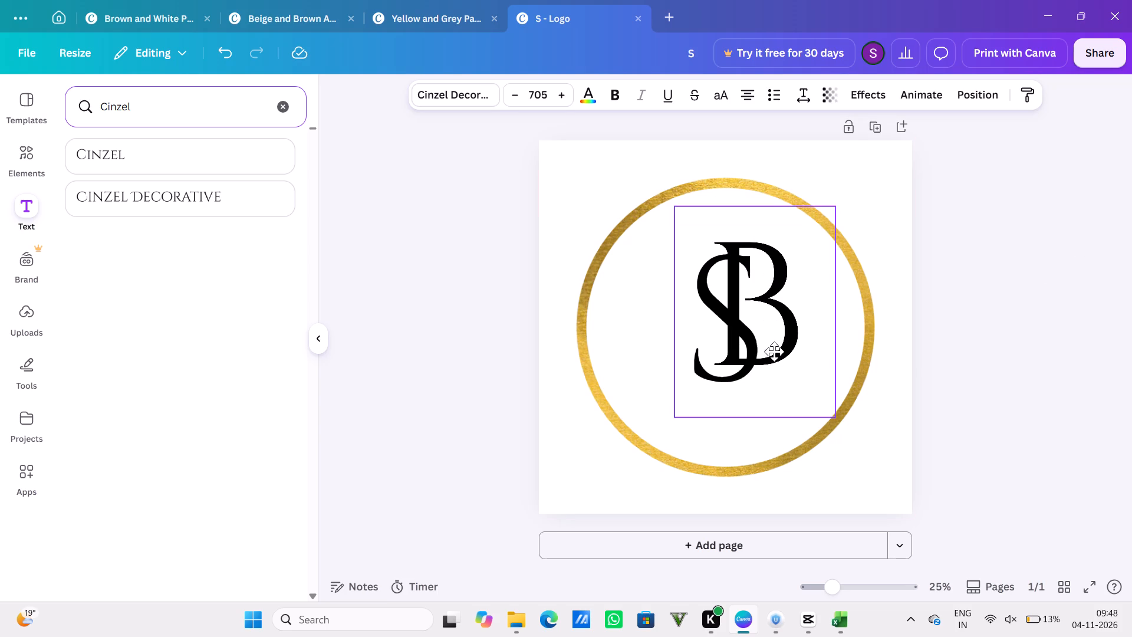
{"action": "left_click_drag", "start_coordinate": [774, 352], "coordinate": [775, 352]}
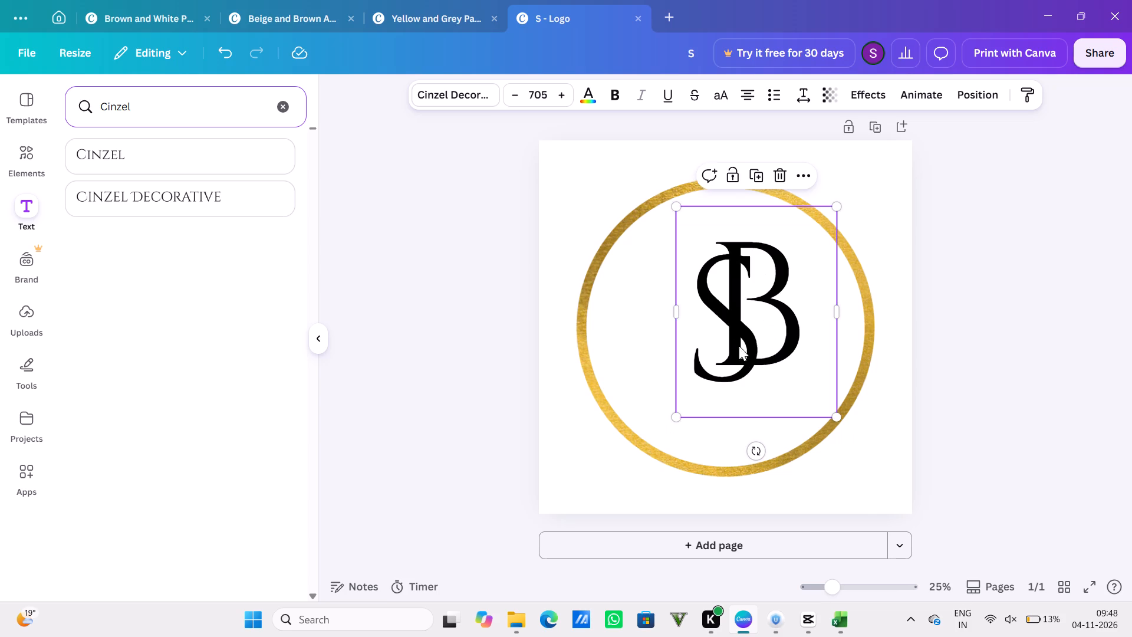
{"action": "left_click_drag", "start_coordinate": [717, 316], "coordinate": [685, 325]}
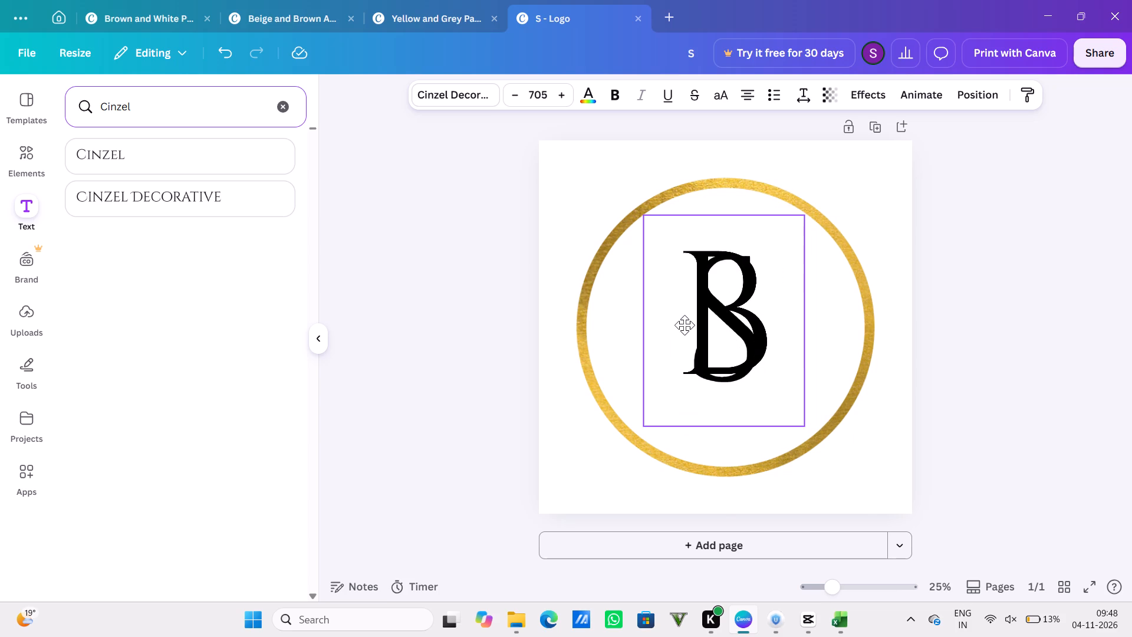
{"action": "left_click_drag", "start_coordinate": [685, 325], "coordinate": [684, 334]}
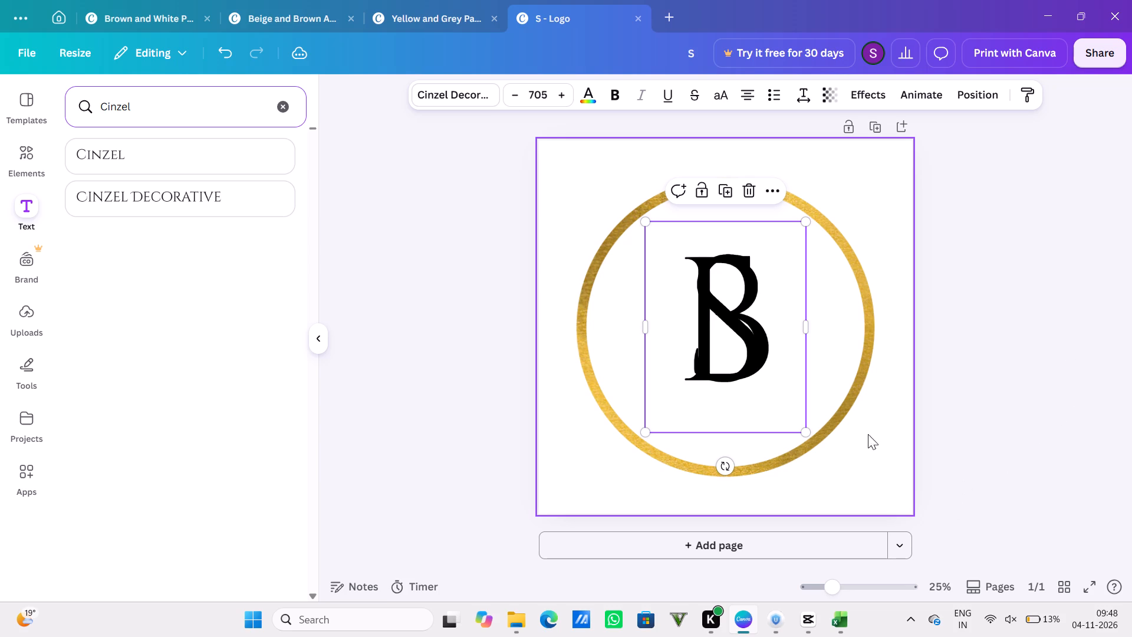
Shrink the gold ring proportionally, keeping its upper-left corner in place.
{"action": "left_click", "coordinate": [817, 441]}
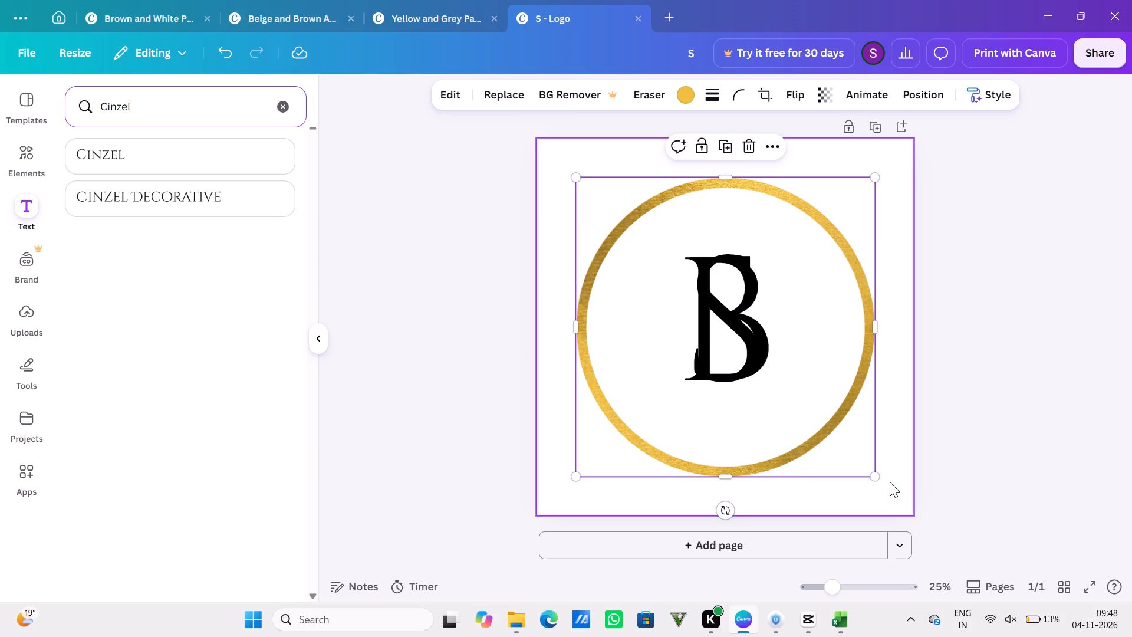
{"action": "left_click_drag", "start_coordinate": [878, 478], "coordinate": [830, 447]}
Reposition the B so it overlaps the S slightly to its left and a little higher.
{"action": "left_click_drag", "start_coordinate": [780, 391], "coordinate": [809, 396]}
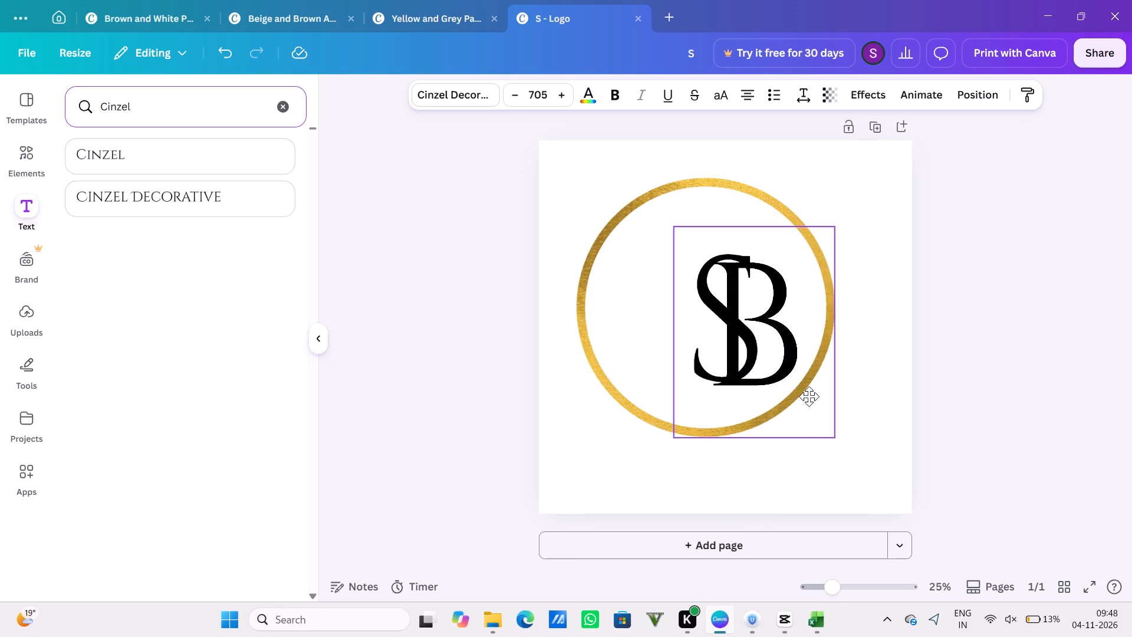
{"action": "left_click_drag", "start_coordinate": [809, 396], "coordinate": [799, 393]}
{"action": "left_click_drag", "start_coordinate": [773, 365], "coordinate": [742, 354]}
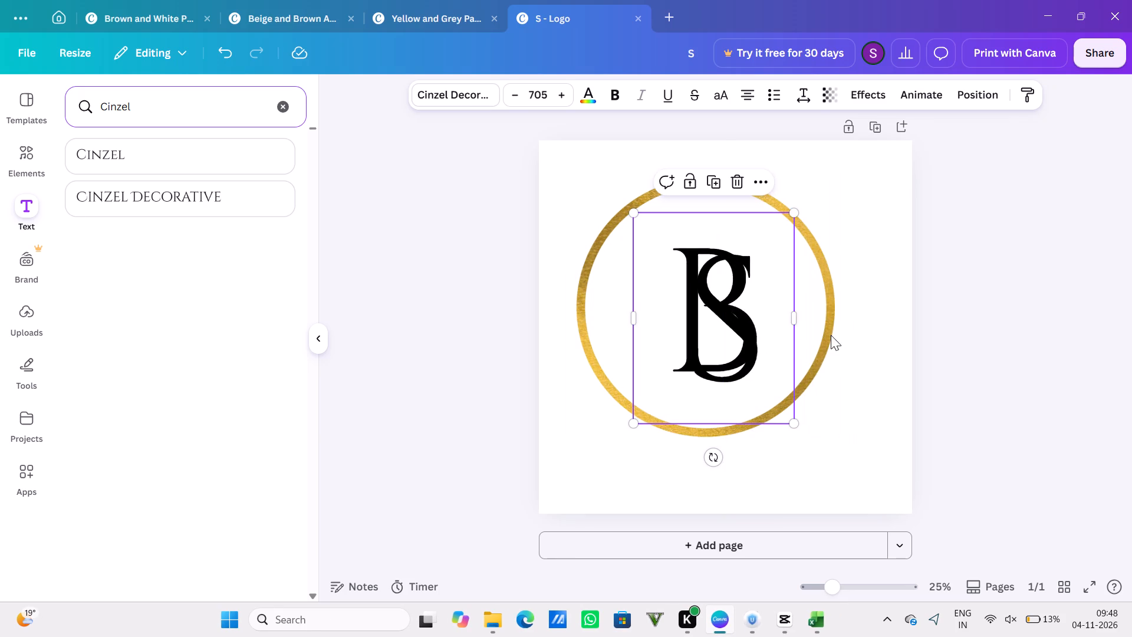
Enlarge the gold ring slightly and centre it horizontally near the page's top, leaving space beneath for text.
{"action": "left_click", "coordinate": [831, 334]}
{"action": "left_click_drag", "start_coordinate": [838, 438], "coordinate": [853, 441]}
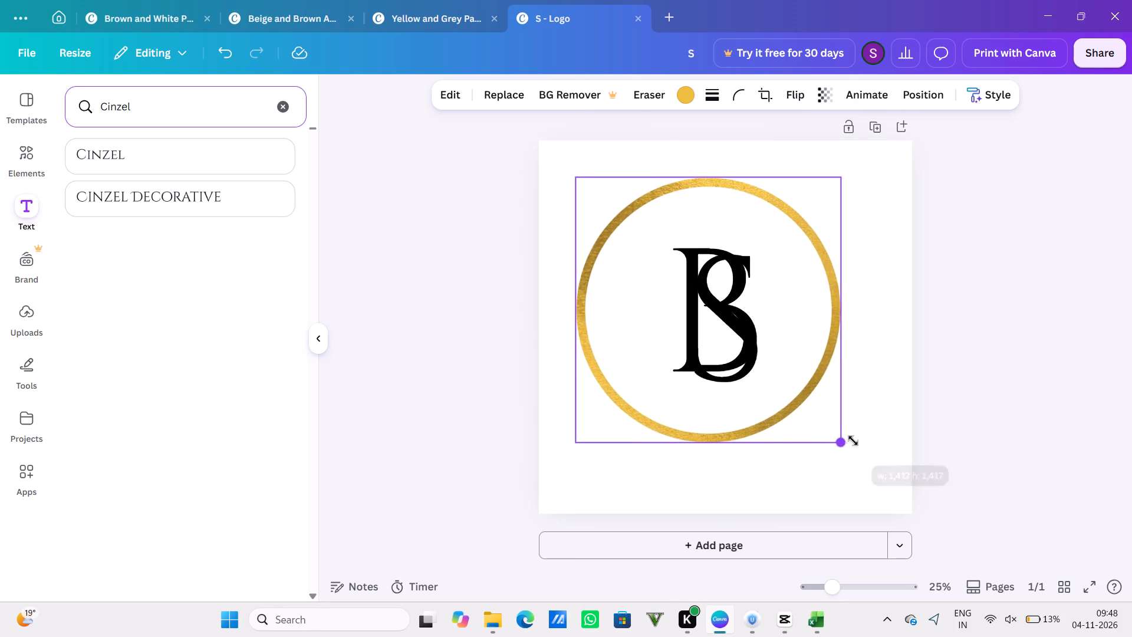
{"action": "left_click_drag", "start_coordinate": [853, 441], "coordinate": [854, 441]}
{"action": "left_click_drag", "start_coordinate": [813, 383], "coordinate": [827, 367]}
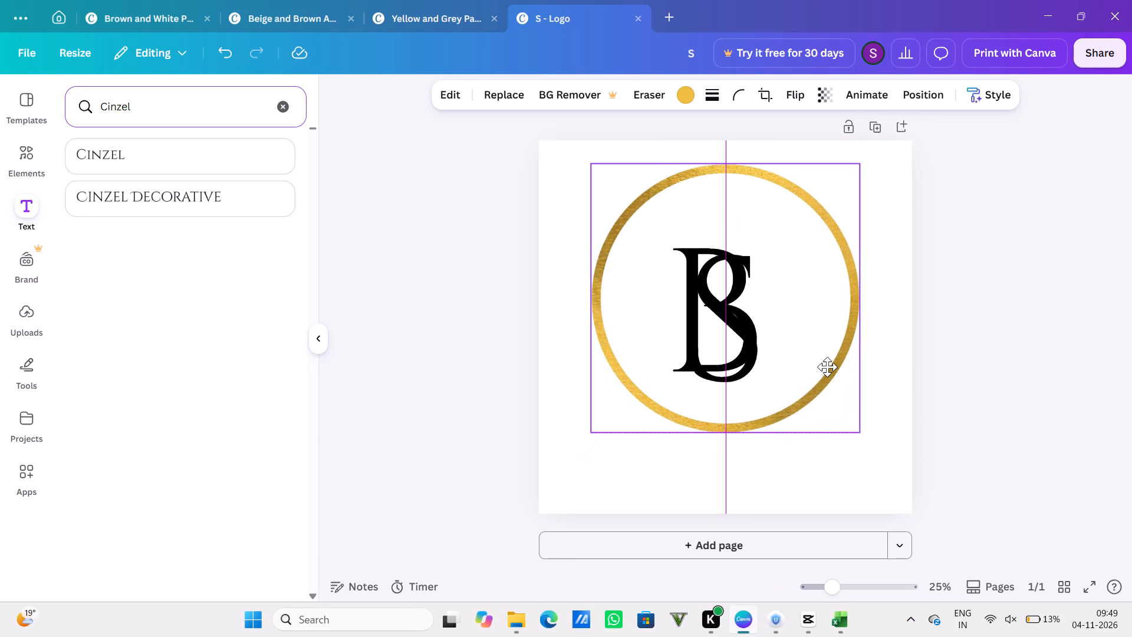
{"action": "left_click_drag", "start_coordinate": [827, 367], "coordinate": [824, 362]}
{"action": "left_click", "coordinate": [992, 345]}
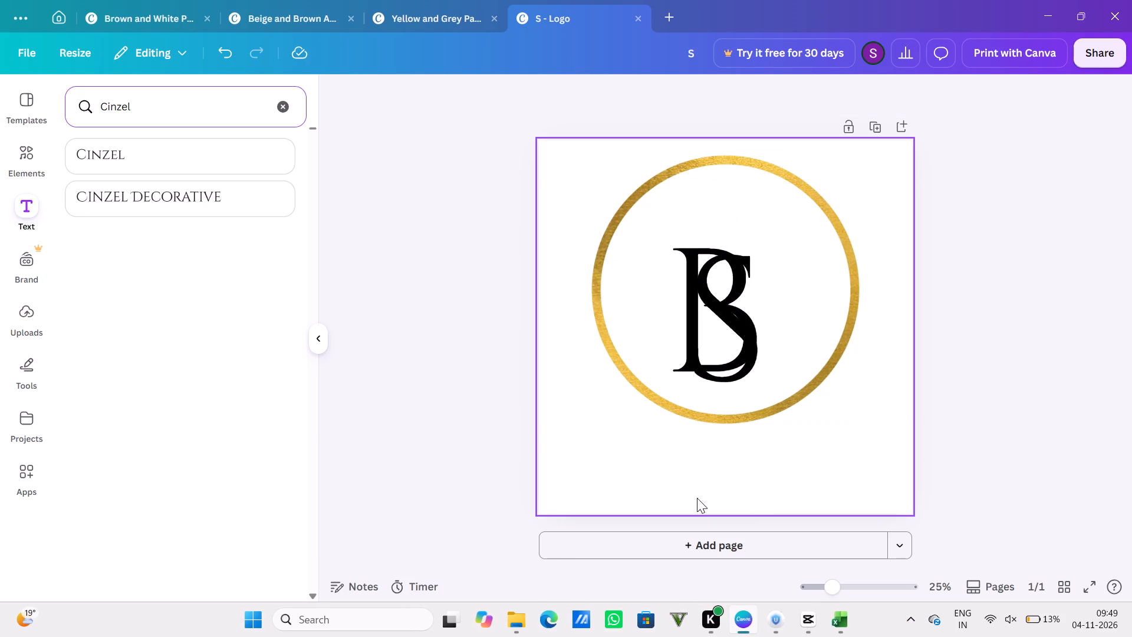
Add a Cinzel Decorative text box centred below the ring and enlarge it to font size 70.
{"action": "left_click", "coordinate": [683, 489]}
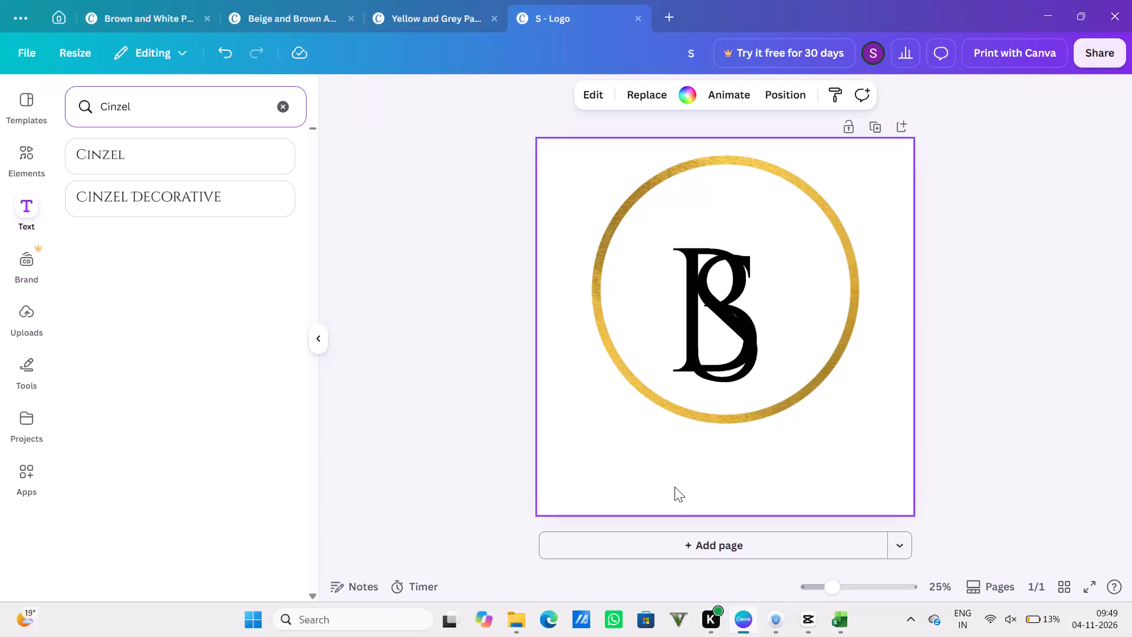
{"action": "left_click", "coordinate": [177, 196]}
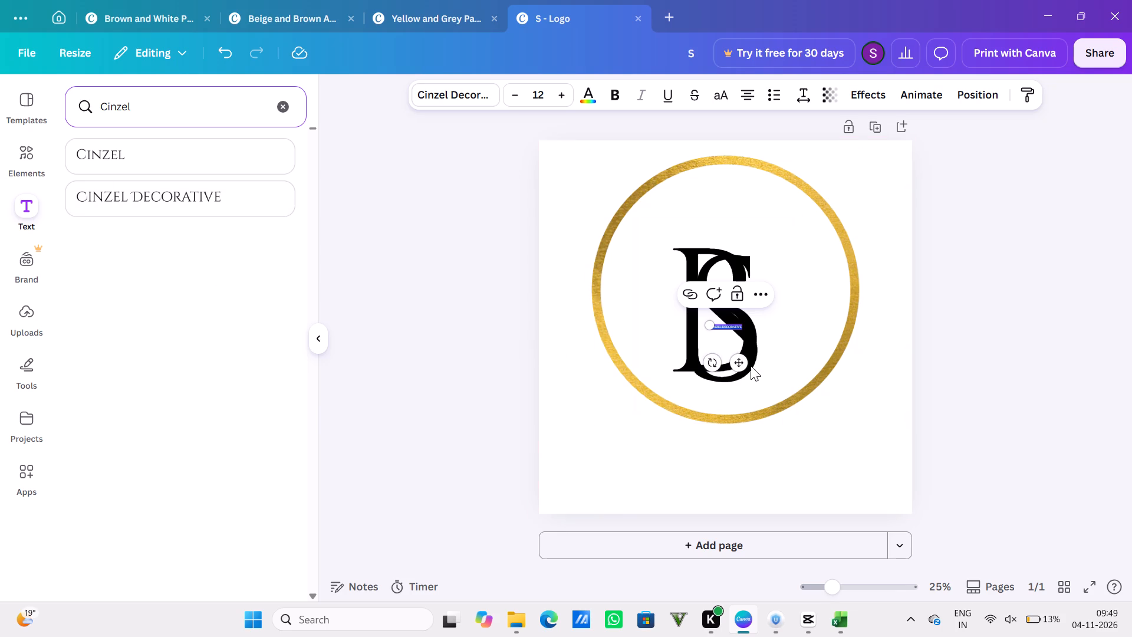
{"action": "left_click_drag", "start_coordinate": [738, 358], "coordinate": [738, 499]}
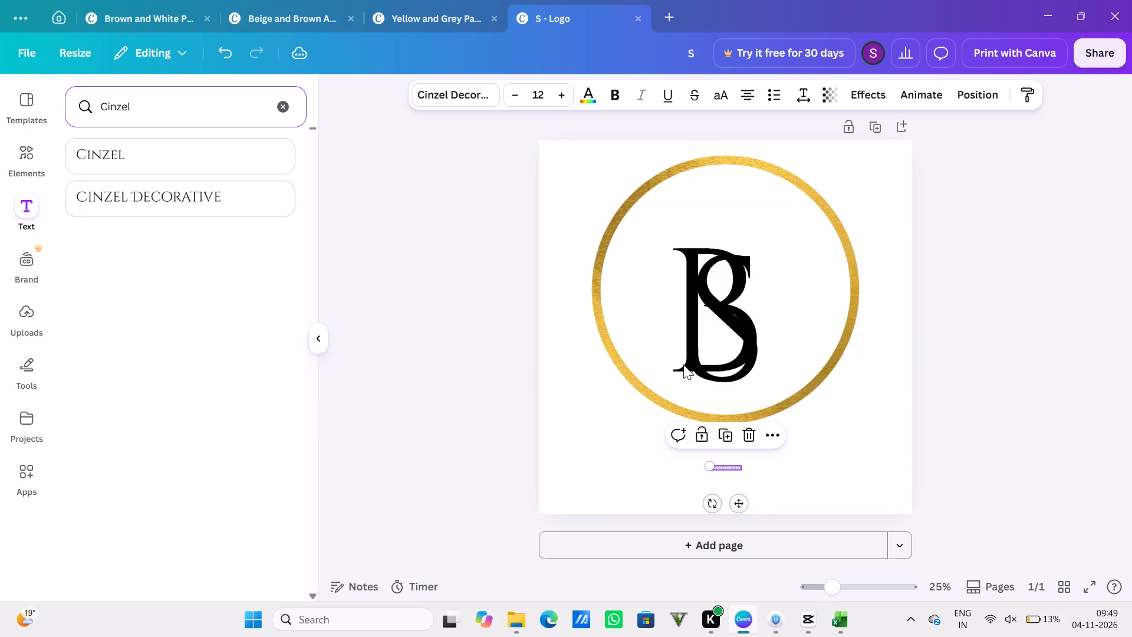
{"action": "left_click", "coordinate": [563, 88]}
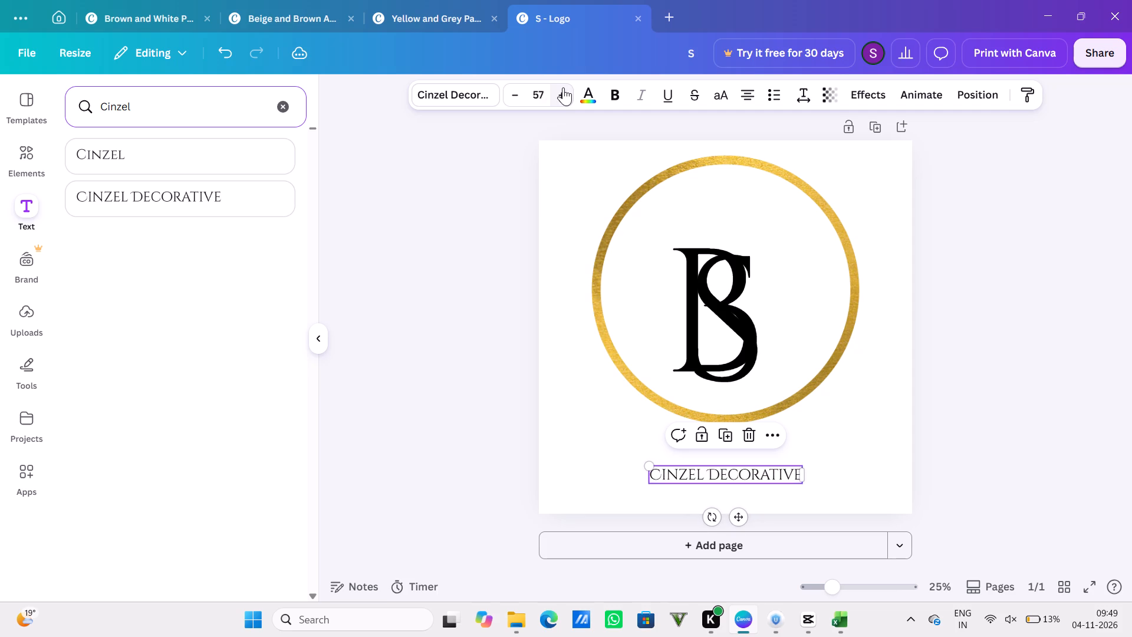
Replace the text below the ring with "S & B INDUSTRY".
{"action": "left_click", "coordinate": [801, 477]}
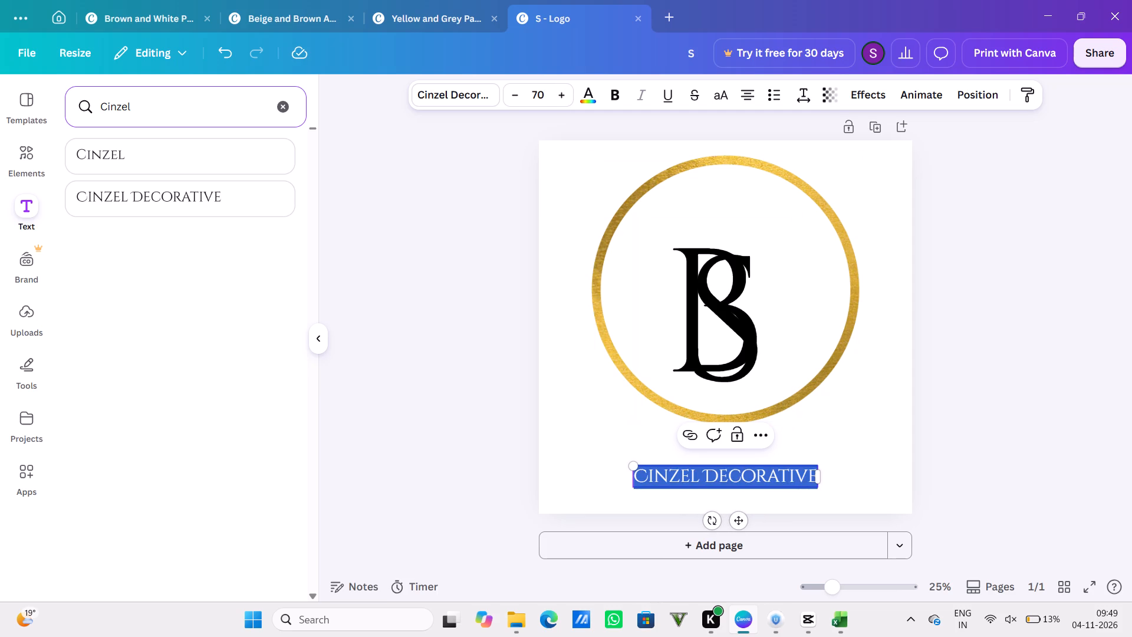
{"action": "key", "text": "s"}
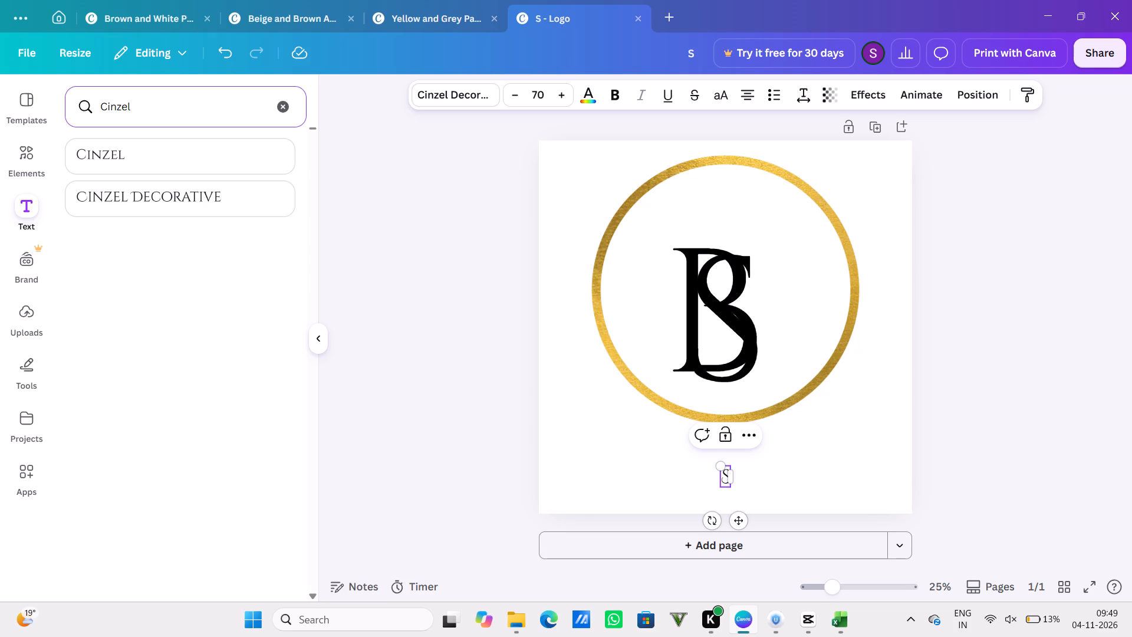
{"action": "key", "text": "shift+ampersand"}
{"action": "key", "text": "Left"}
{"action": "key", "text": "space"}
{"action": "key", "text": "Right"}
{"action": "key", "text": "space"}
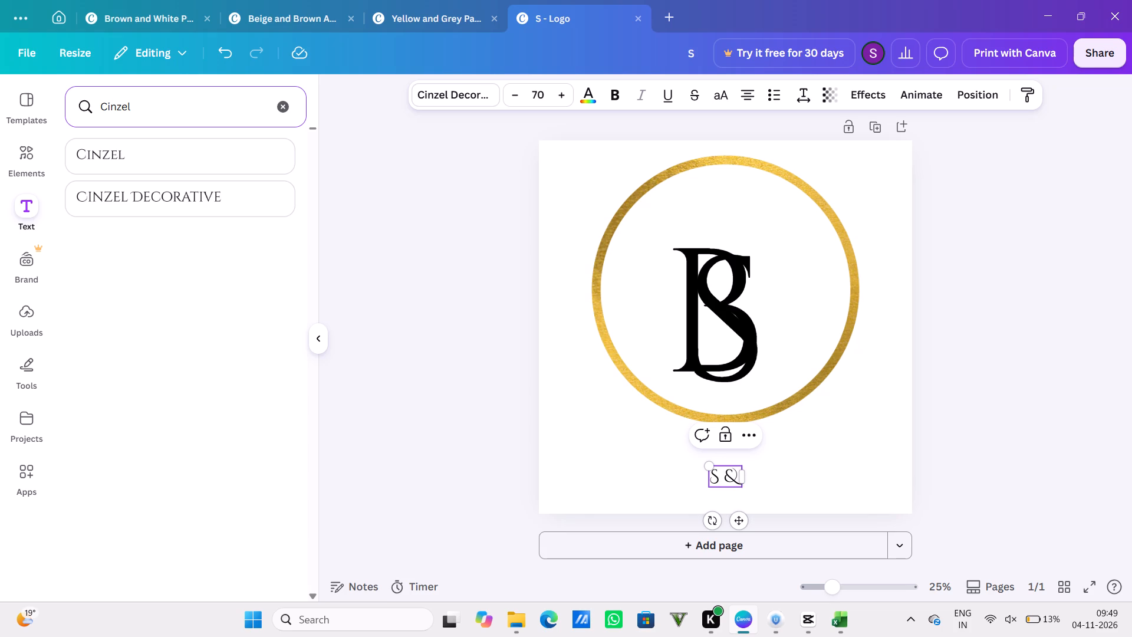
{"action": "key", "text": "b"}
{"action": "key", "text": "space"}
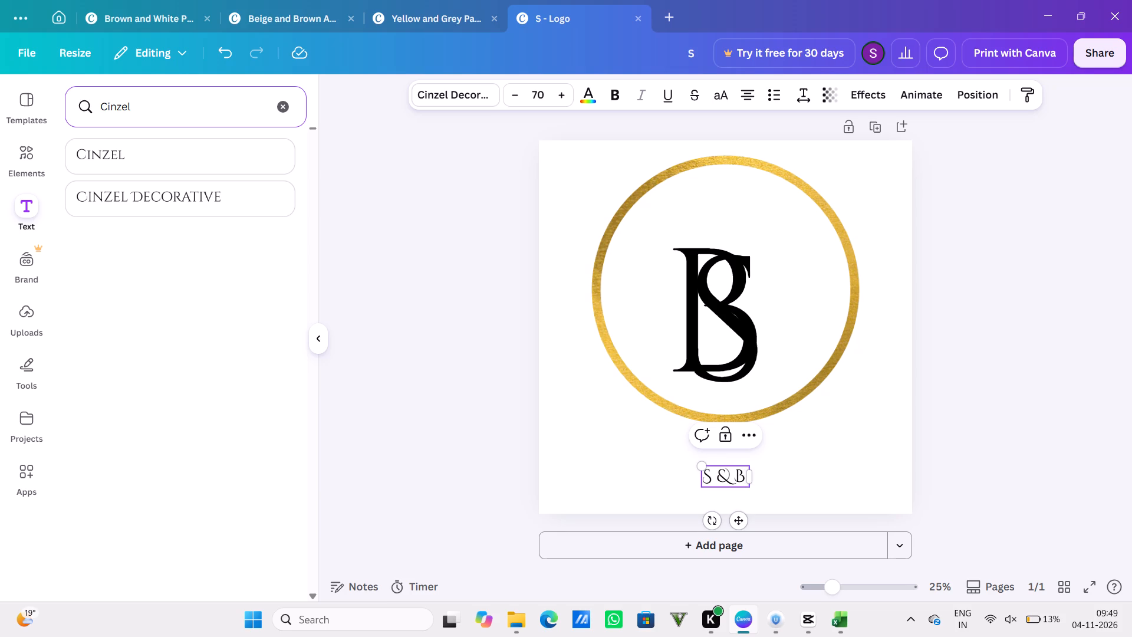
{"action": "key", "text": "i"}
{"action": "type", "text": "ND"}
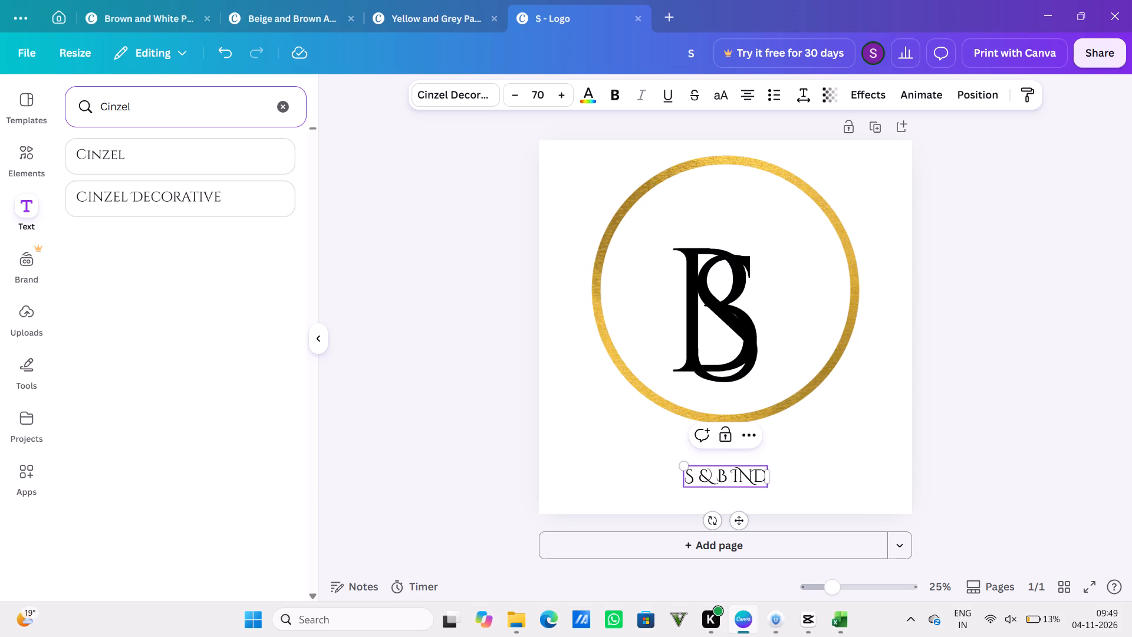
{"action": "type", "text": "USTR"}
{"action": "key", "text": "y"}
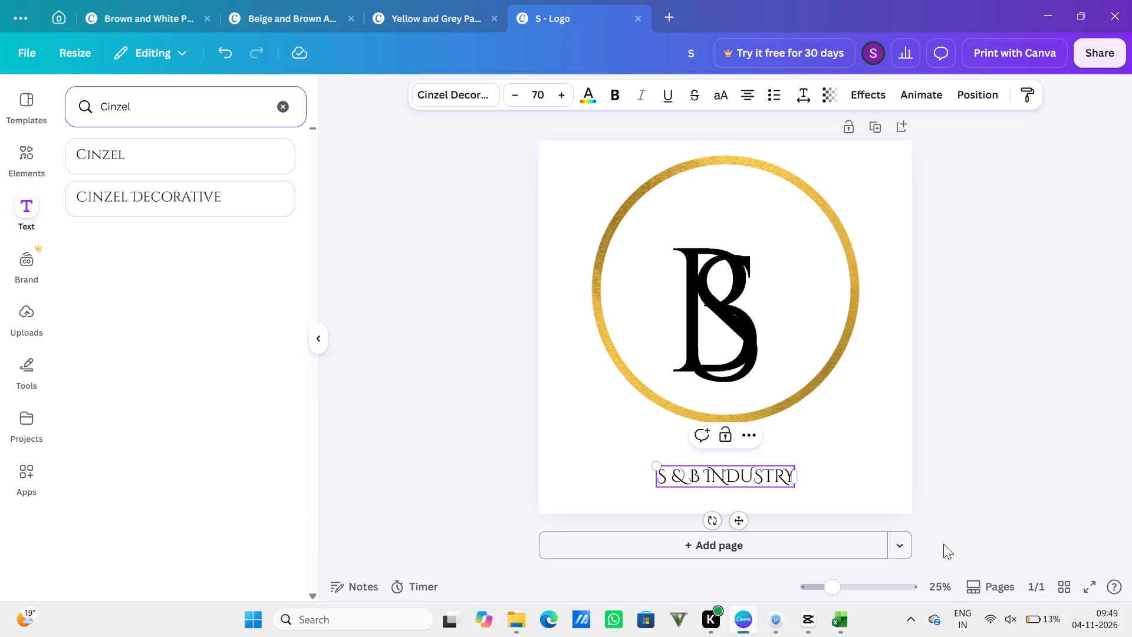
Increase the "S & B INDUSTRY" text to font size 101.
{"action": "left_click", "coordinate": [782, 481]}
{"action": "left_click_drag", "start_coordinate": [792, 475], "coordinate": [821, 479]}
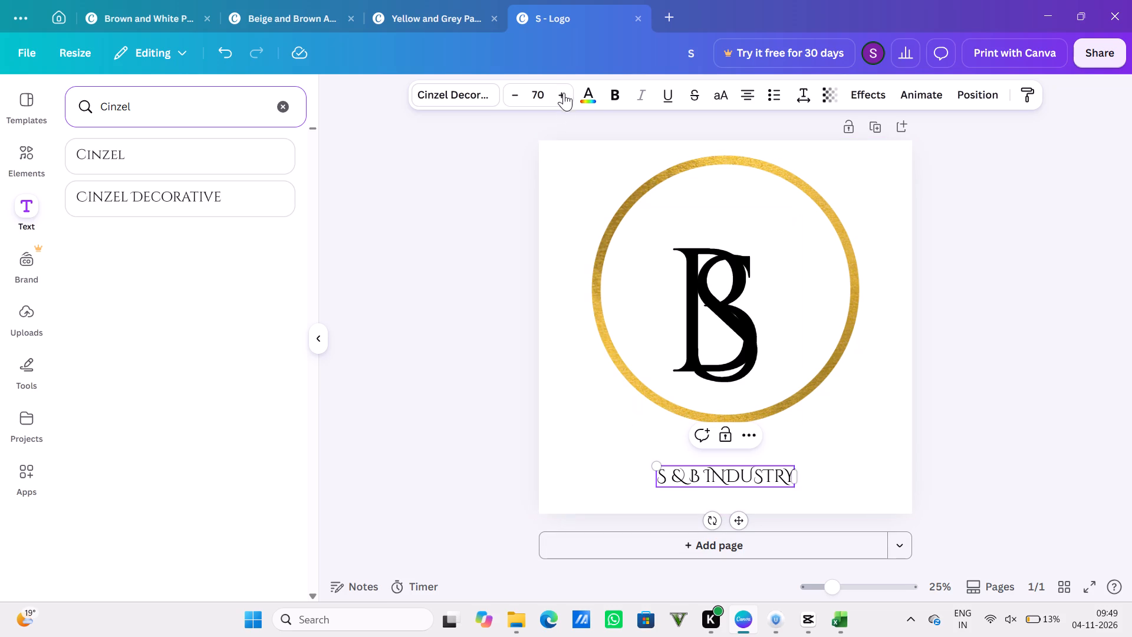
{"action": "left_click", "coordinate": [564, 90]}
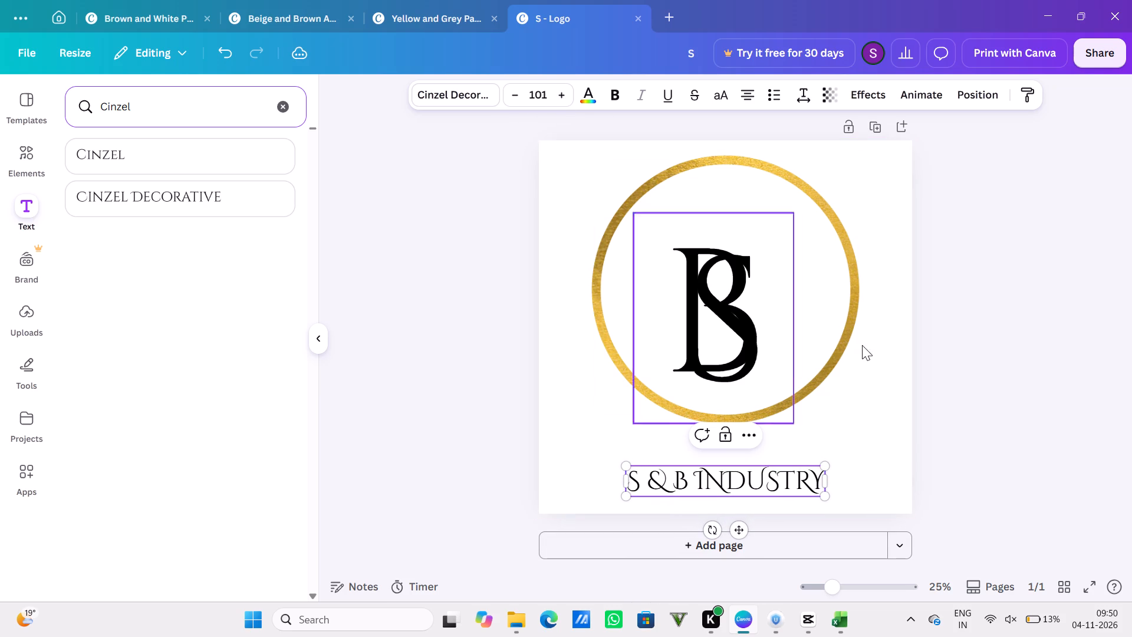
Widen the "S & B INDUSTRY" text box to the right, nearly to the page's edge.
{"action": "left_click_drag", "start_coordinate": [826, 476], "coordinate": [873, 482]}
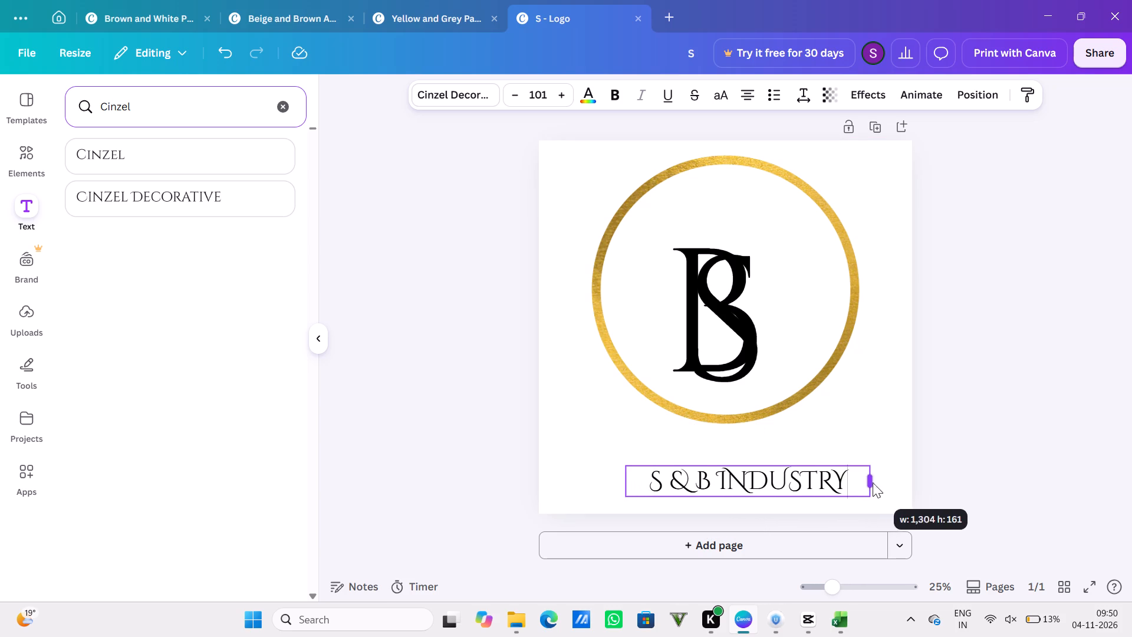
{"action": "left_click_drag", "start_coordinate": [873, 482], "coordinate": [890, 484]}
{"action": "left_click_drag", "start_coordinate": [867, 482], "coordinate": [829, 482]}
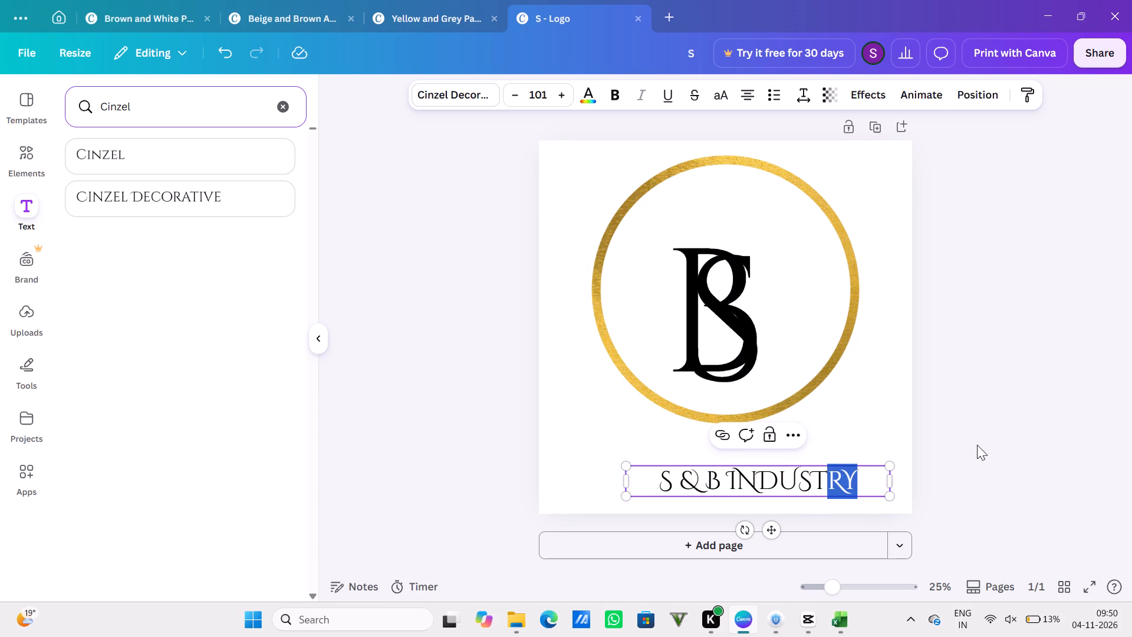
Centre the "S & B INDUSTRY" text horizontally on the page and move it up closer beneath the gold ring.
{"action": "left_click", "coordinate": [977, 445]}
{"action": "left_click_drag", "start_coordinate": [768, 487], "coordinate": [739, 490]}
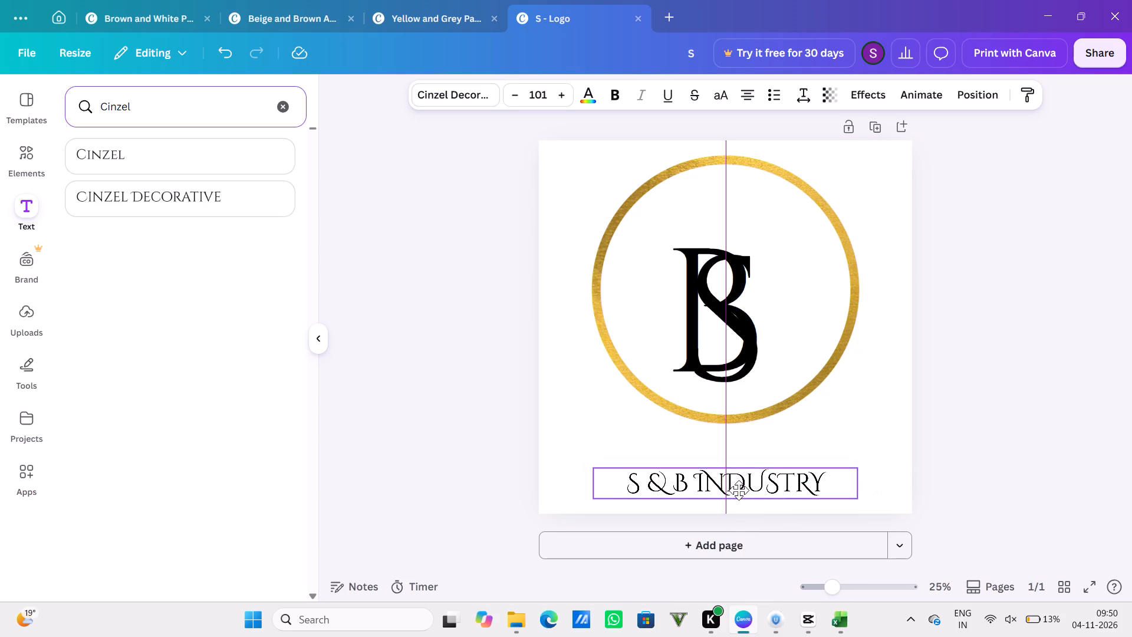
{"action": "left_click_drag", "start_coordinate": [739, 490], "coordinate": [739, 490]}
{"action": "left_click_drag", "start_coordinate": [739, 490], "coordinate": [740, 465]}
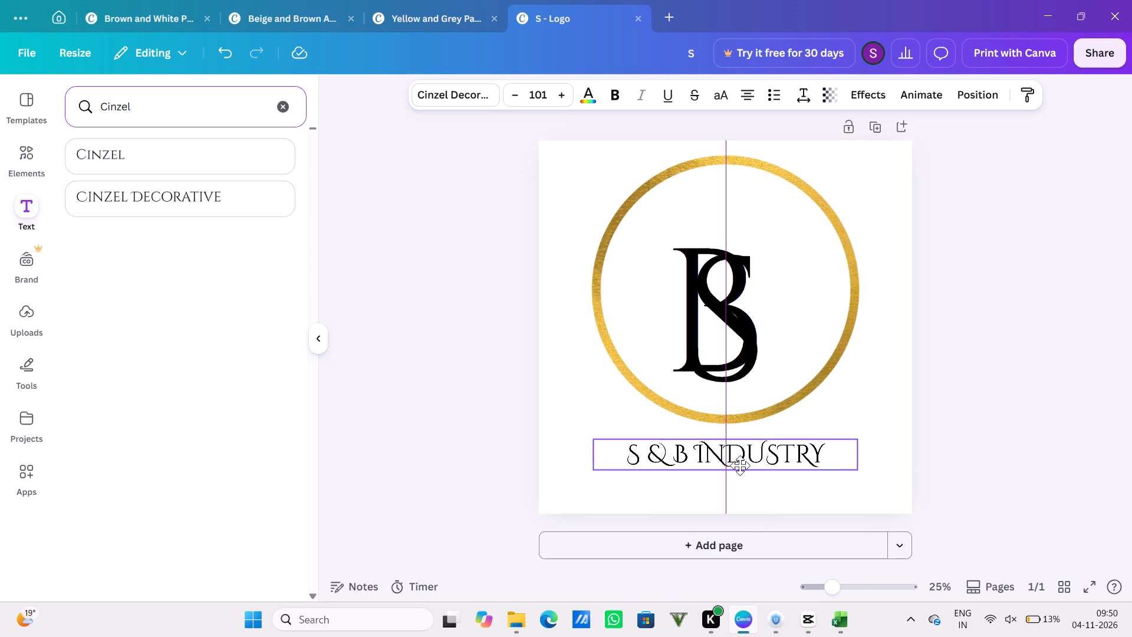
{"action": "left_click_drag", "start_coordinate": [740, 465], "coordinate": [736, 469]}
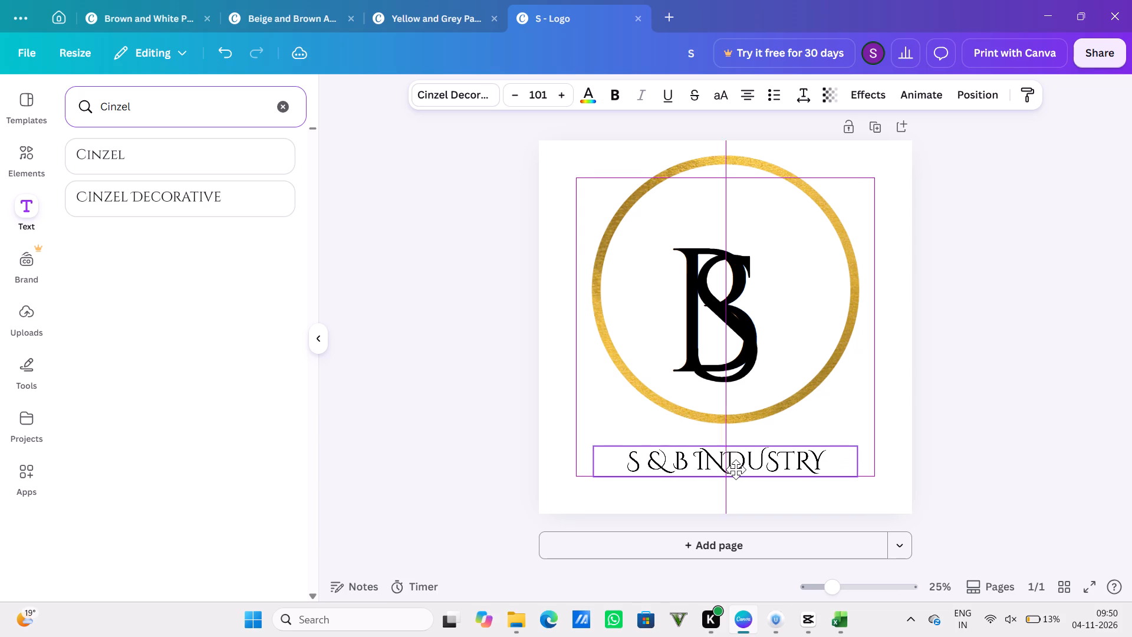
{"action": "left_click_drag", "start_coordinate": [736, 469], "coordinate": [738, 469]}
{"action": "left_click", "coordinate": [1131, 379]}
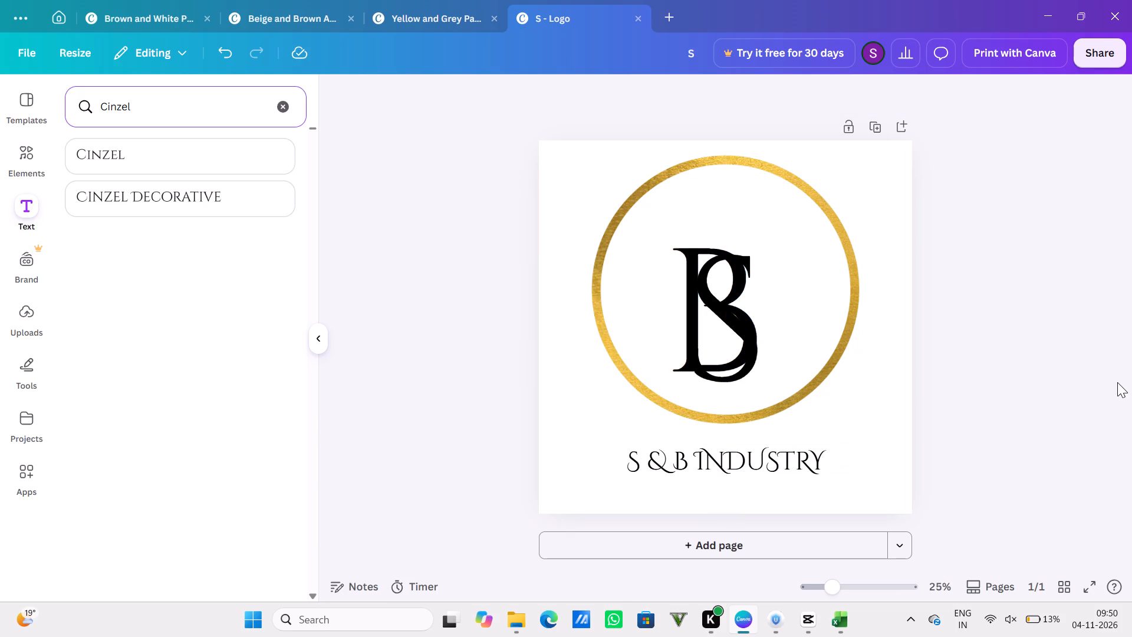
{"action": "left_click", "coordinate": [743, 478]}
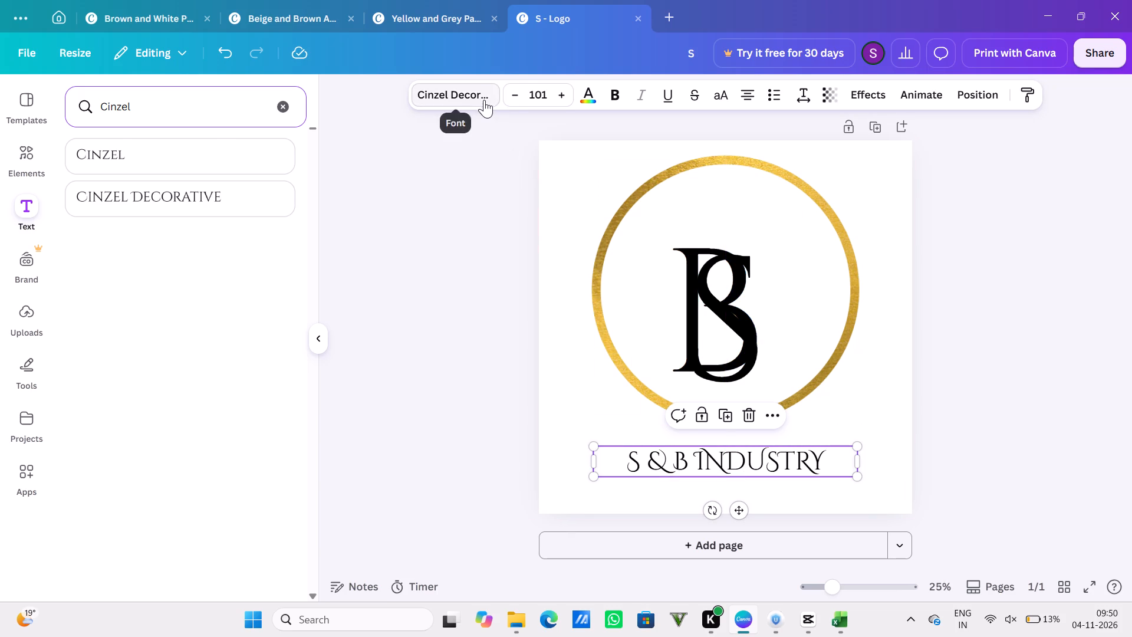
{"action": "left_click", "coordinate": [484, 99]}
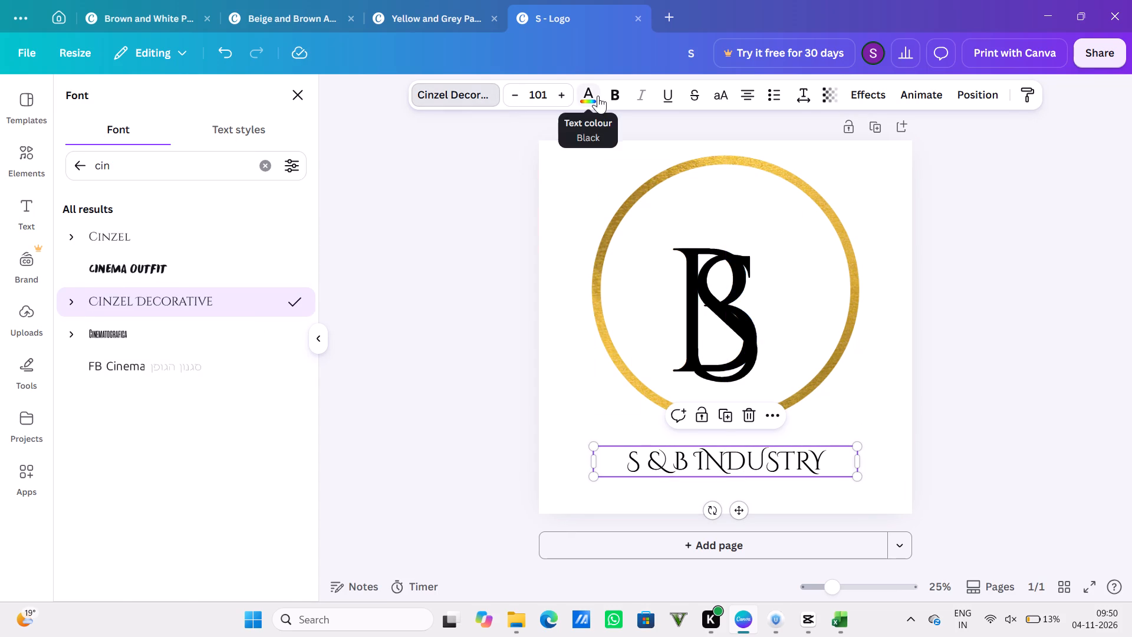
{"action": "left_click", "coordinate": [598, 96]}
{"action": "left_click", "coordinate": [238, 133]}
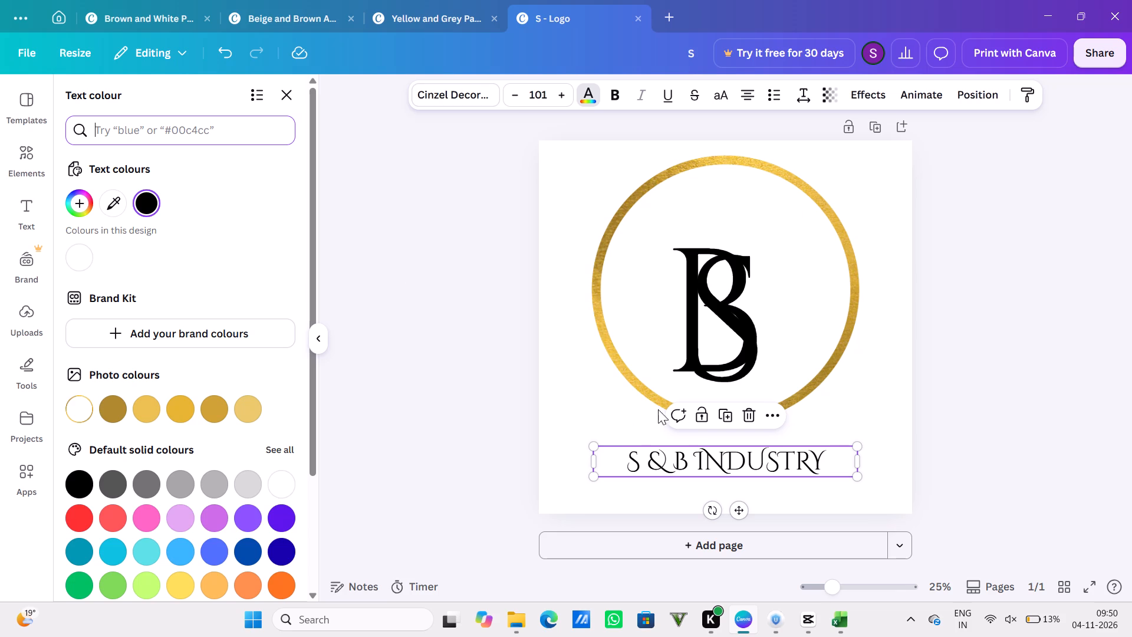
Change the font of the whole "S & B INDUSTRY" text to Montserrat.
{"action": "left_click", "coordinate": [809, 465]}
{"action": "left_click_drag", "start_coordinate": [820, 461], "coordinate": [732, 467]}
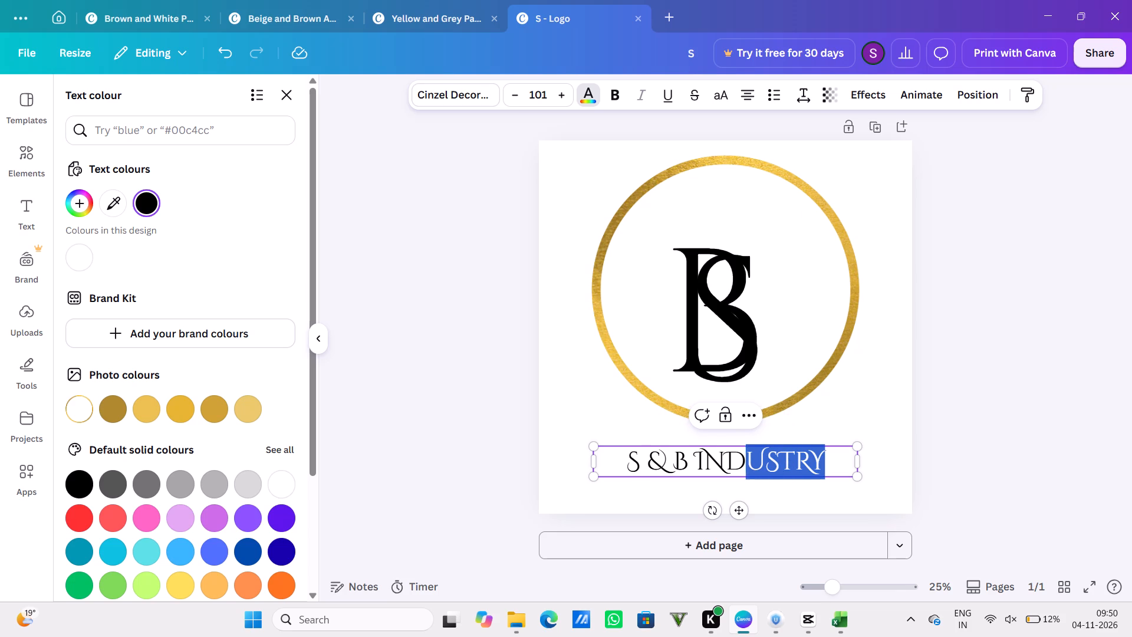
{"action": "left_click_drag", "start_coordinate": [732, 467], "coordinate": [636, 476]}
{"action": "left_click", "coordinate": [477, 86]}
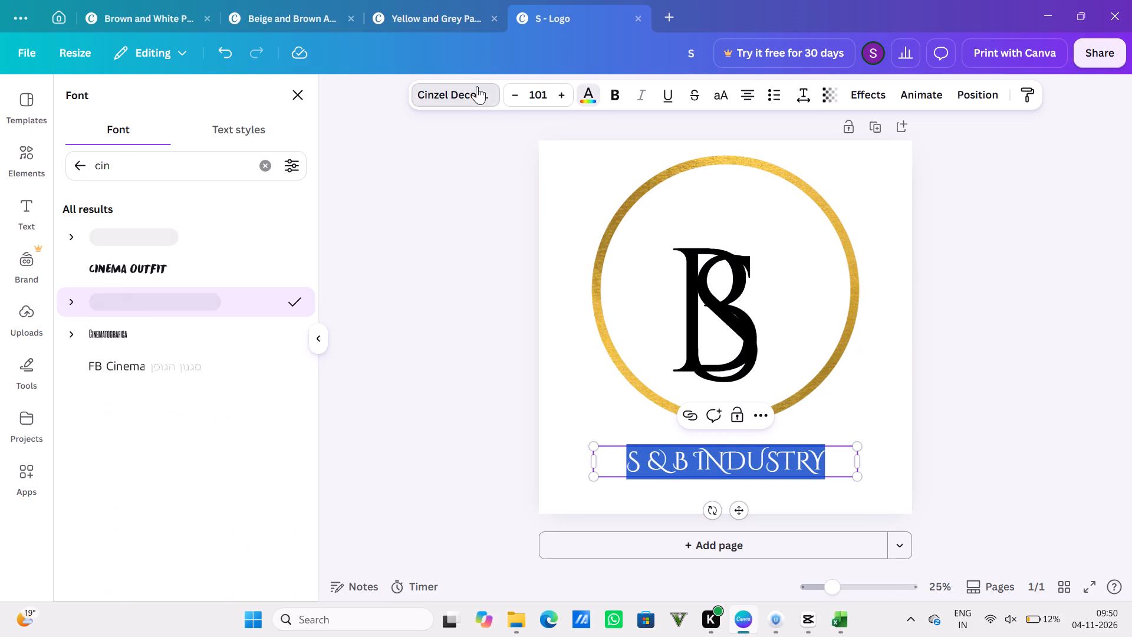
{"action": "left_click", "coordinate": [200, 164]}
{"action": "key", "text": "BackSpace"}
{"action": "key", "text": "BackSpace"}
{"action": "key", "text": "BackSpace"}
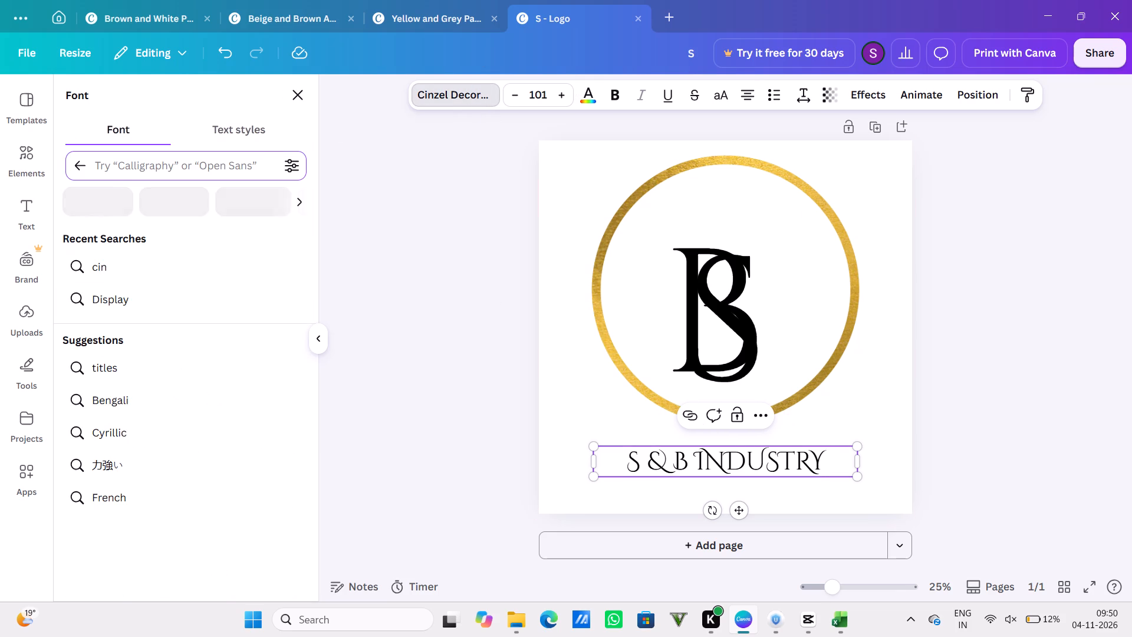
{"action": "type", "text": "MO"}
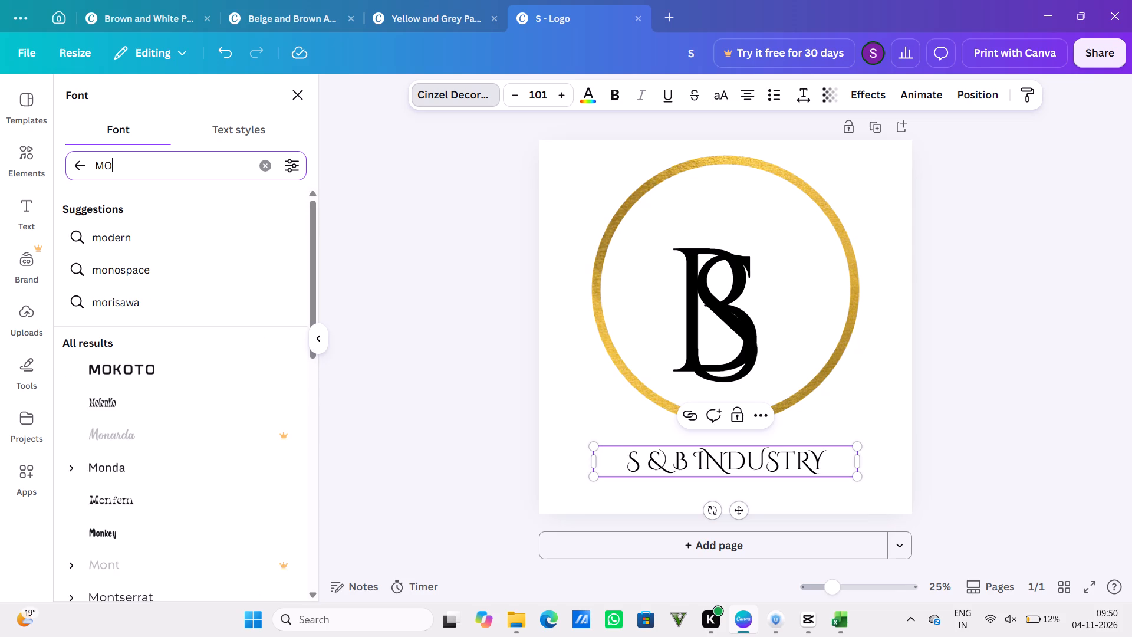
{"action": "type", "text": "NT"}
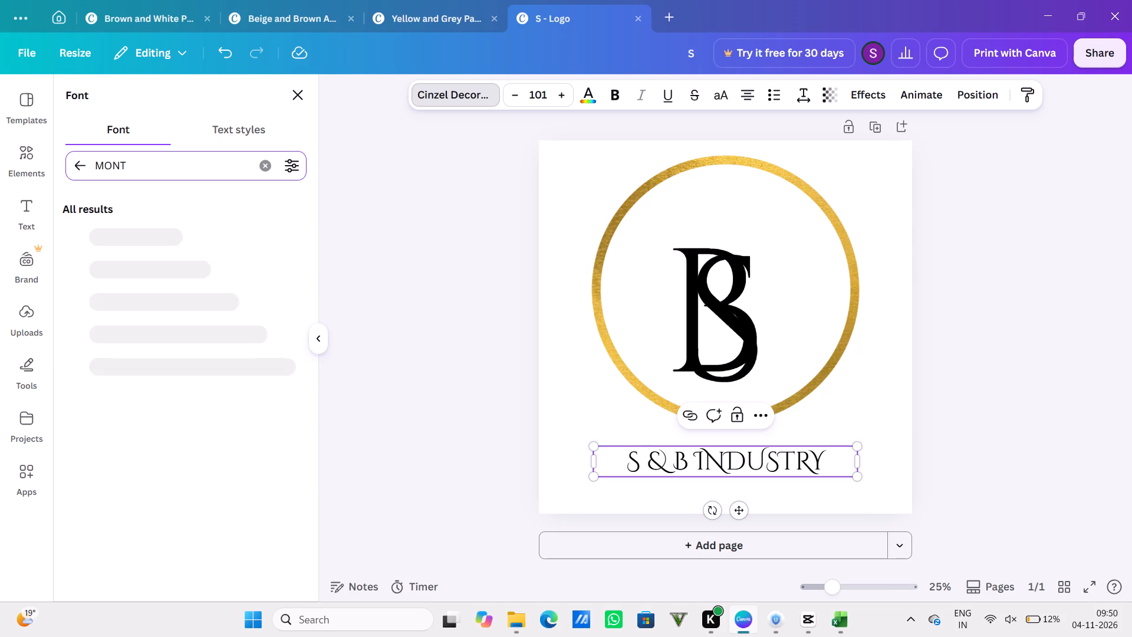
{"action": "type", "text": "SE"}
{"action": "key", "text": "BackSpace"}
{"action": "key", "text": "BackSpace"}
{"action": "key", "text": "BackSpace"}
{"action": "key", "text": "BackSpace"}
{"action": "key", "text": "BackSpace"}
{"action": "key", "text": "BackSpace"}
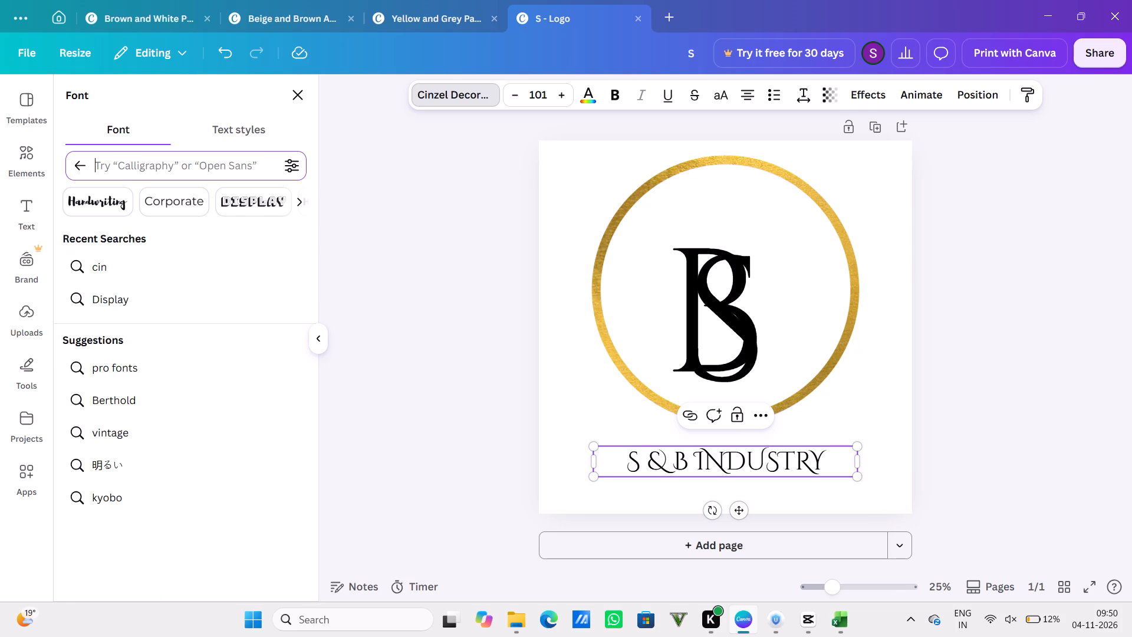
{"action": "type", "text": "mon"}
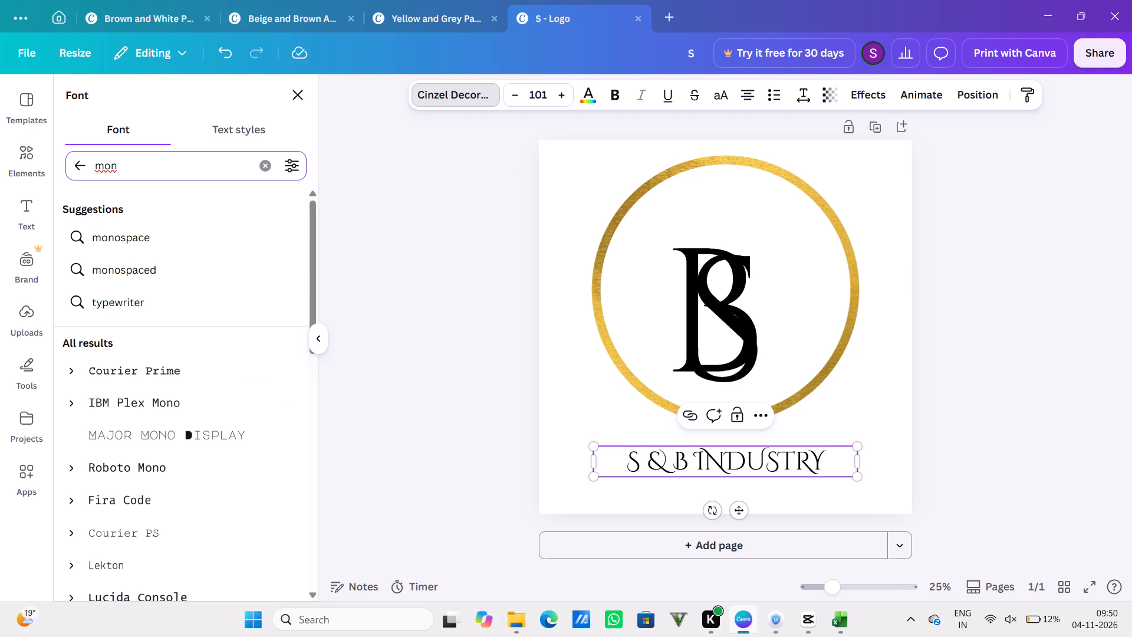
{"action": "key", "text": "t"}
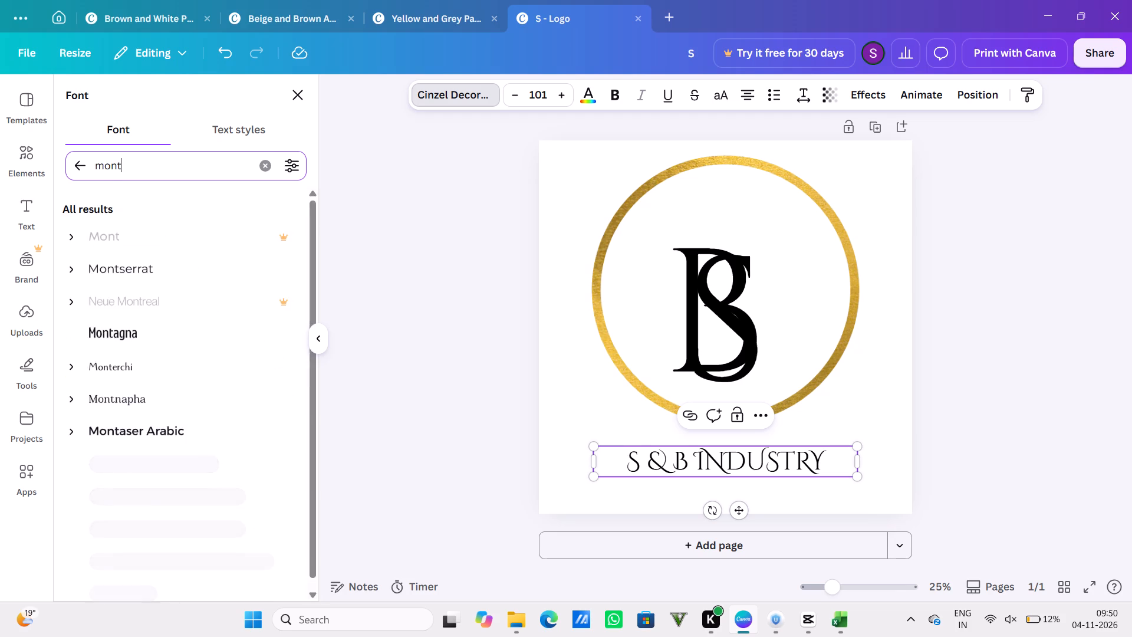
{"action": "type", "text": "se"}
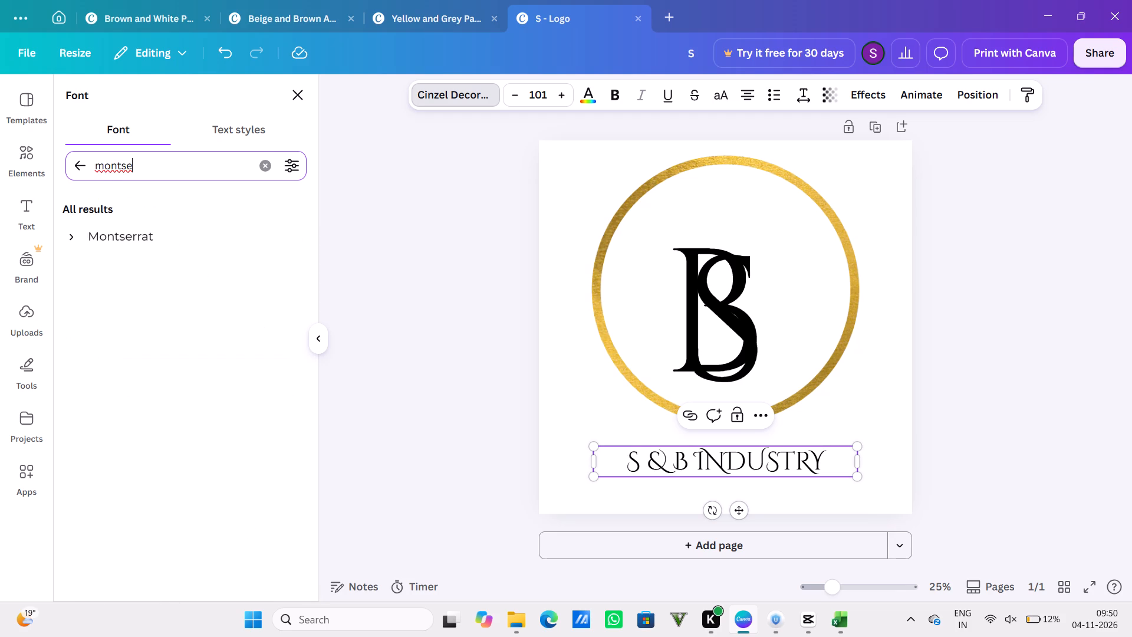
{"action": "left_click", "coordinate": [157, 229]}
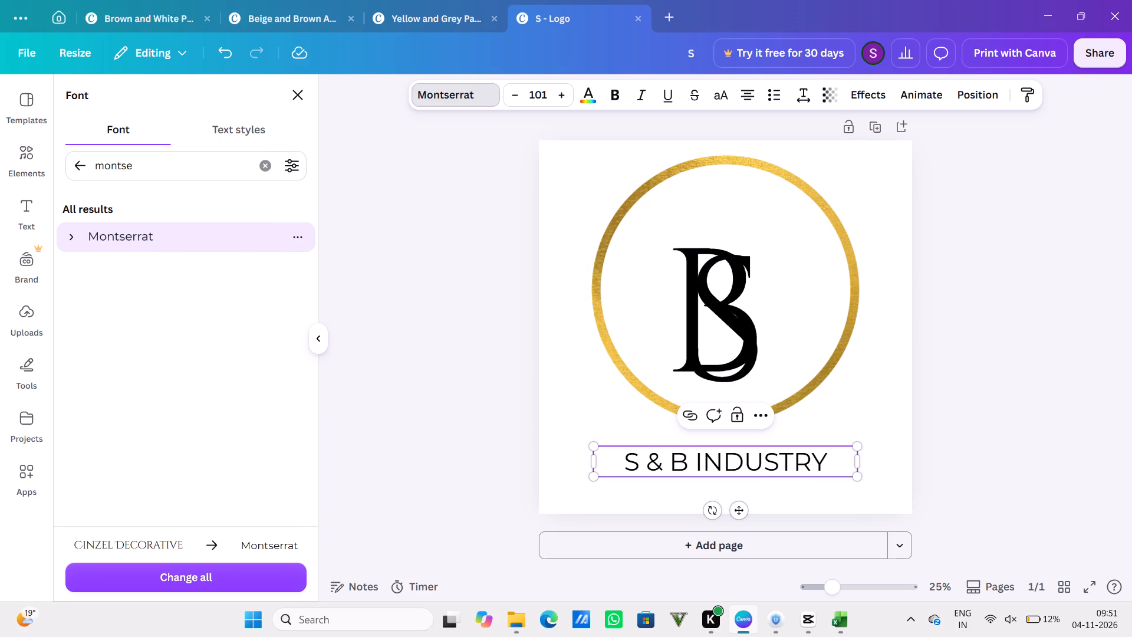
Enlarge the "S & B INDUSTRY" text to font size 108.
{"action": "left_click_drag", "start_coordinate": [862, 478], "coordinate": [881, 492]}
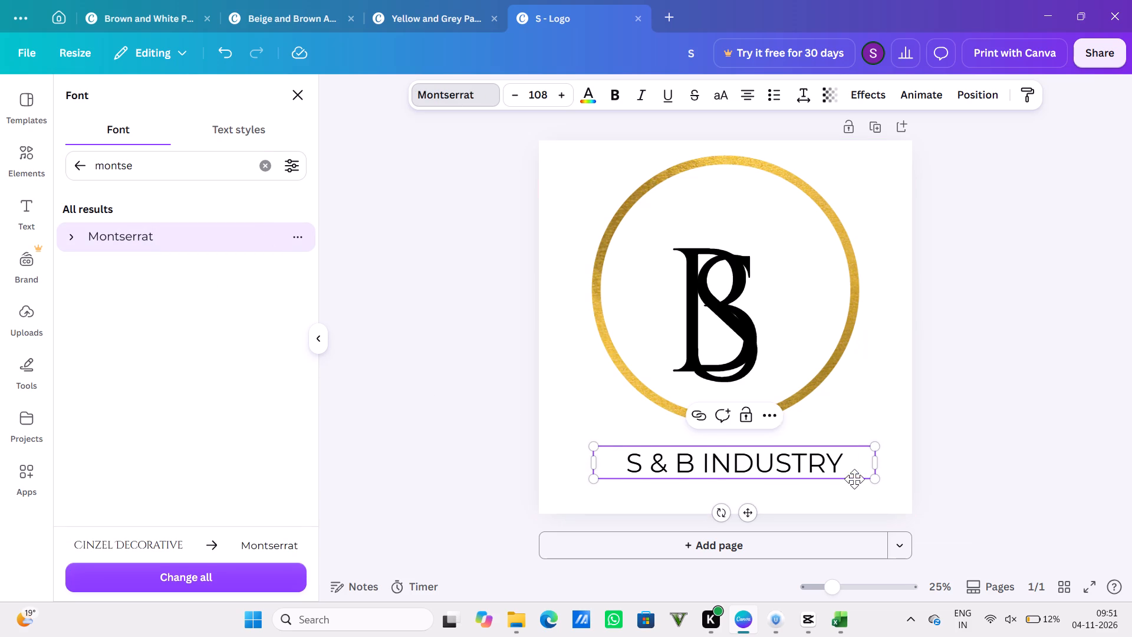
{"action": "left_click", "coordinate": [852, 462]}
{"action": "left_click", "coordinate": [859, 407]}
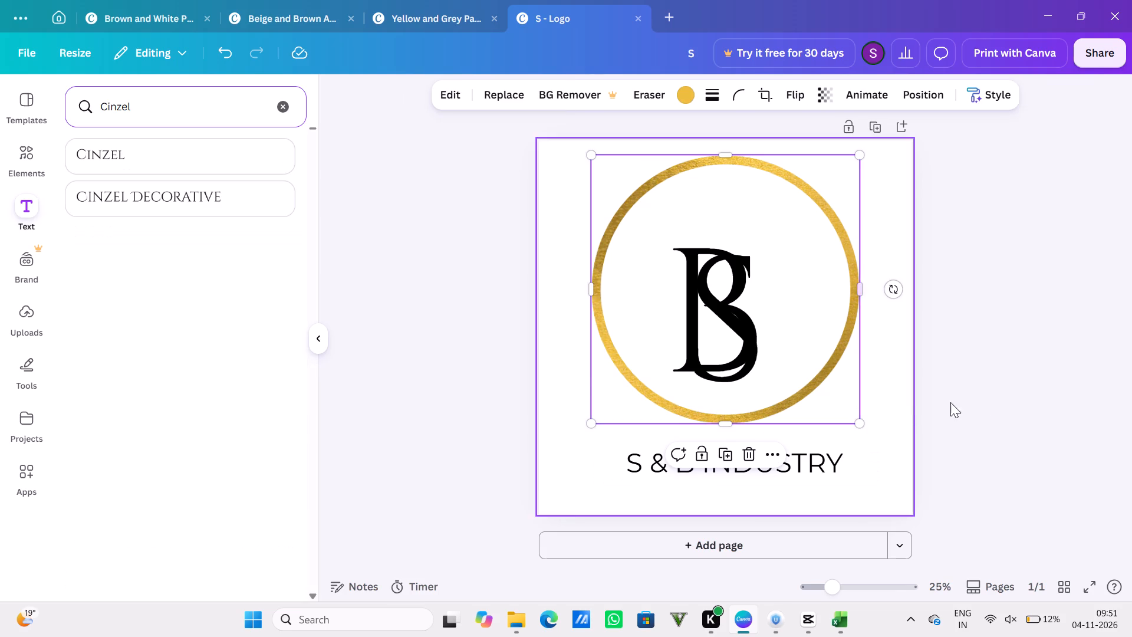
{"action": "left_click", "coordinate": [981, 402]}
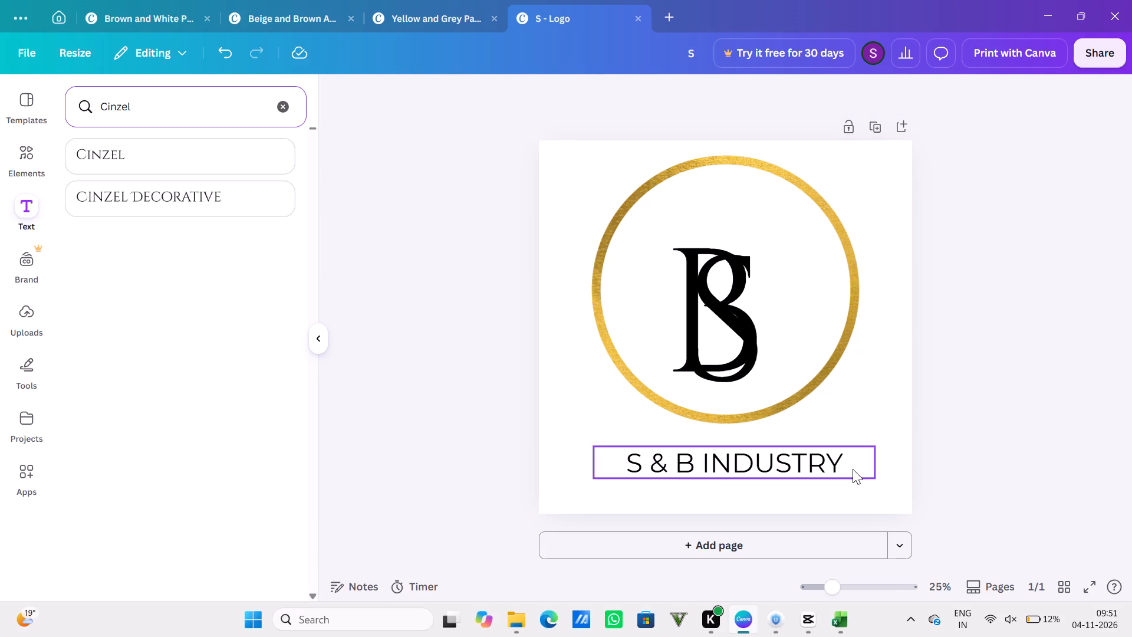
Search the text colours for gold and apply the lighter default dark-gold colour to the "S & B INDUSTRY" text.
{"action": "left_click", "coordinate": [742, 472]}
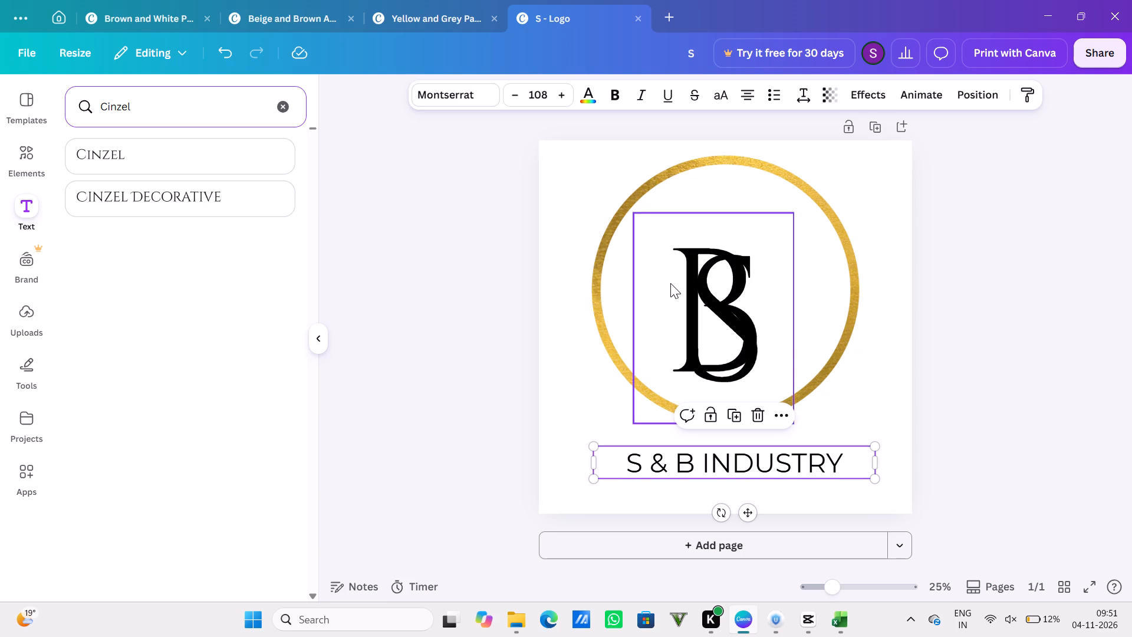
{"action": "left_click", "coordinate": [593, 99]}
{"action": "left_click", "coordinate": [235, 134]}
{"action": "type", "text": "gold"}
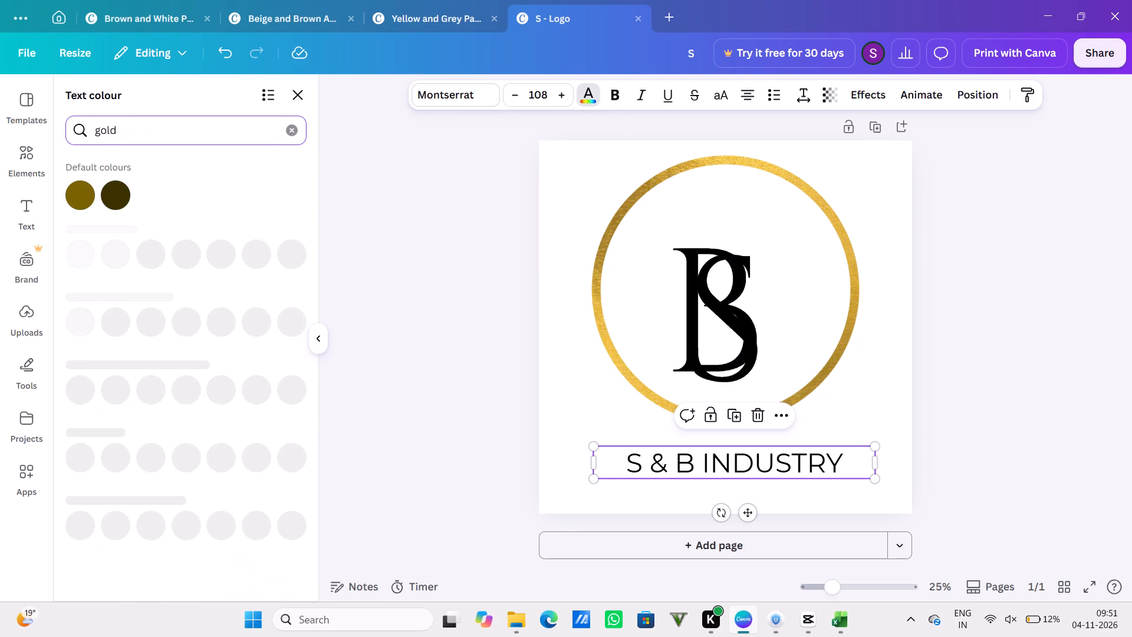
{"action": "left_click", "coordinate": [77, 189]}
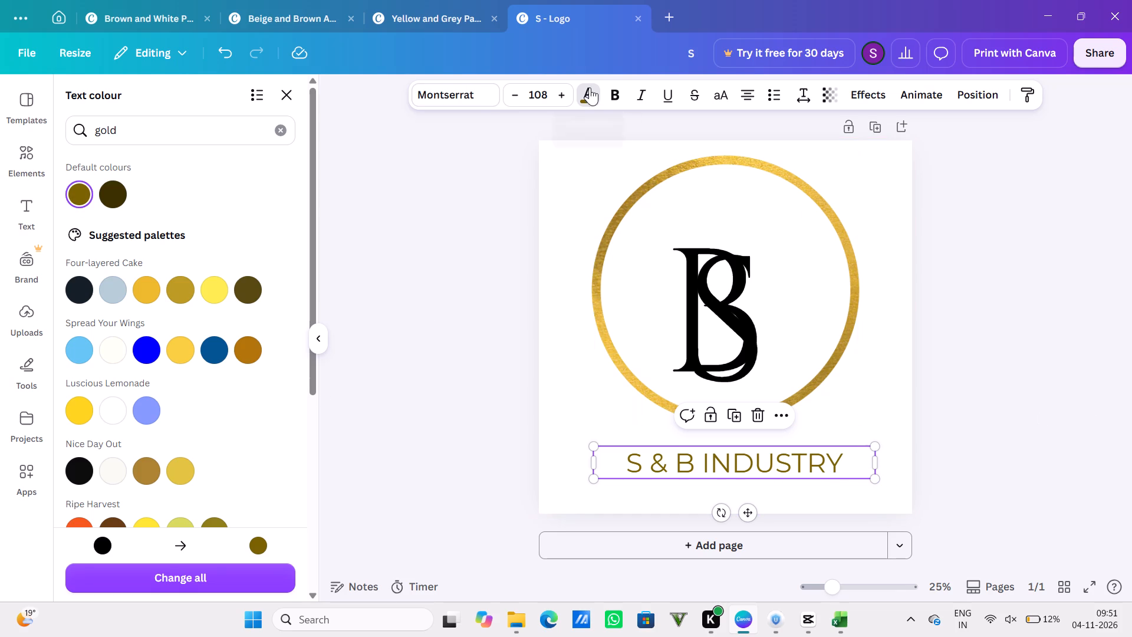
Make the "S & B INDUSTRY" text bold.
{"action": "left_click", "coordinate": [606, 94]}
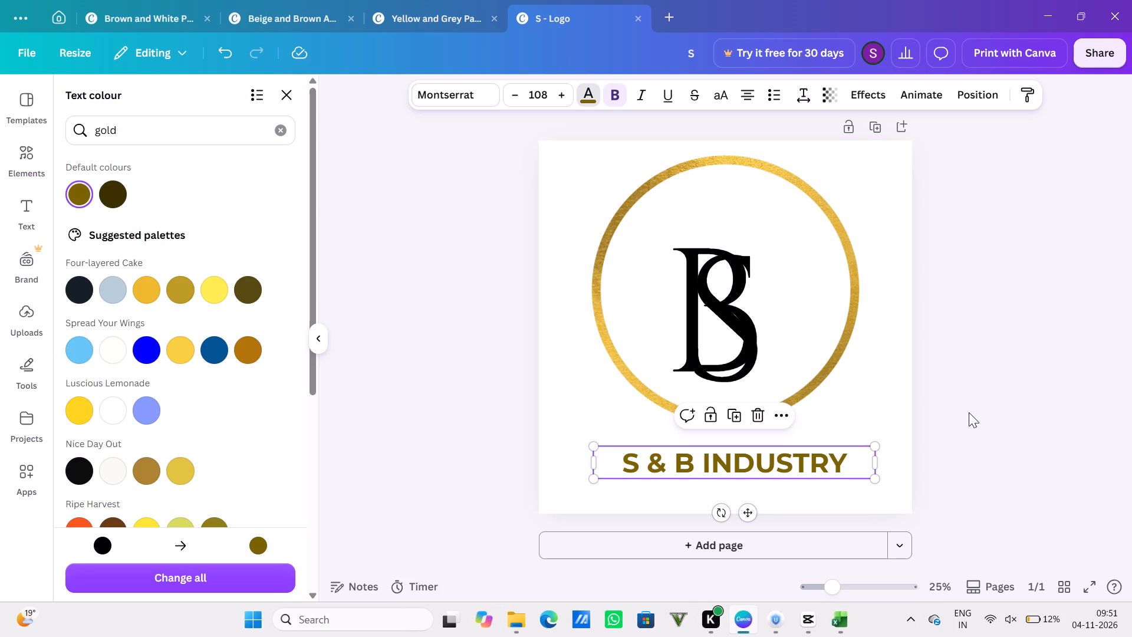
{"action": "left_click", "coordinate": [885, 339]}
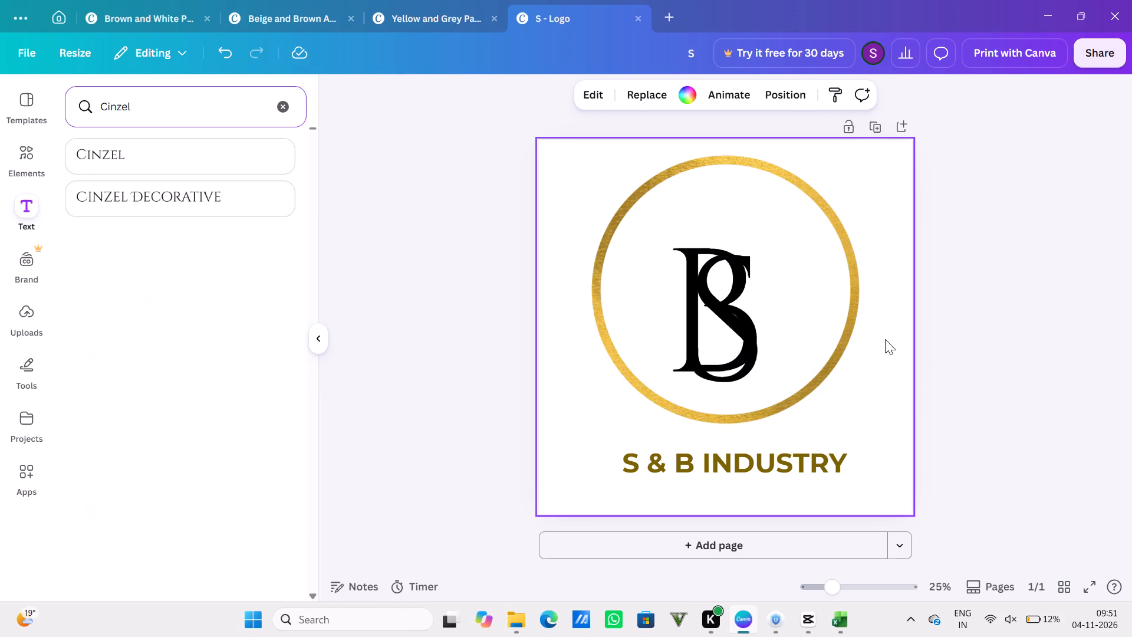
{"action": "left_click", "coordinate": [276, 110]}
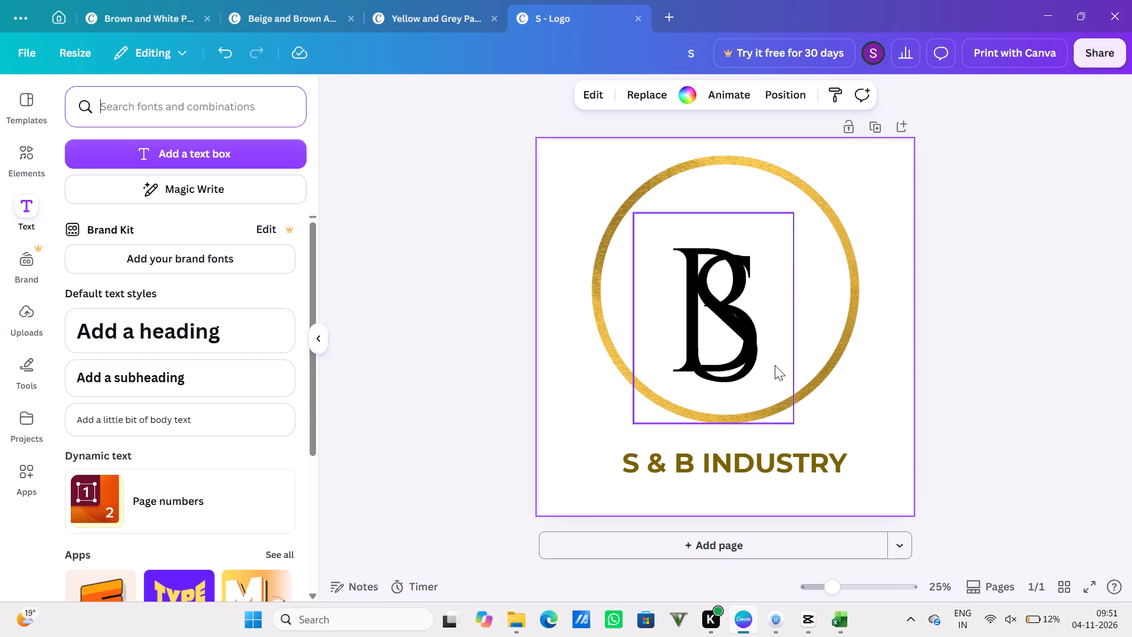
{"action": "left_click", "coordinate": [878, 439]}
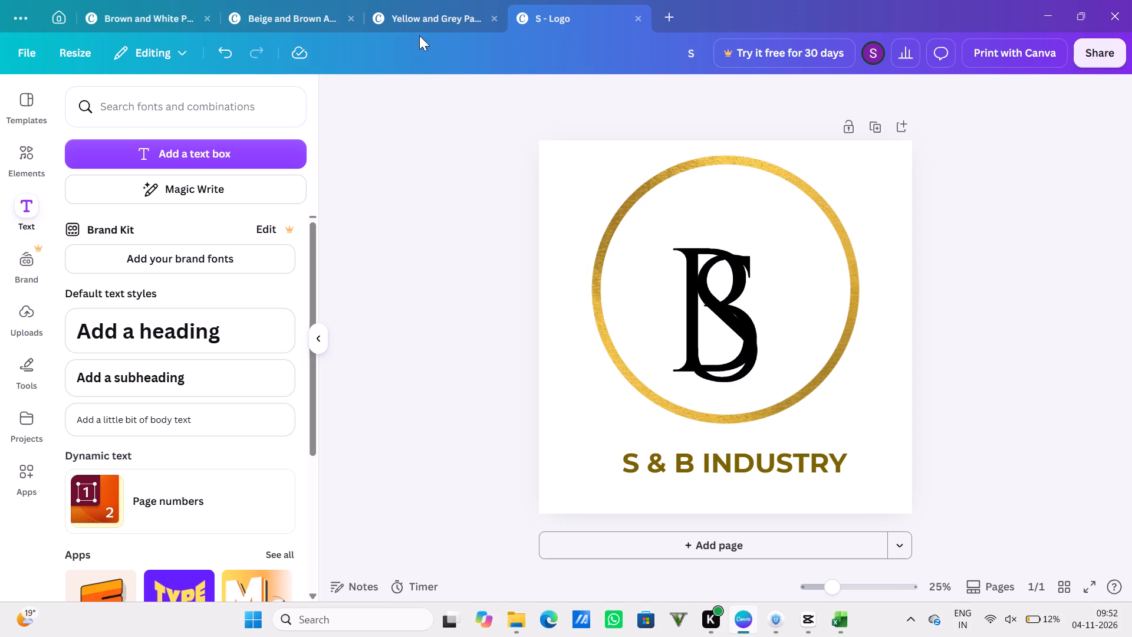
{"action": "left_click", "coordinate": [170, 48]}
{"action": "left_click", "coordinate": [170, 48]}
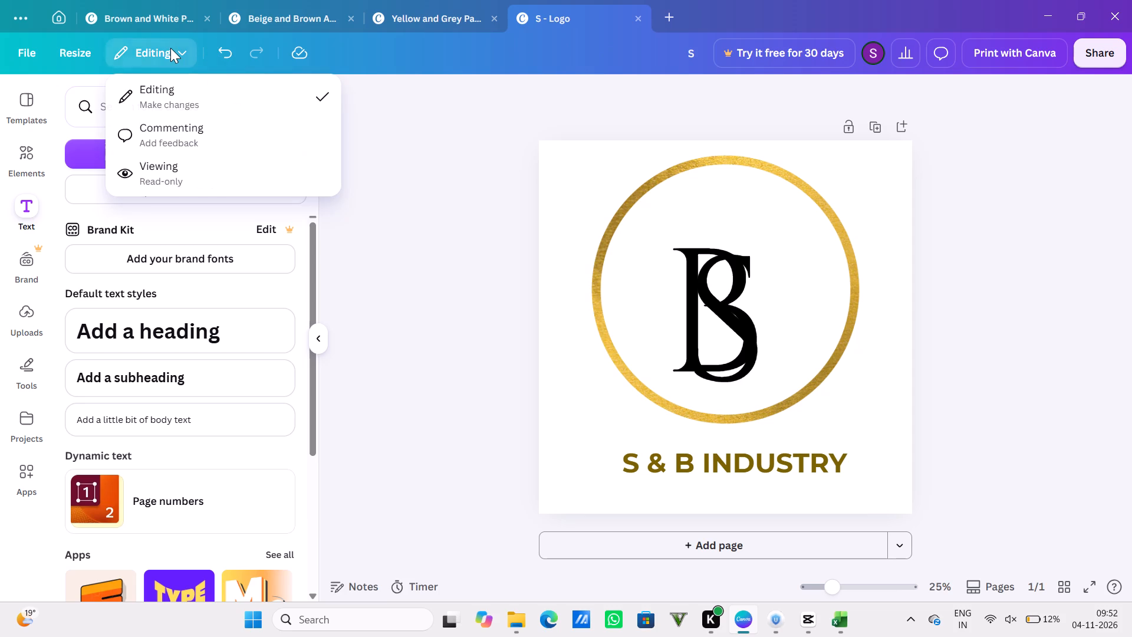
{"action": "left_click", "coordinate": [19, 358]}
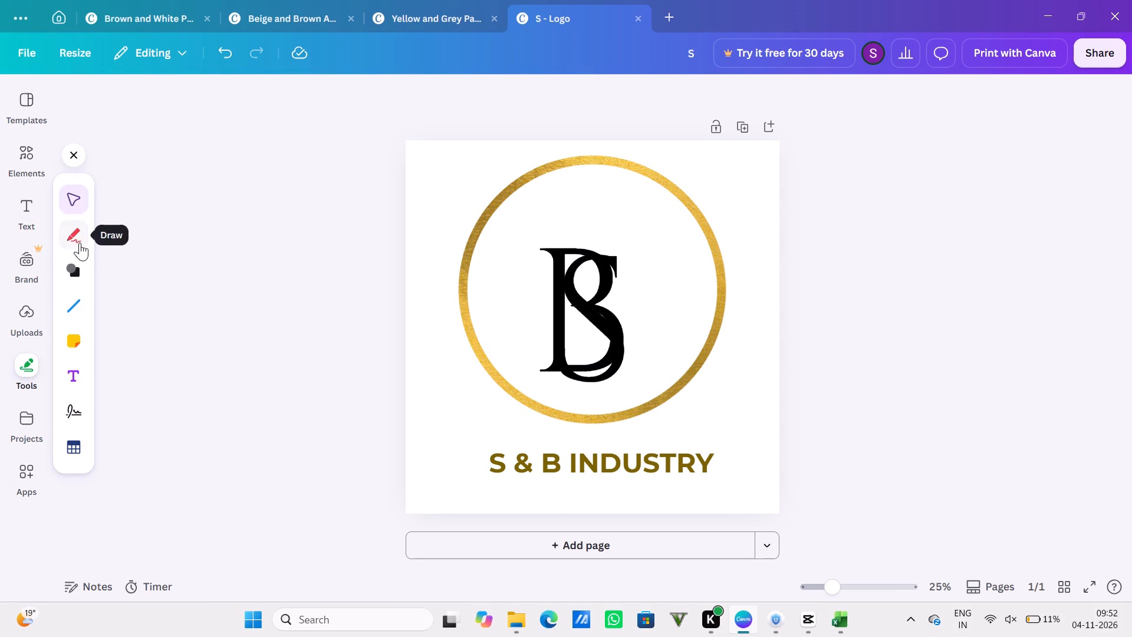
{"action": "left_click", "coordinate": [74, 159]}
Set the page background colour to black.
{"action": "left_click", "coordinate": [427, 152]}
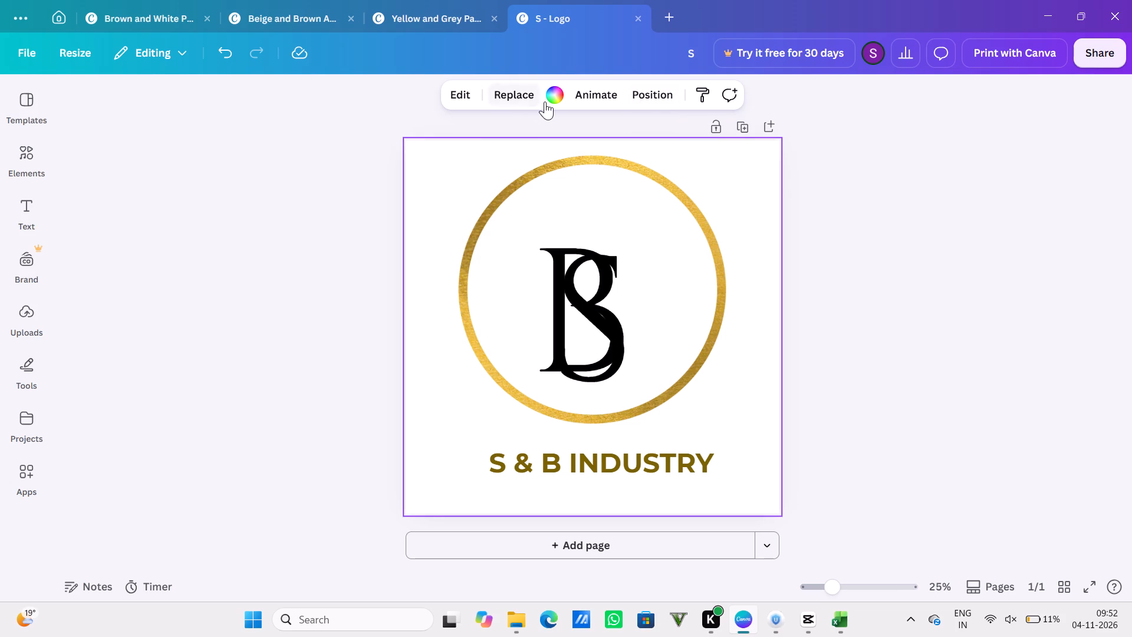
{"action": "left_click", "coordinate": [553, 99]}
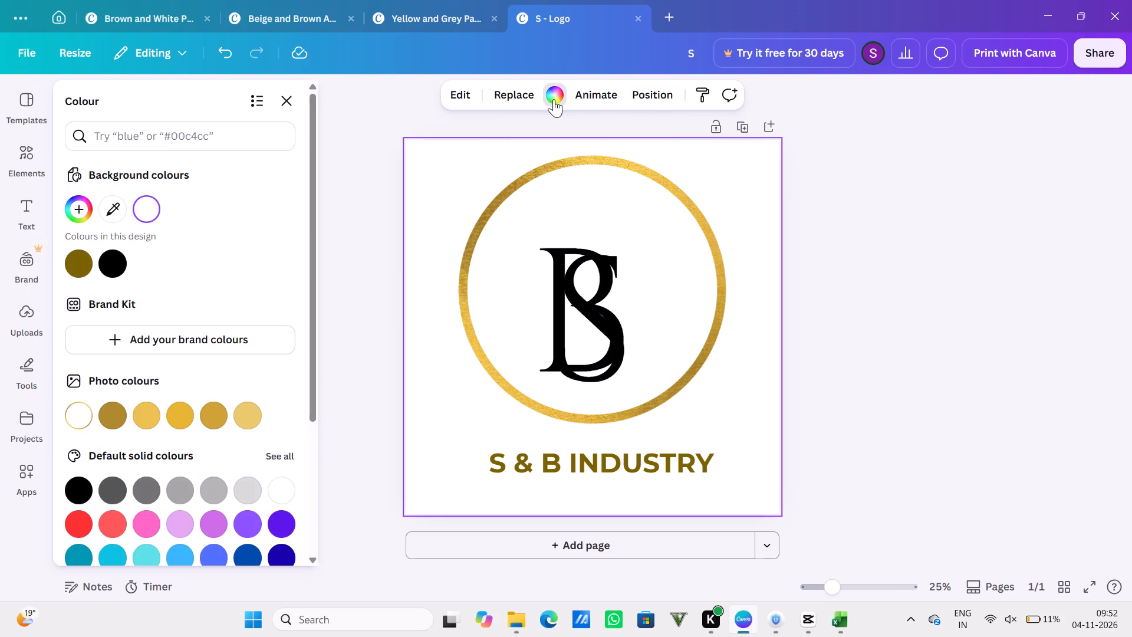
{"action": "left_click", "coordinate": [121, 265]}
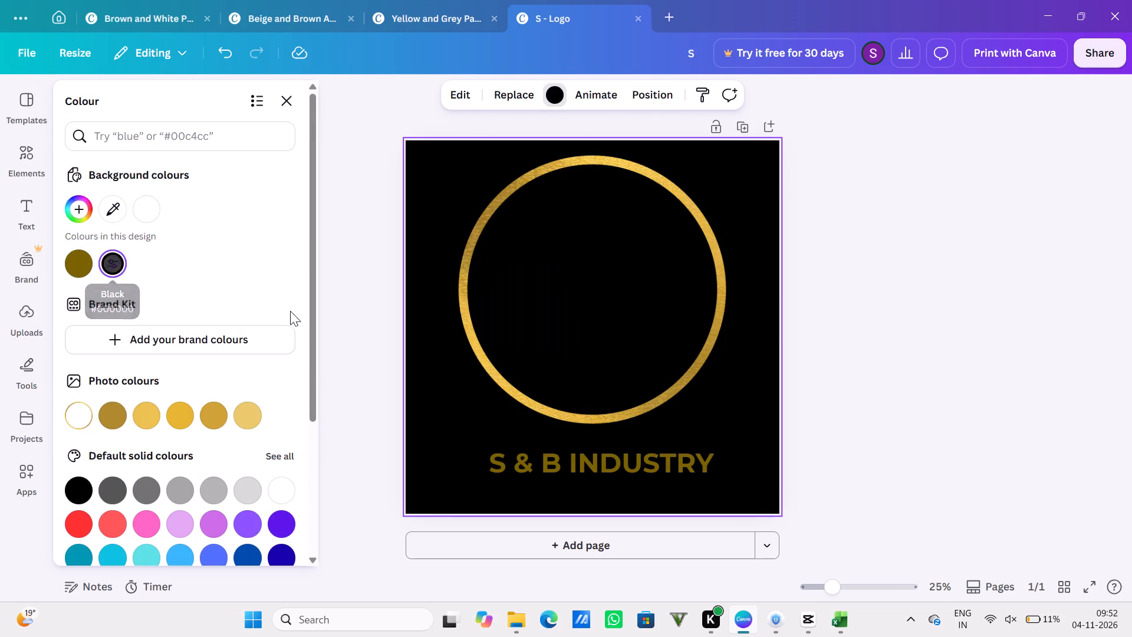
Recolour the letter B inside the ring with the pale blue-grey from the Four-layered Cake palette.
{"action": "left_click", "coordinate": [617, 313]}
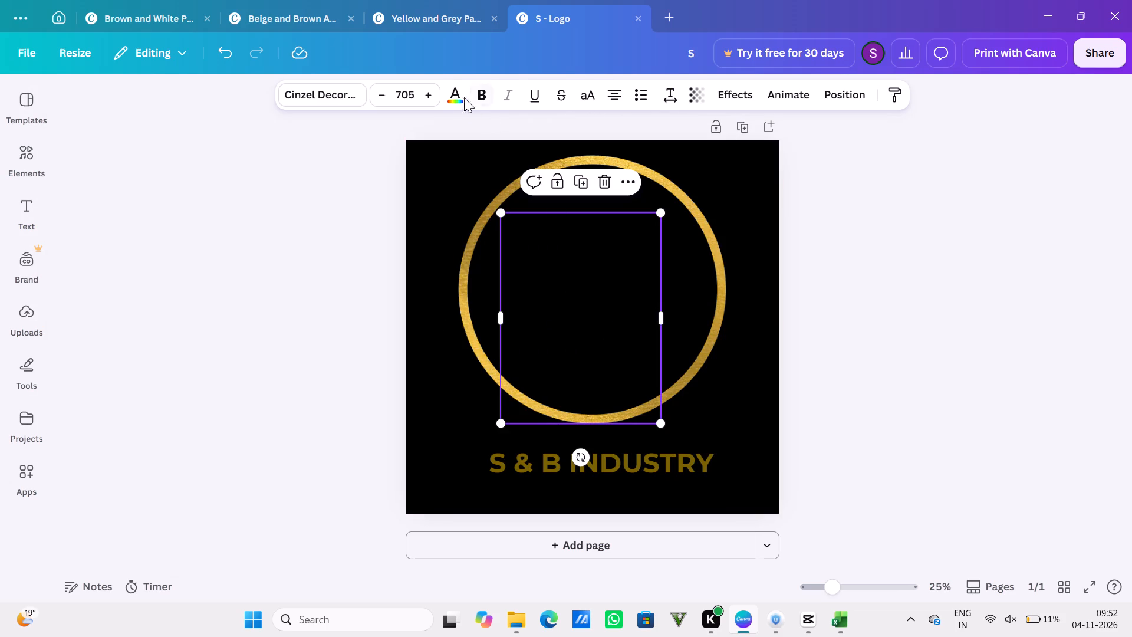
{"action": "left_click", "coordinate": [461, 97]}
{"action": "left_click", "coordinate": [111, 334]}
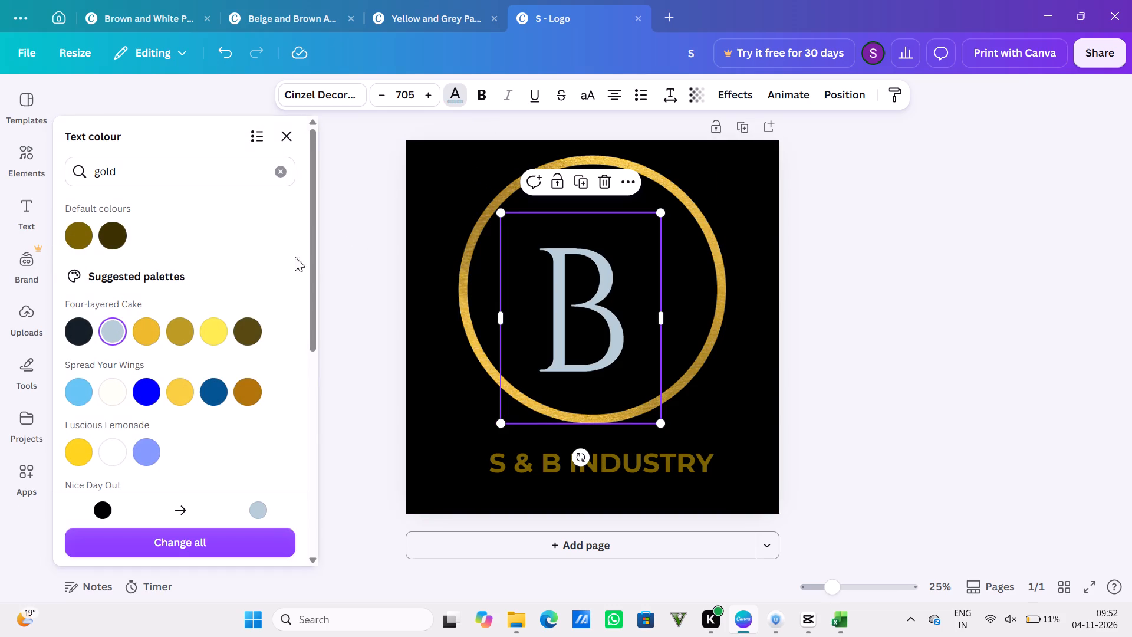
Move the letter B aside and recolour the letter S beneath it with the pale blue-grey from the Four-layered Cake palette.
{"action": "left_click", "coordinate": [637, 285]}
{"action": "left_click", "coordinate": [683, 275]}
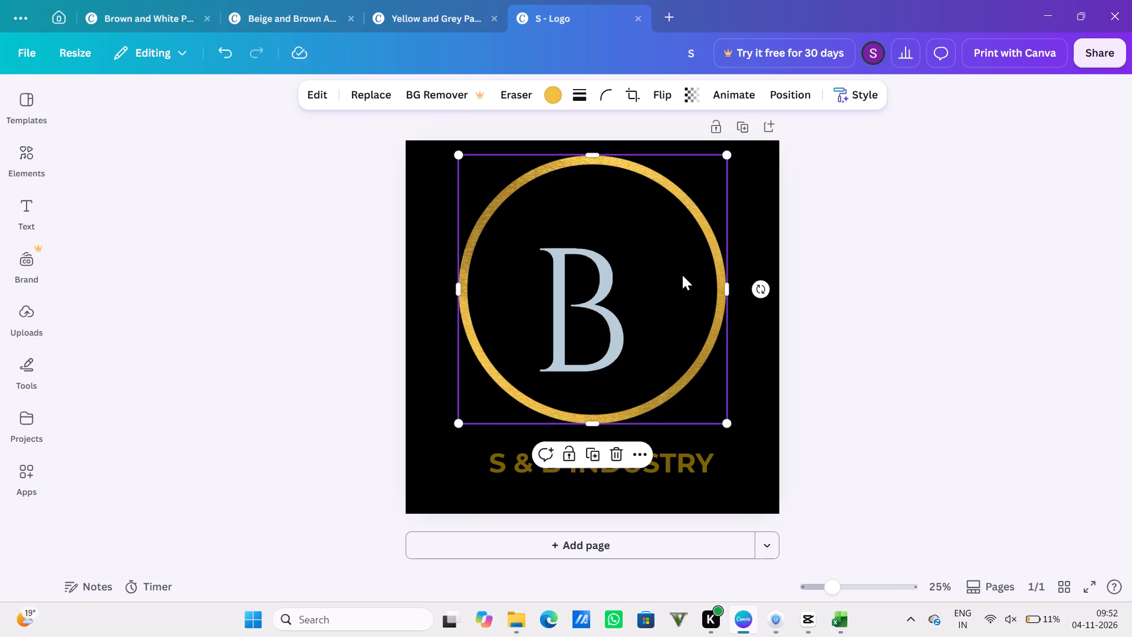
{"action": "left_click", "coordinate": [654, 274]}
{"action": "left_click_drag", "start_coordinate": [552, 295], "coordinate": [764, 300]}
{"action": "left_click", "coordinate": [562, 293]}
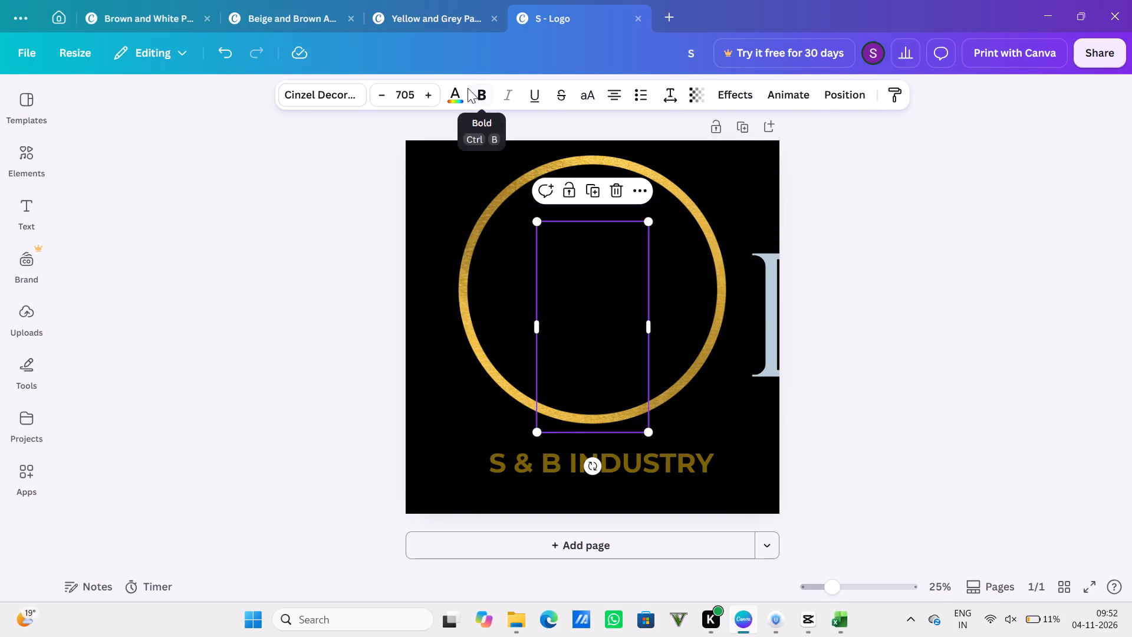
{"action": "left_click", "coordinate": [455, 90]}
{"action": "left_click", "coordinate": [108, 343]}
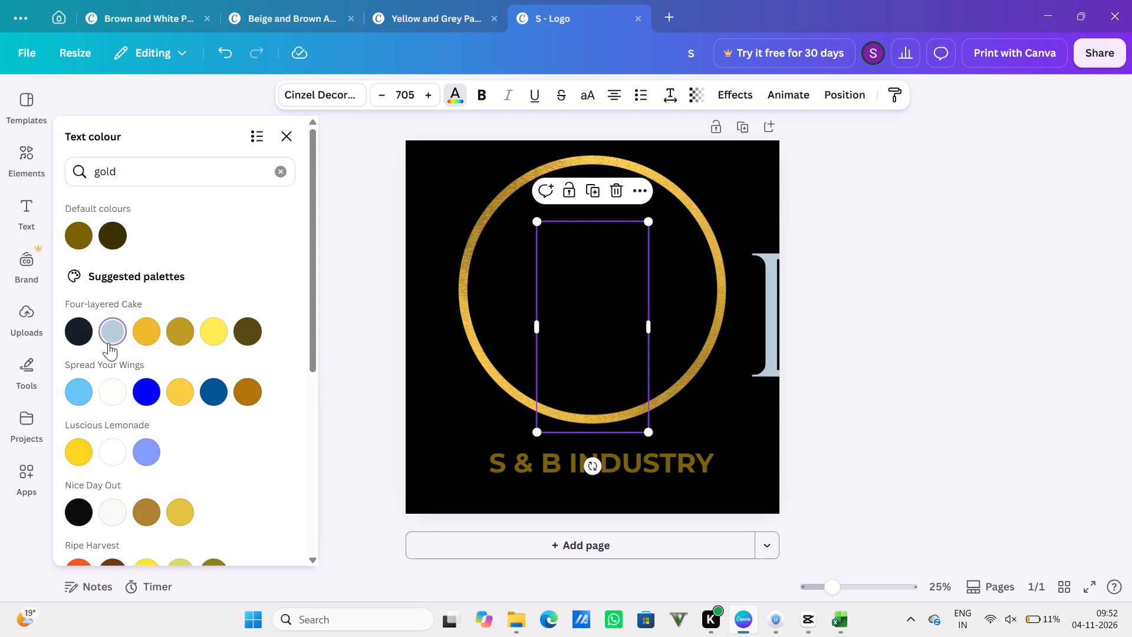
Move the letter B back inside the gold ring so that it overlaps the letter S.
{"action": "left_click_drag", "start_coordinate": [755, 343], "coordinate": [573, 333]}
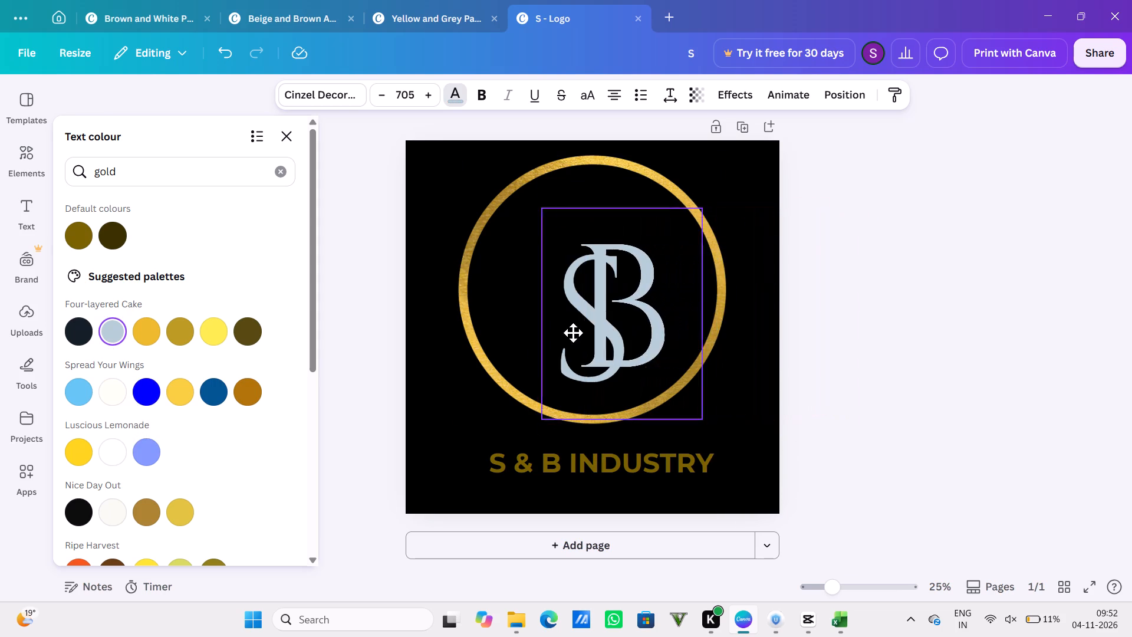
{"action": "left_click_drag", "start_coordinate": [573, 333], "coordinate": [558, 331]}
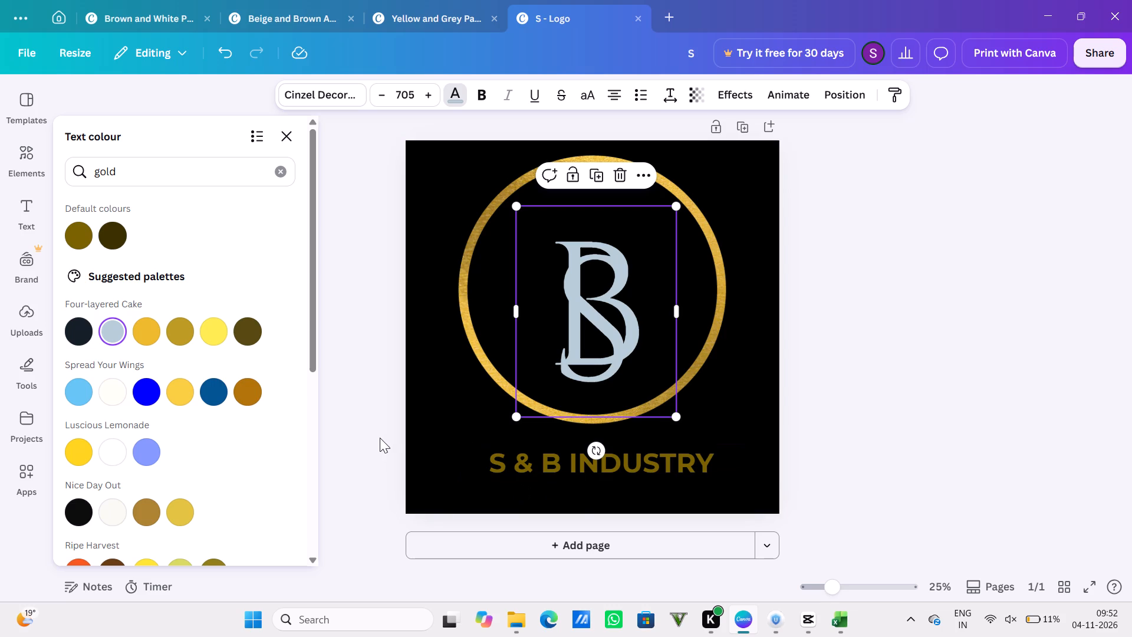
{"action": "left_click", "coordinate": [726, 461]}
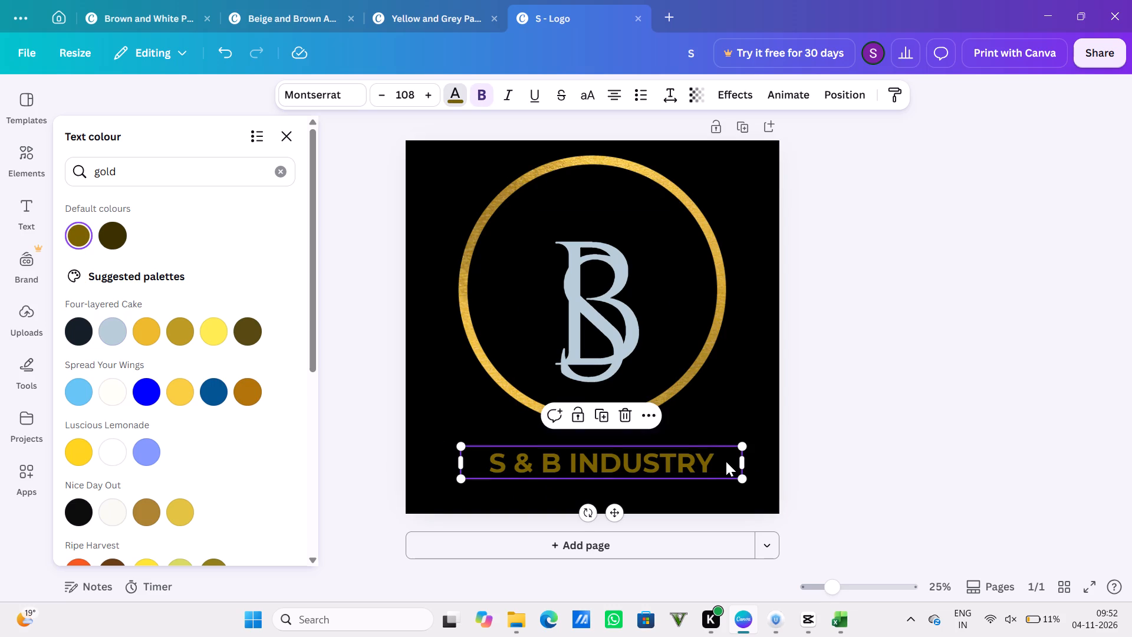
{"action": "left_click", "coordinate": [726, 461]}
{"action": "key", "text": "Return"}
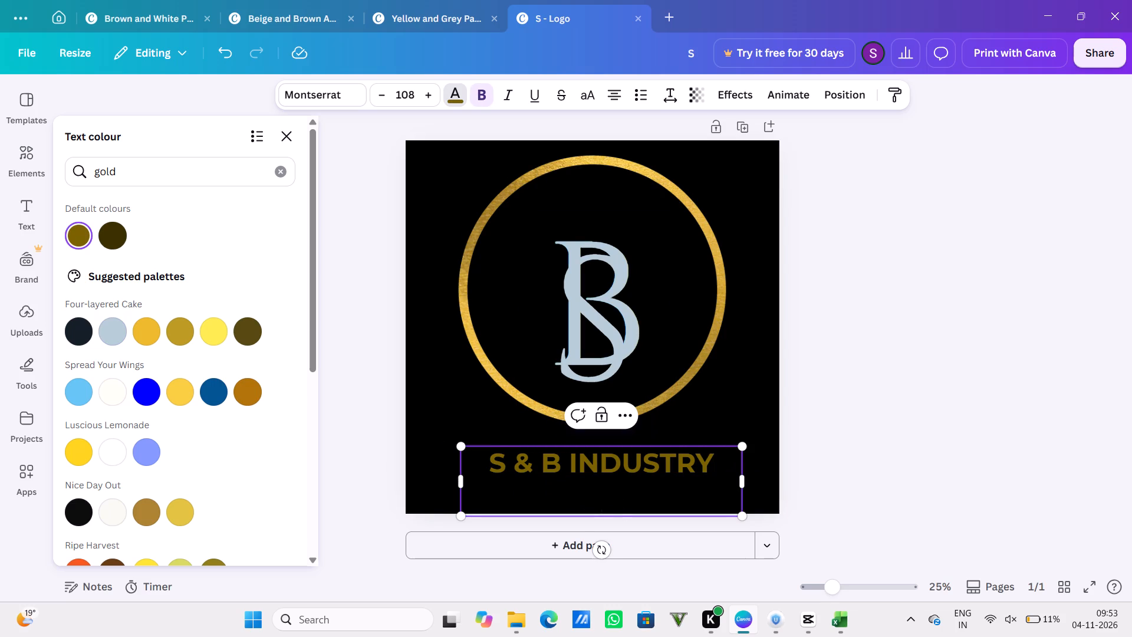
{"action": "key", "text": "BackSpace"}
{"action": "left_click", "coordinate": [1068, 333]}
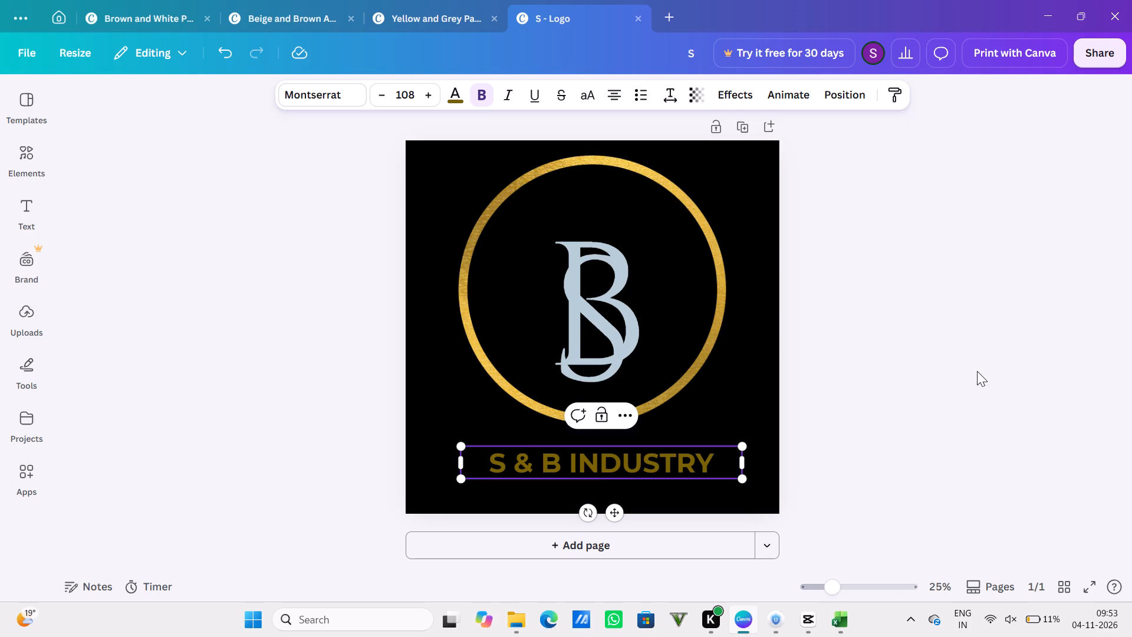
Shrink the "S & B INDUSTRY" text to size 101 and centre it closer beneath the gold ring.
{"action": "left_click_drag", "start_coordinate": [744, 479], "coordinate": [733, 479]}
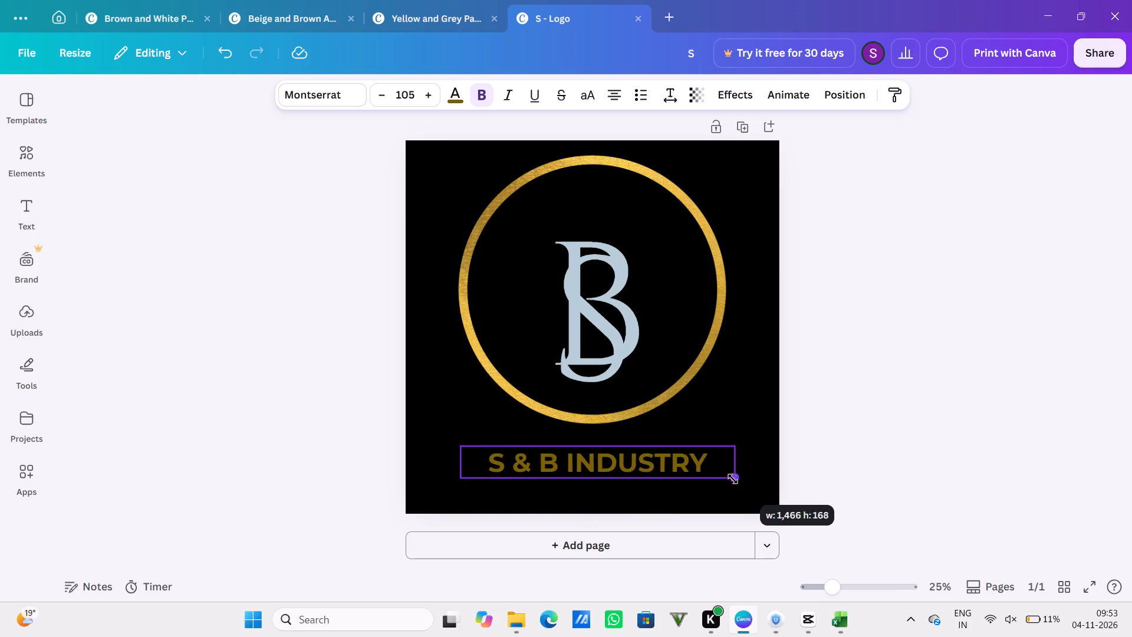
{"action": "left_click_drag", "start_coordinate": [733, 479], "coordinate": [732, 479]}
{"action": "left_click_drag", "start_coordinate": [660, 468], "coordinate": [666, 458]}
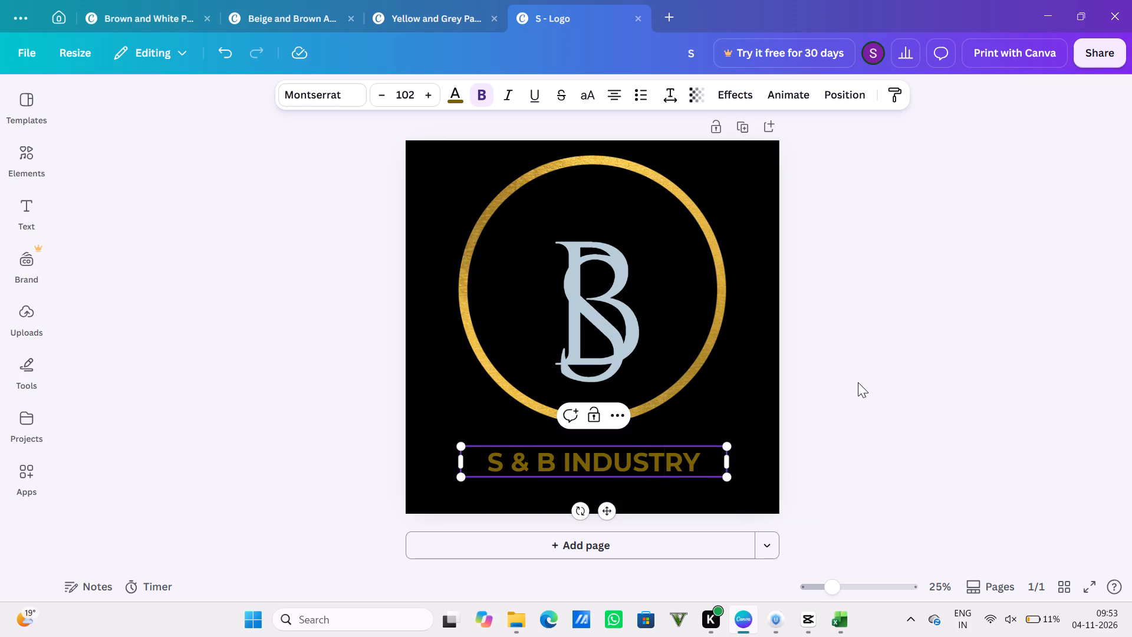
{"action": "left_click", "coordinate": [858, 382]}
{"action": "left_click", "coordinate": [687, 465]}
{"action": "left_click_drag", "start_coordinate": [687, 465], "coordinate": [692, 453]}
{"action": "left_click", "coordinate": [729, 458]}
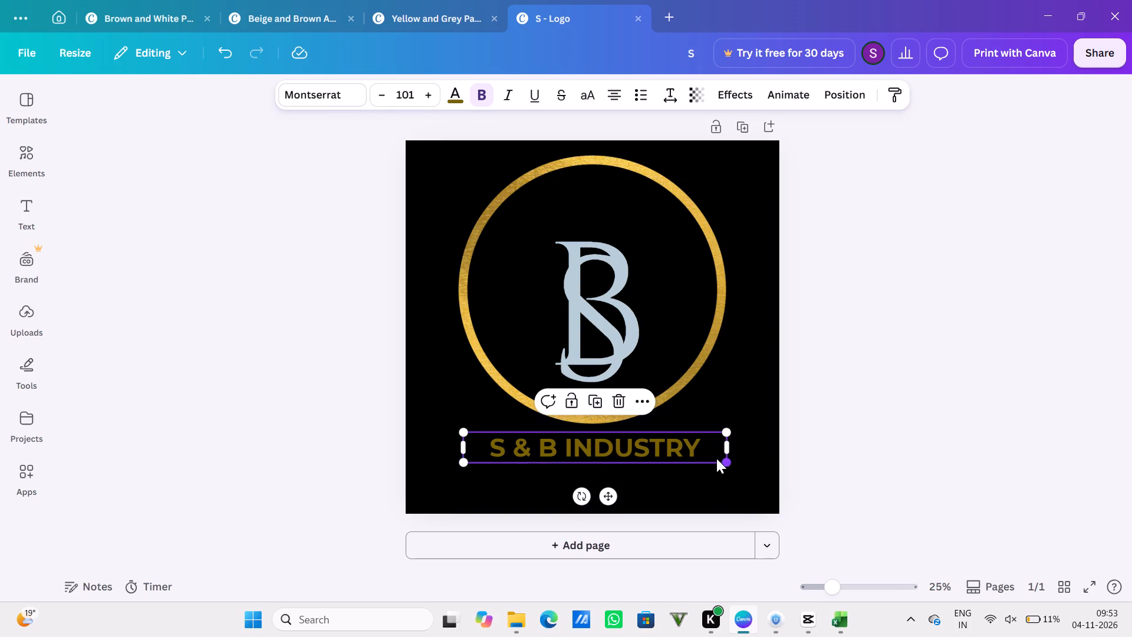
{"action": "left_click", "coordinate": [843, 400]}
{"action": "left_click", "coordinate": [680, 453]}
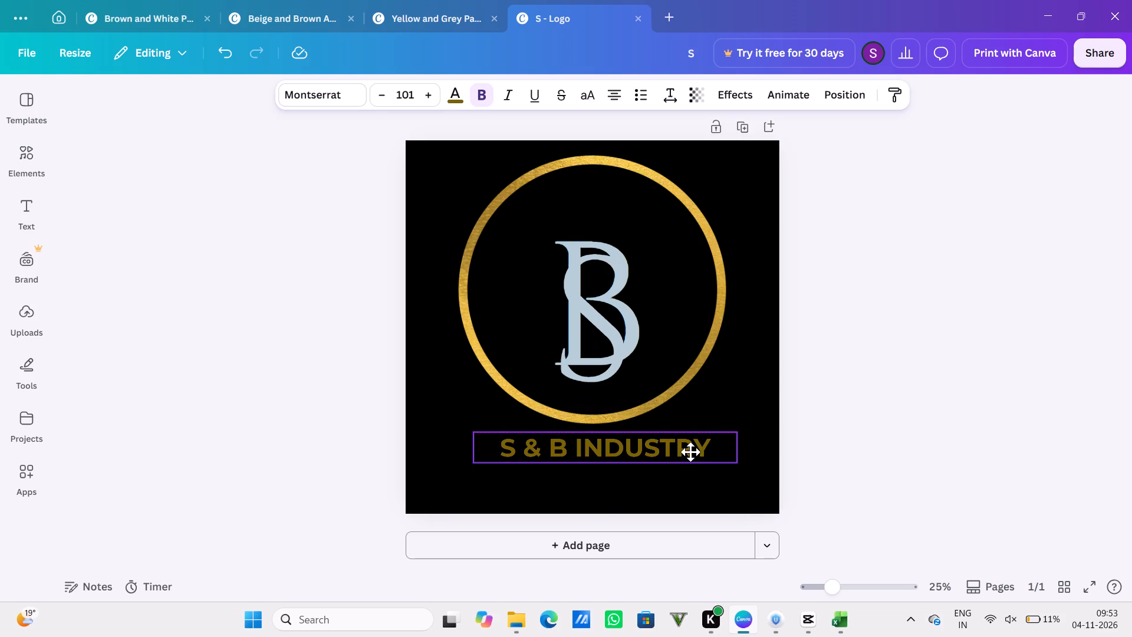
{"action": "left_click", "coordinate": [893, 409]}
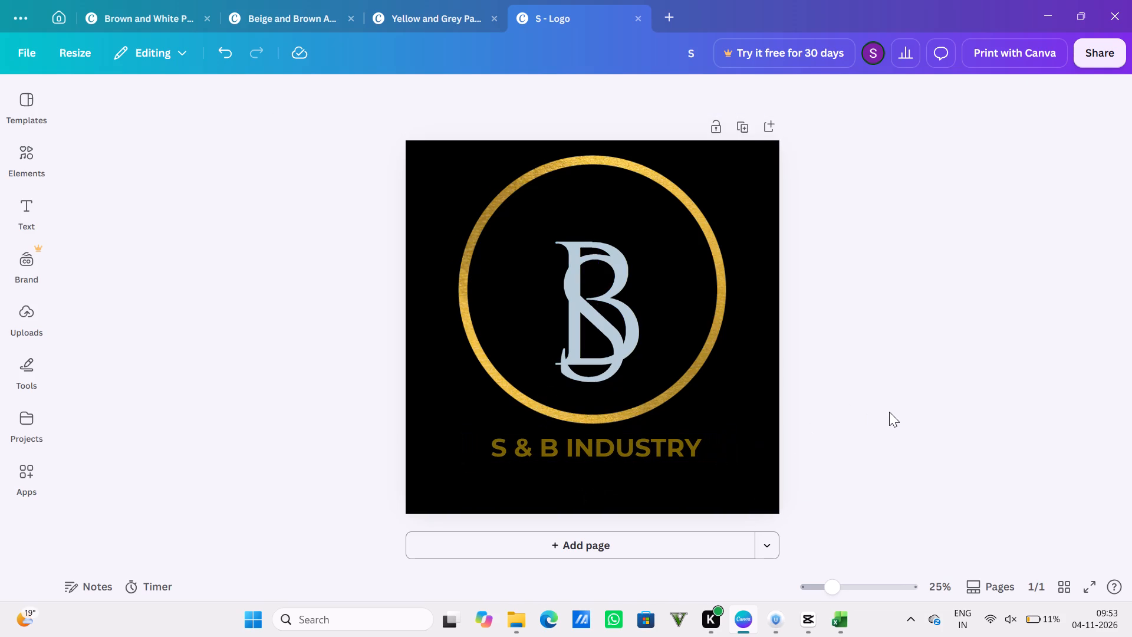
Add a text box with the tagline "where elegance meets traditiom".
{"action": "left_click", "coordinate": [45, 205]}
{"action": "left_click", "coordinate": [173, 155]}
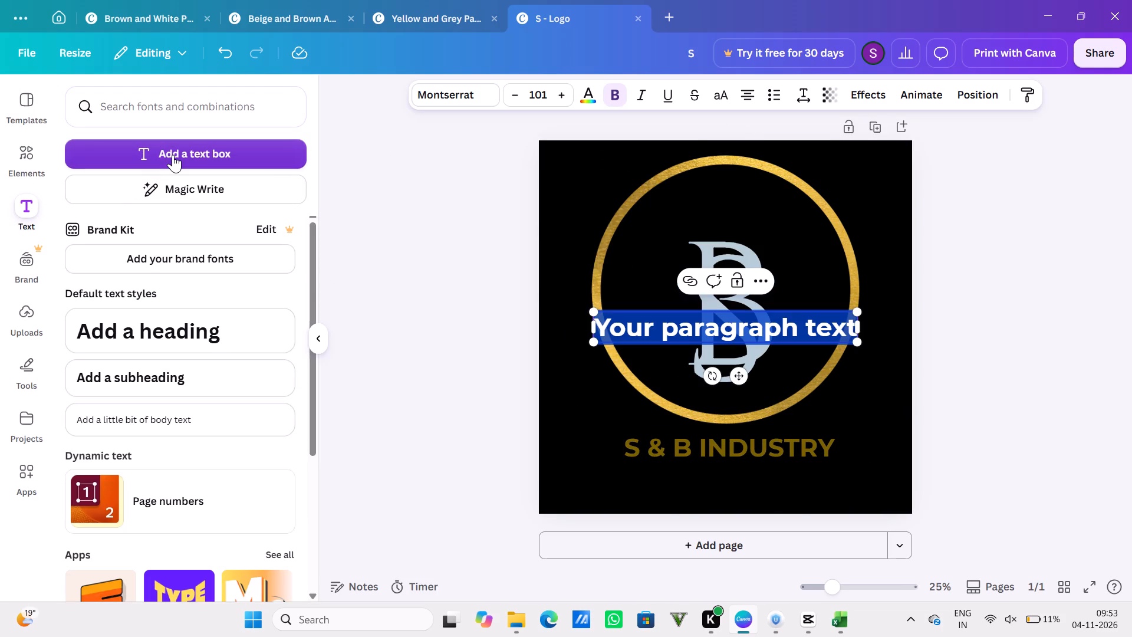
{"action": "left_click", "coordinate": [854, 329]}
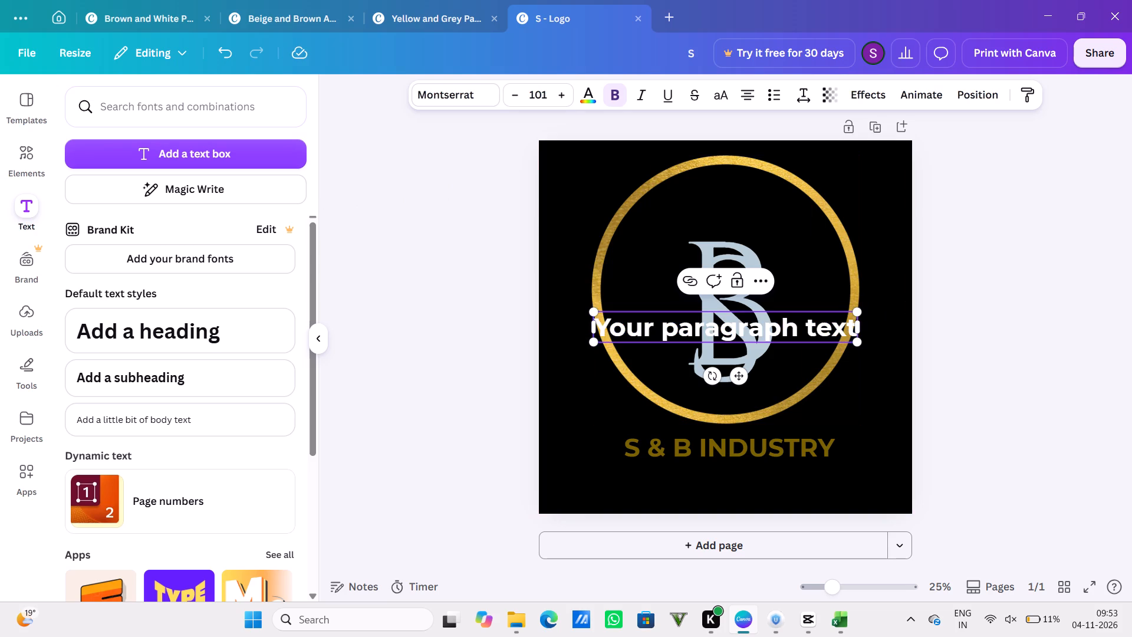
{"action": "key", "text": "BackSpace"}
{"action": "key", "text": "BackSpace"}
{"action": "key", "text": "BackSpace"}
{"action": "key", "text": "BackSpace"}
{"action": "key", "text": "BackSpace"}
{"action": "key", "text": "BackSpace"}
{"action": "key", "text": "BackSpace"}
{"action": "key", "text": "BackSpace"}
{"action": "key", "text": "BackSpace"}
{"action": "key", "text": "BackSpace"}
{"action": "key", "text": "BackSpace"}
{"action": "key", "text": "BackSpace"}
{"action": "key", "text": "BackSpace"}
{"action": "key", "text": "BackSpace"}
{"action": "key", "text": "BackSpace"}
{"action": "key", "text": "BackSpace"}
{"action": "key", "text": "BackSpace"}
{"action": "key", "text": "BackSpace"}
{"action": "key", "text": "BackSpace"}
{"action": "key", "text": "BackSpace"}
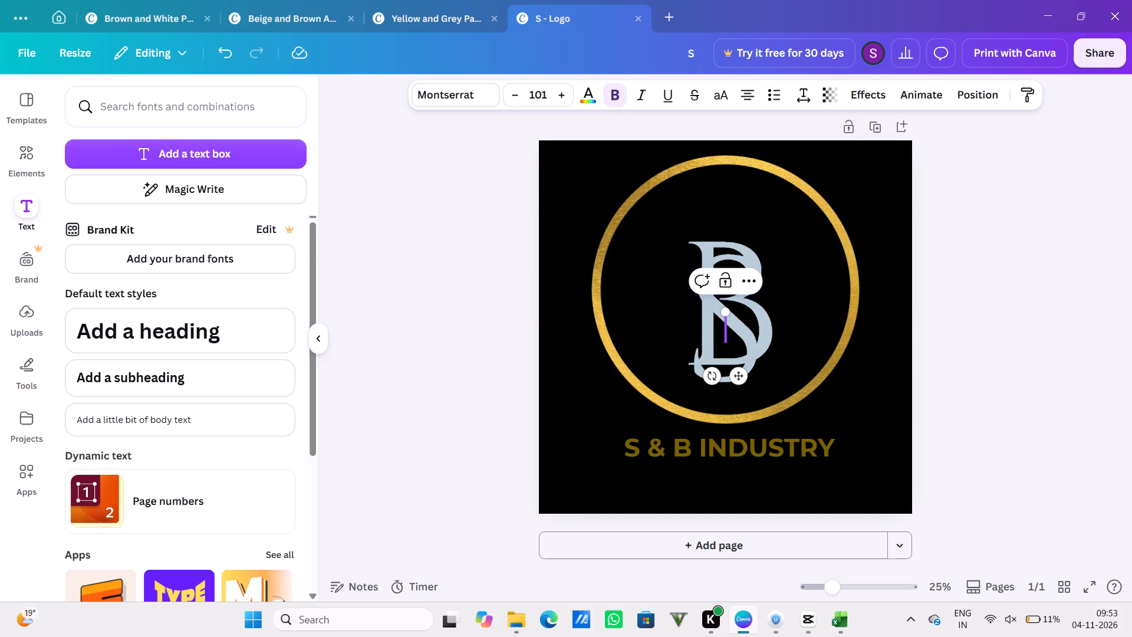
{"action": "type", "text": "where w"}
{"action": "key", "text": "BackSpace"}
{"action": "type", "text": "elegance"}
{"action": "key", "text": "space"}
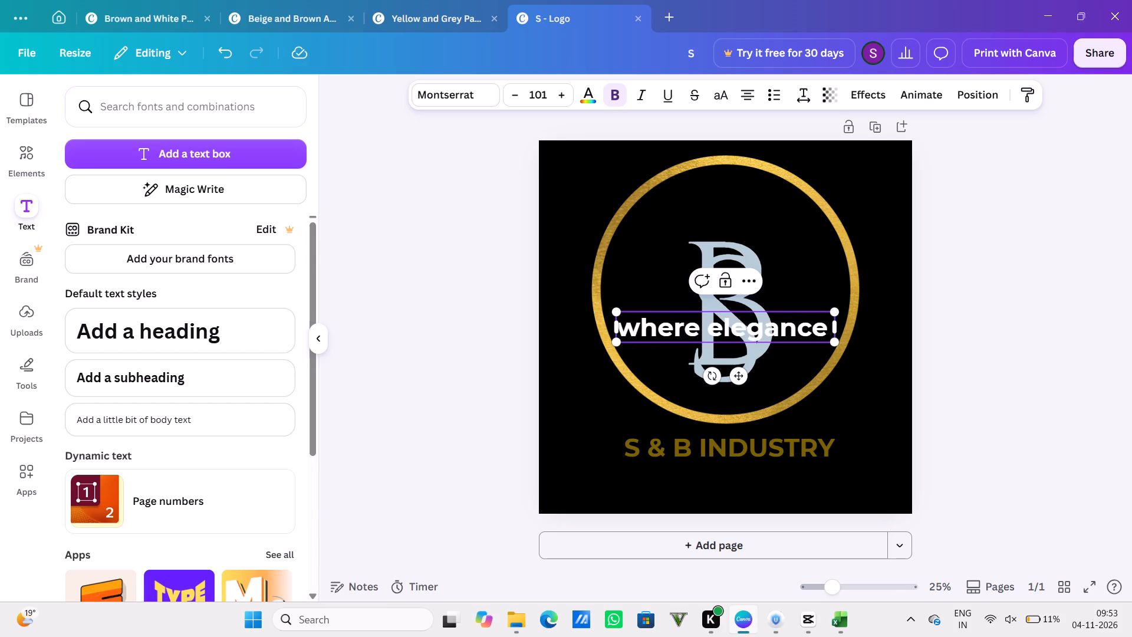
{"action": "type", "text": "meets"}
{"action": "key", "text": "space"}
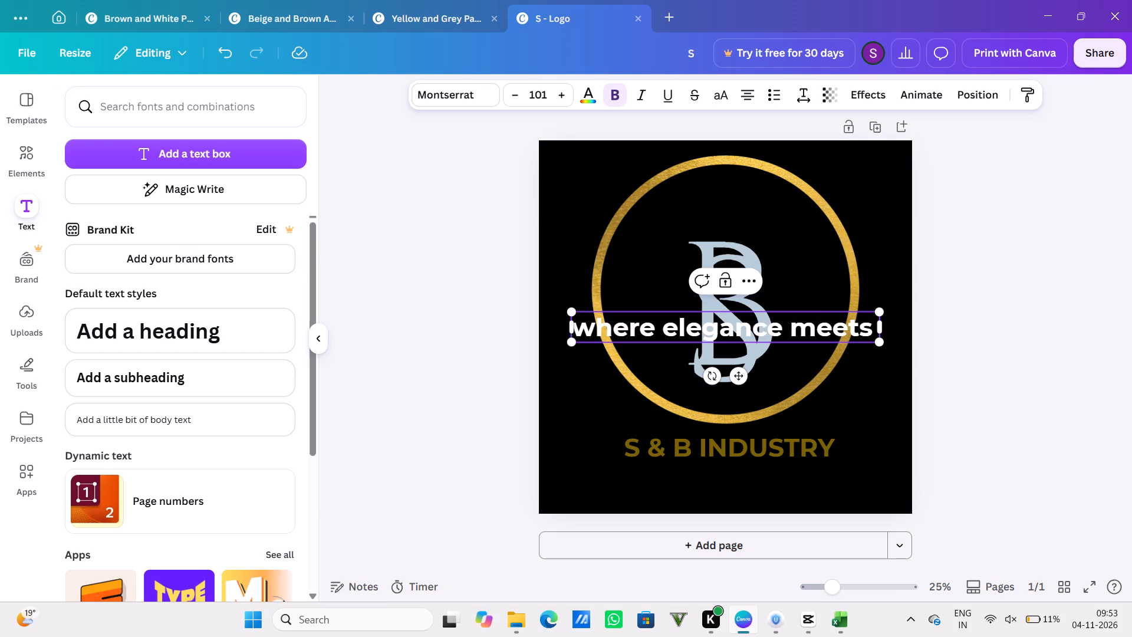
{"action": "type", "text": "traditiom"}
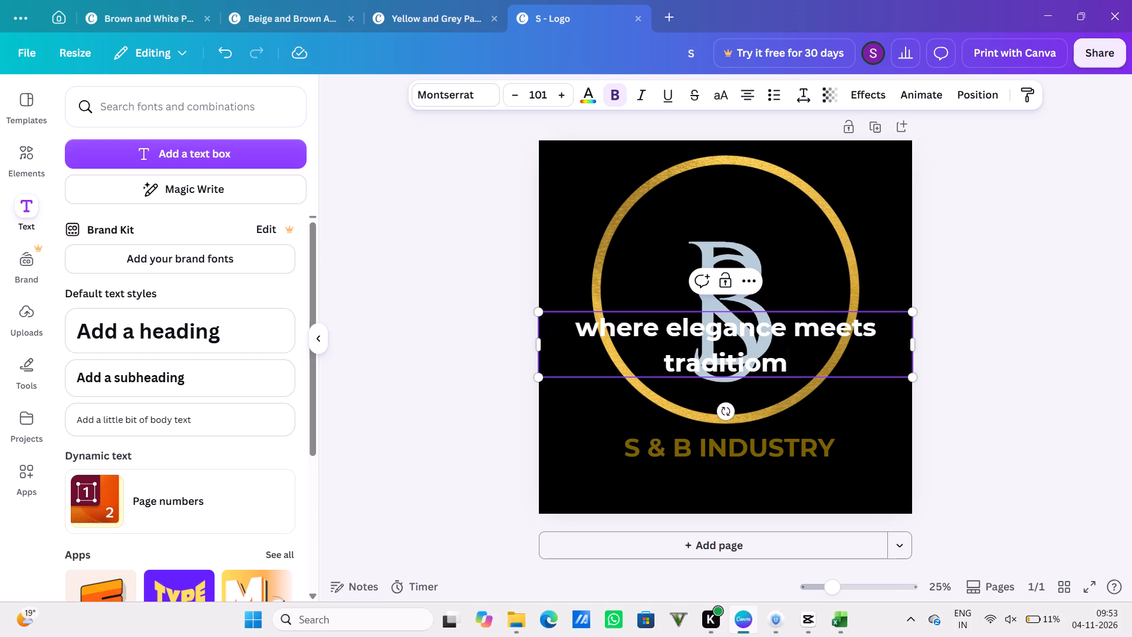
Place the tagline just below the company name and reduce its font size to 64.
{"action": "left_click", "coordinate": [514, 99]}
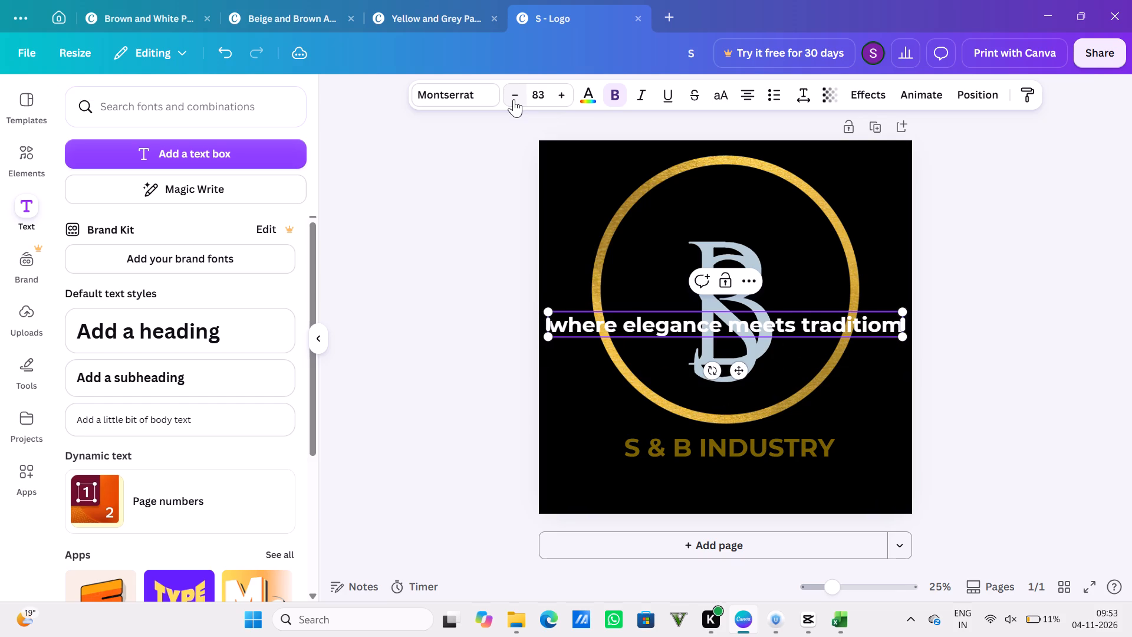
{"action": "scroll", "coordinate": [175, 285], "scroll_direction": "down", "scroll_amount": 6}
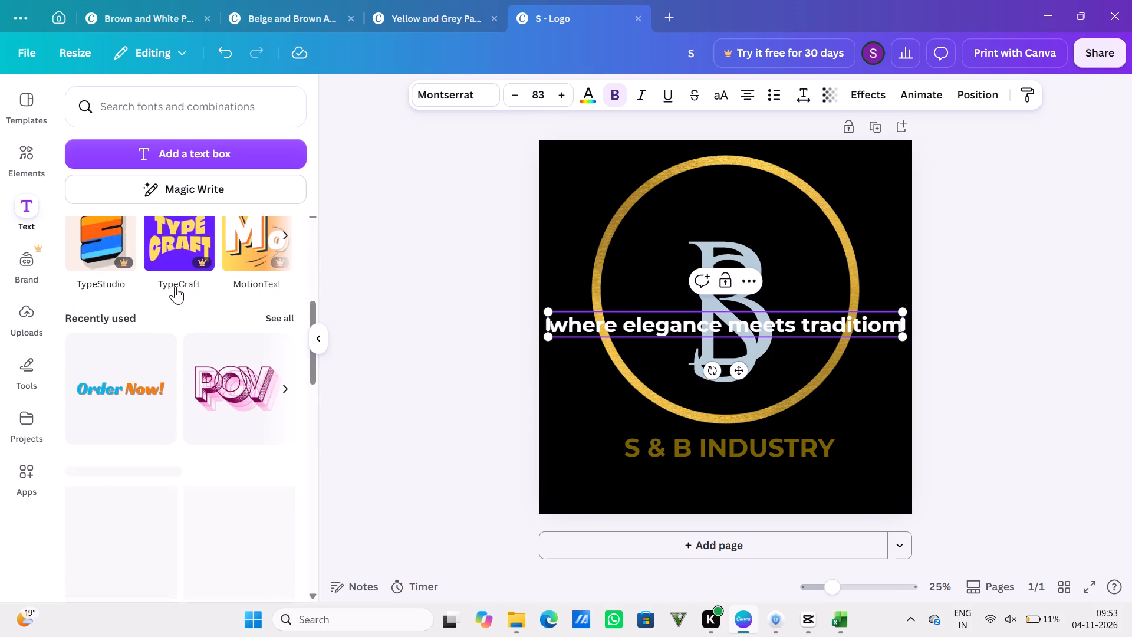
{"action": "scroll", "coordinate": [175, 286], "scroll_direction": "down", "scroll_amount": 1}
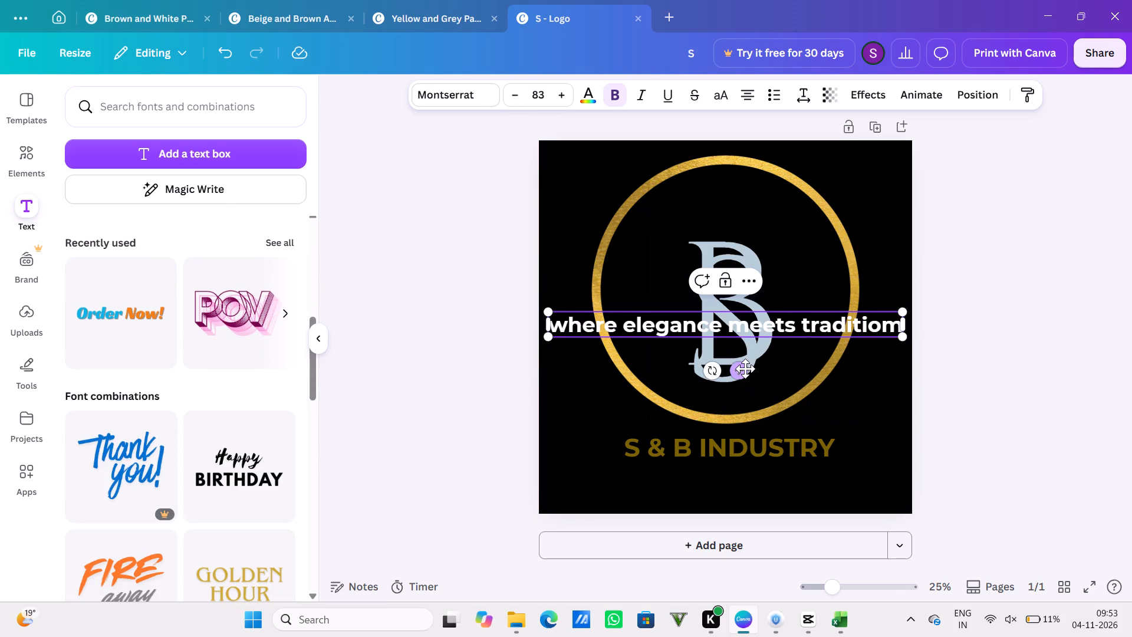
{"action": "left_click_drag", "start_coordinate": [745, 369], "coordinate": [751, 528]}
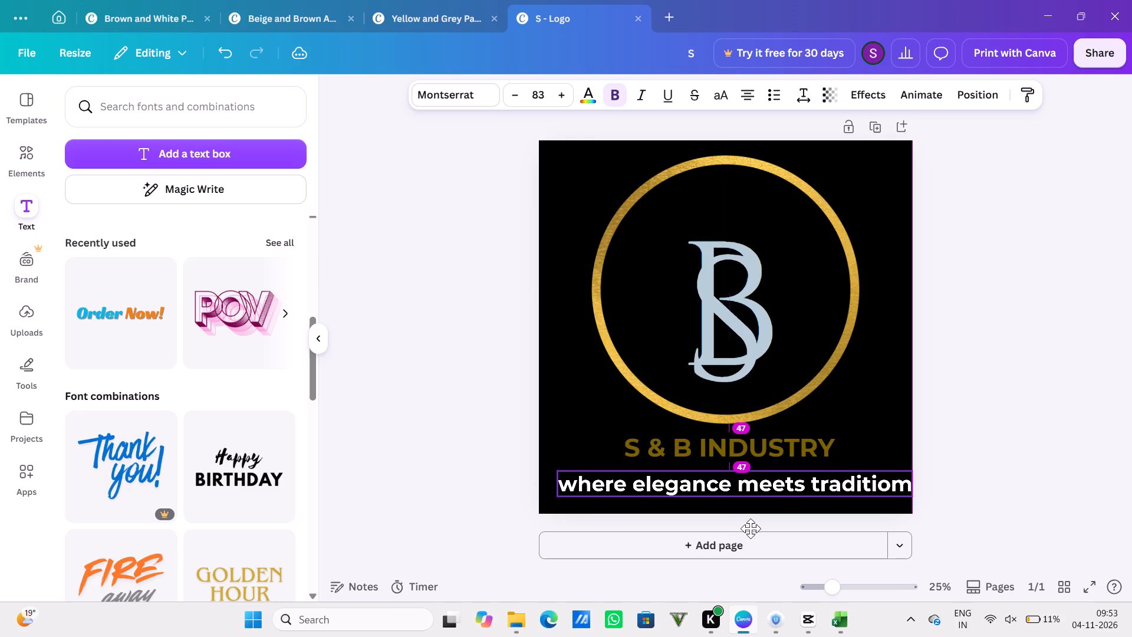
{"action": "left_click_drag", "start_coordinate": [751, 528], "coordinate": [743, 528]}
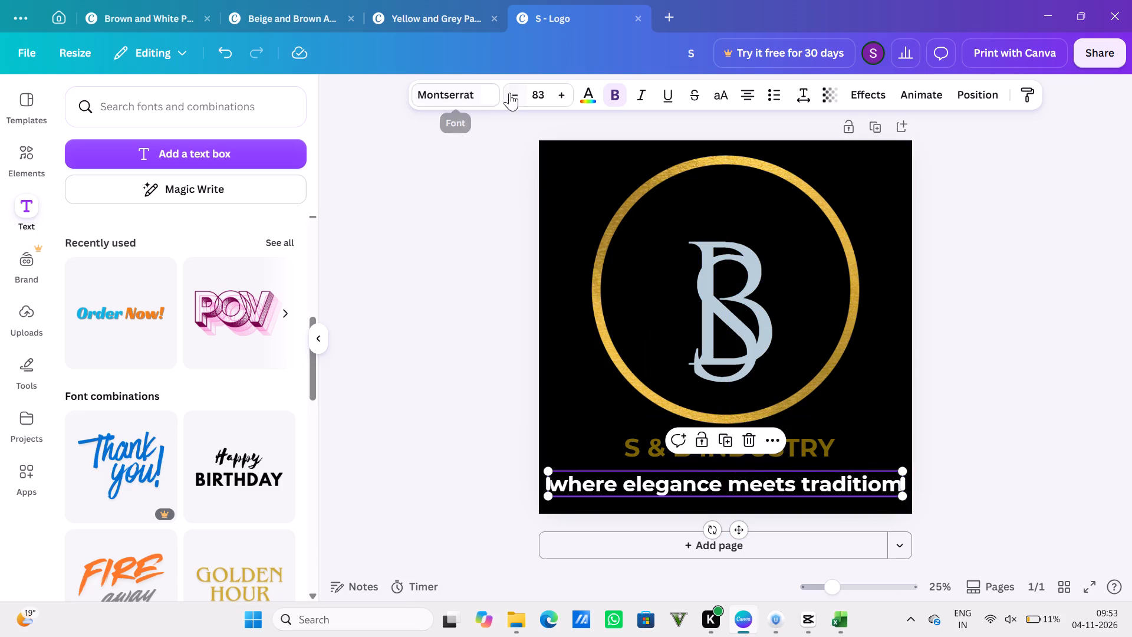
{"action": "left_click", "coordinate": [512, 93]}
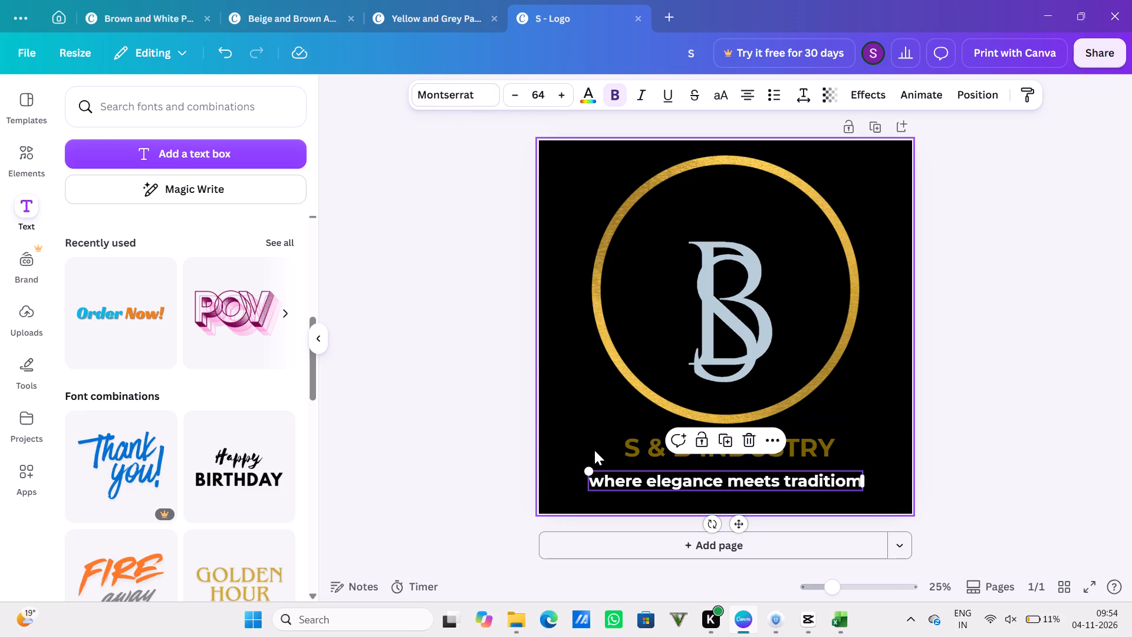
Enclose the tagline below the company name in double quotation marks.
{"action": "left_click", "coordinate": [597, 469]}
{"action": "left_click", "coordinate": [596, 474]}
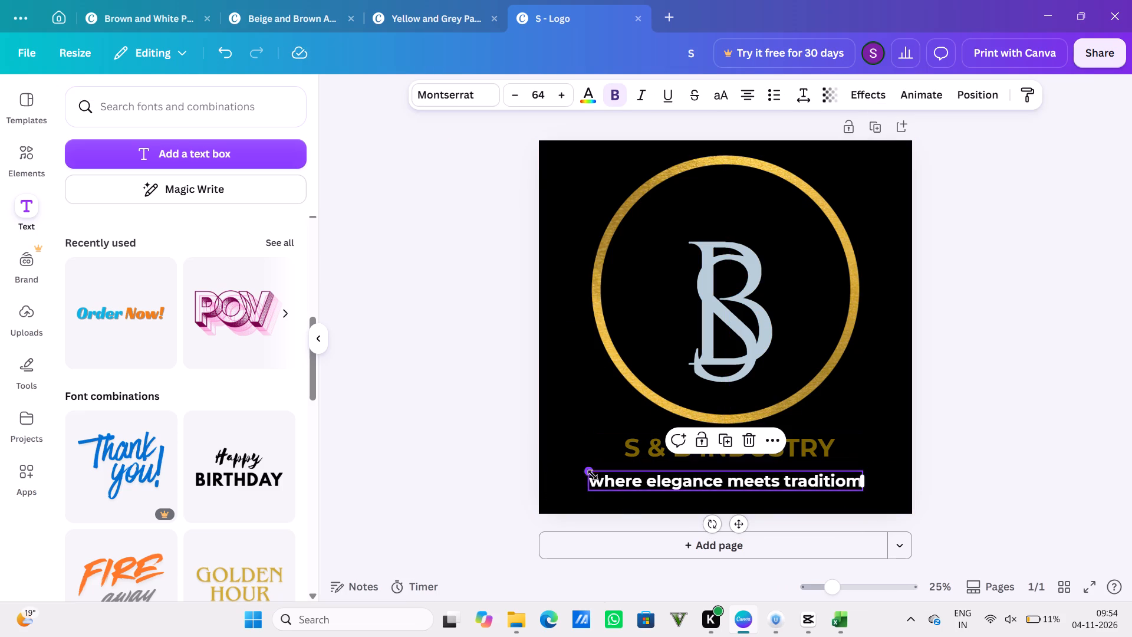
{"action": "left_click", "coordinate": [627, 478]}
{"action": "key", "text": "Left"}
{"action": "key", "text": "Left"}
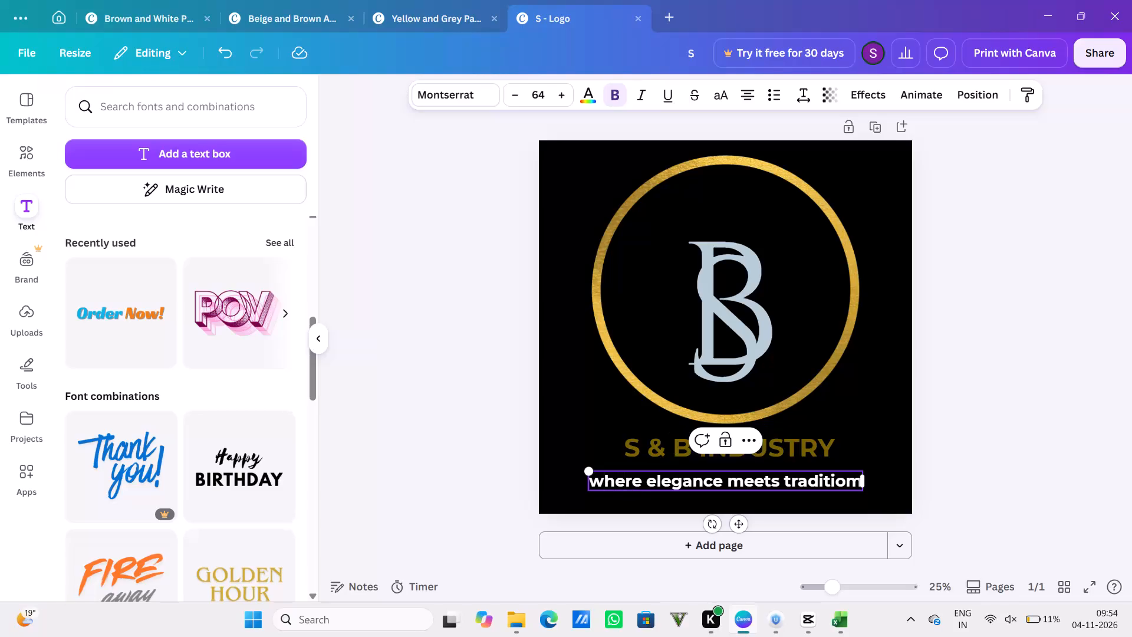
{"action": "key", "text": "Left"}
{"action": "key", "text": "Left"}
{"action": "key", "text": "shift+quotedbl"}
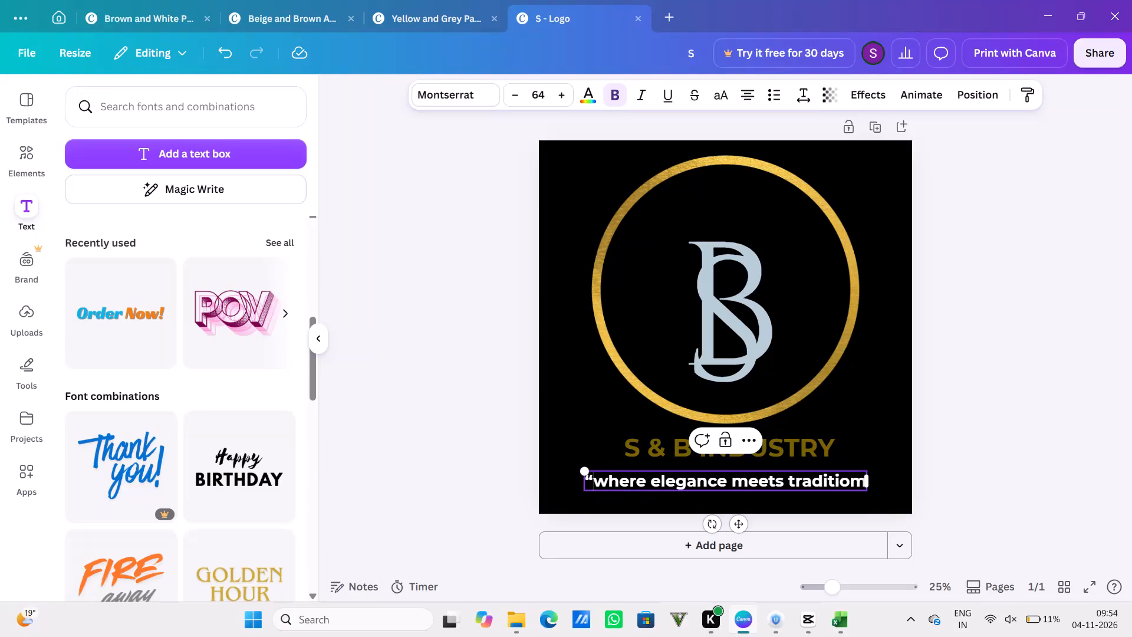
{"action": "key", "text": "shift+Right"}
{"action": "key", "text": "shift+Right"}
{"action": "key", "text": "shift+Right"}
{"action": "key", "text": "shift+Right"}
{"action": "key", "text": "shift+Right"}
{"action": "key", "text": "shift+Right"}
{"action": "key", "text": "shift+Right"}
{"action": "key", "text": "shift+Right"}
{"action": "key", "text": "shift+Right"}
{"action": "key", "text": "shift+Right"}
{"action": "key", "text": "shift+Right"}
{"action": "key", "text": "shift+Right"}
{"action": "key", "text": "shift+Right"}
{"action": "key", "text": "shift+Right"}
{"action": "key", "text": "shift+Right"}
{"action": "key", "text": "shift+Right"}
{"action": "key", "text": "shift+Right"}
{"action": "key", "text": "shift+Right"}
{"action": "key", "text": "shift+Right"}
{"action": "key", "text": "shift+Right"}
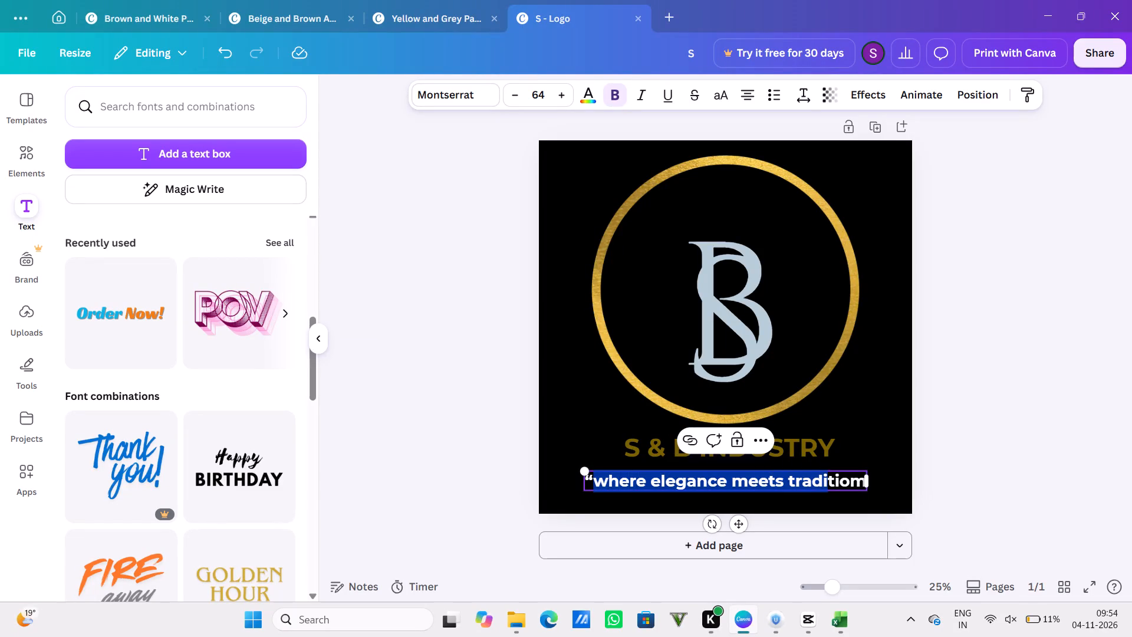
{"action": "key", "text": "Right"}
{"action": "key", "text": "Right"}
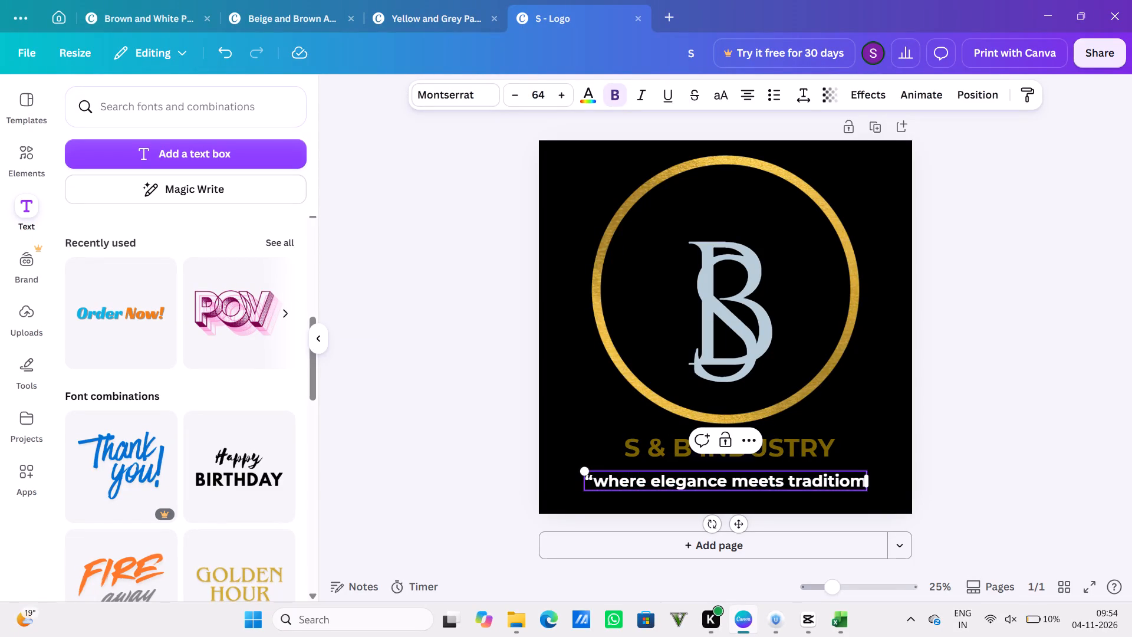
{"action": "key", "text": "shift+quotedbl"}
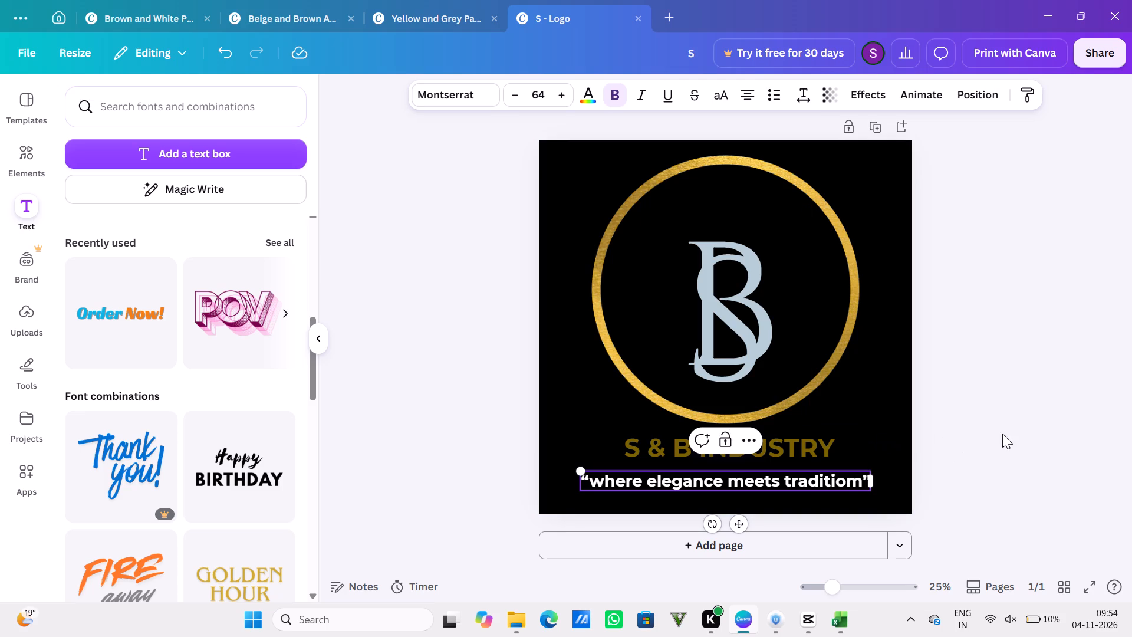
{"action": "left_click", "coordinate": [1085, 413]}
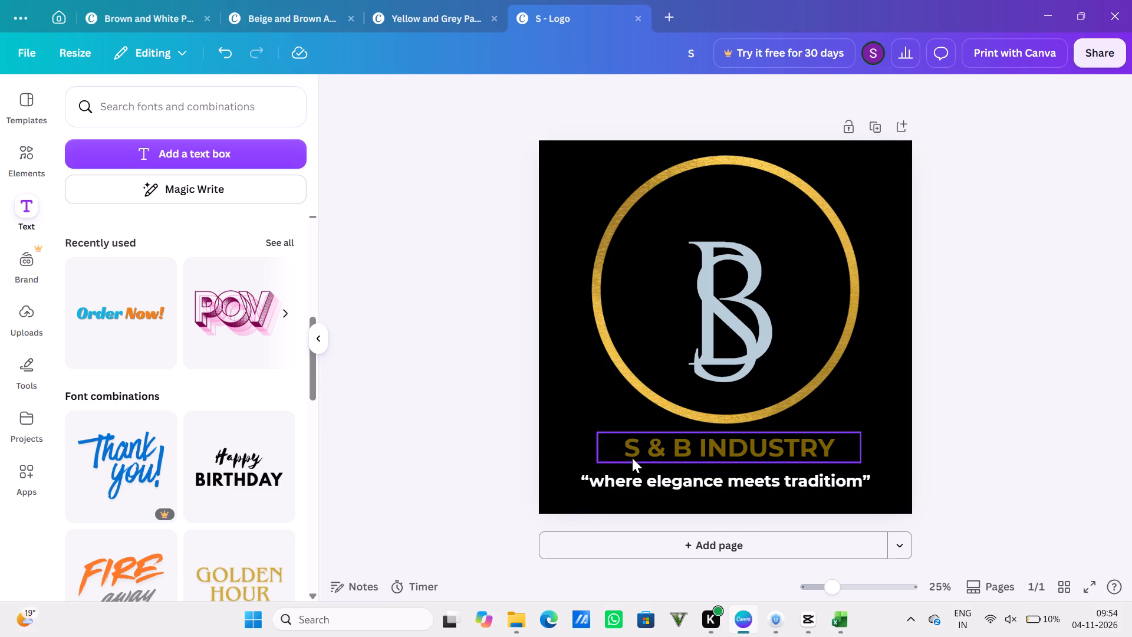
Change the tagline's font to Atlante Display from the recently used fonts.
{"action": "left_click", "coordinate": [636, 483]}
{"action": "left_click", "coordinate": [475, 95]}
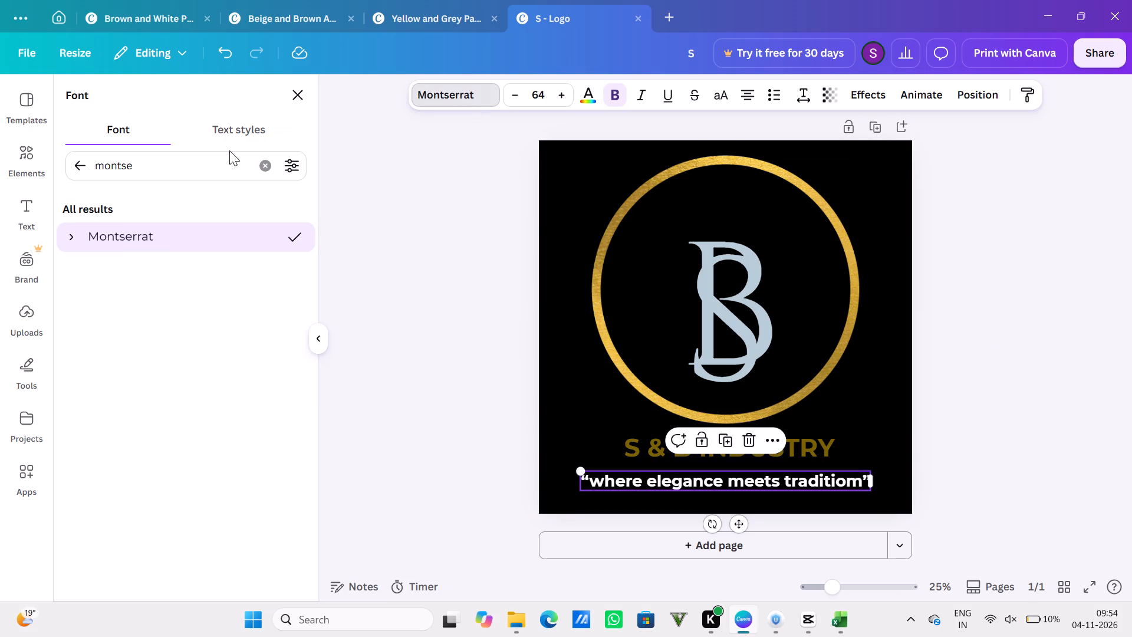
{"action": "left_click", "coordinate": [123, 134]}
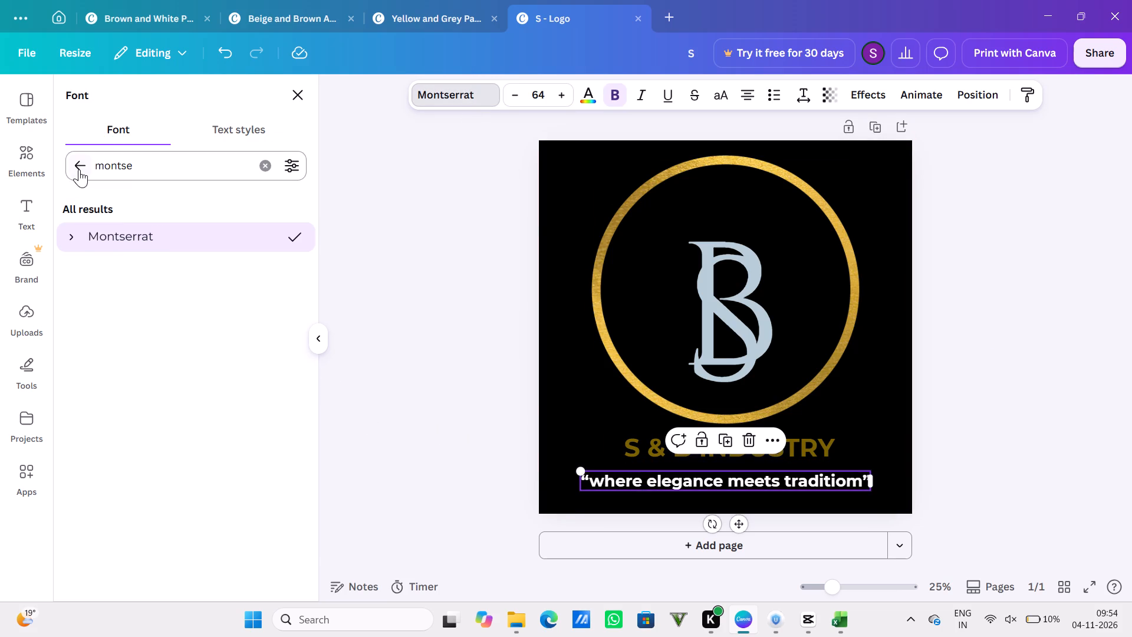
{"action": "left_click", "coordinate": [80, 169]}
{"action": "scroll", "coordinate": [183, 304], "scroll_direction": "down", "scroll_amount": 4}
{"action": "left_click", "coordinate": [153, 373]}
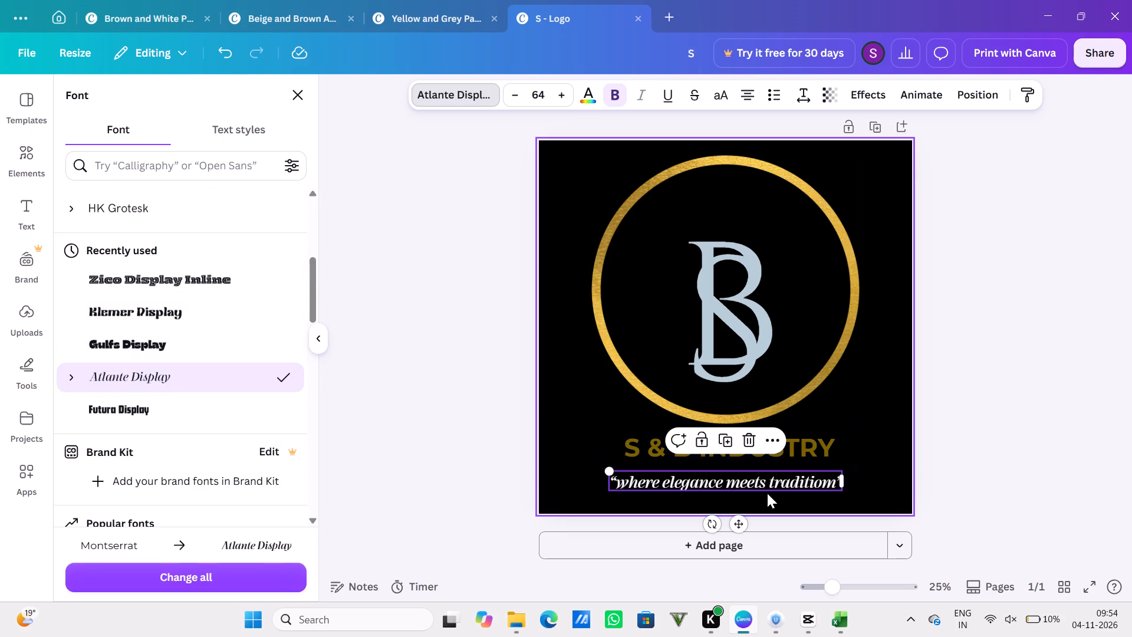
Increase the tagline's font size to 88.
{"action": "left_click", "coordinate": [558, 98]}
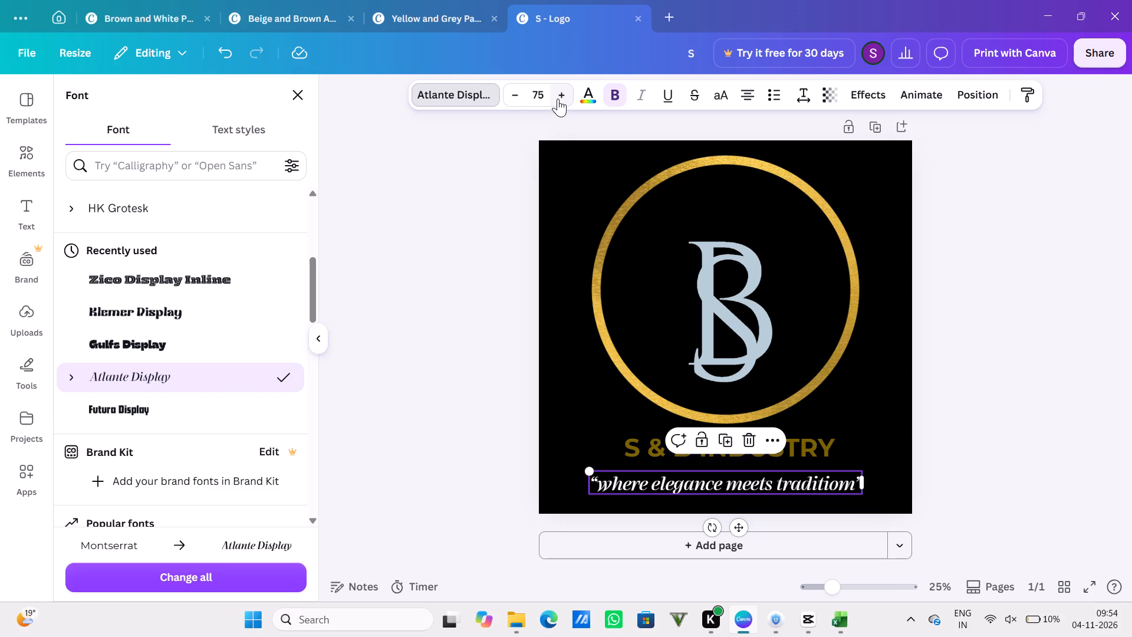
{"action": "left_click", "coordinate": [1090, 257]}
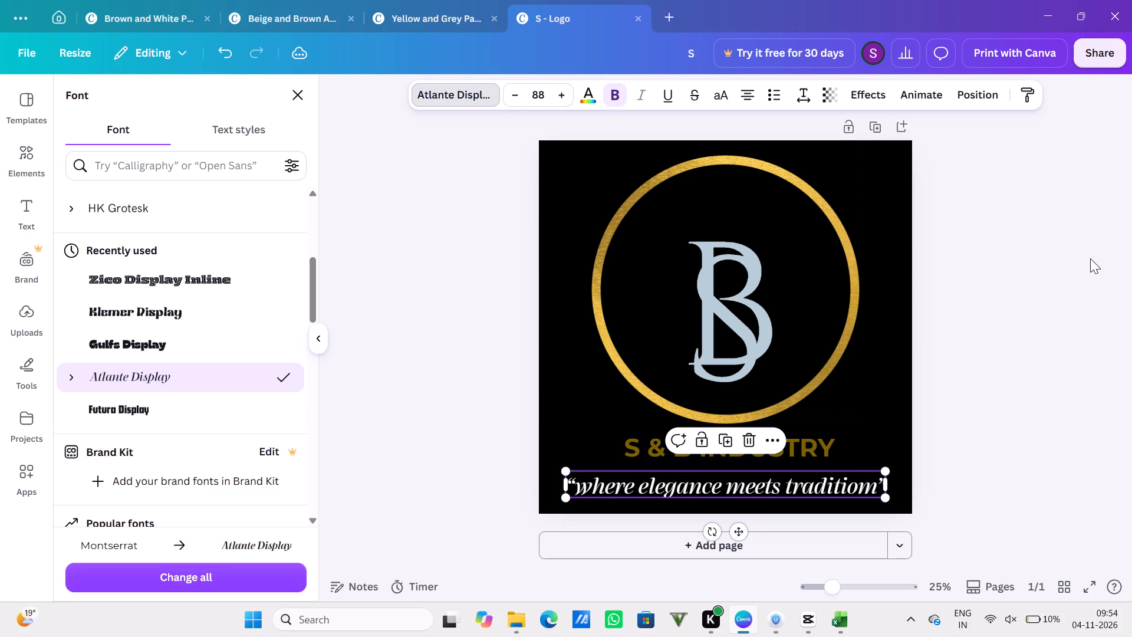
{"action": "left_click", "coordinate": [1085, 259]}
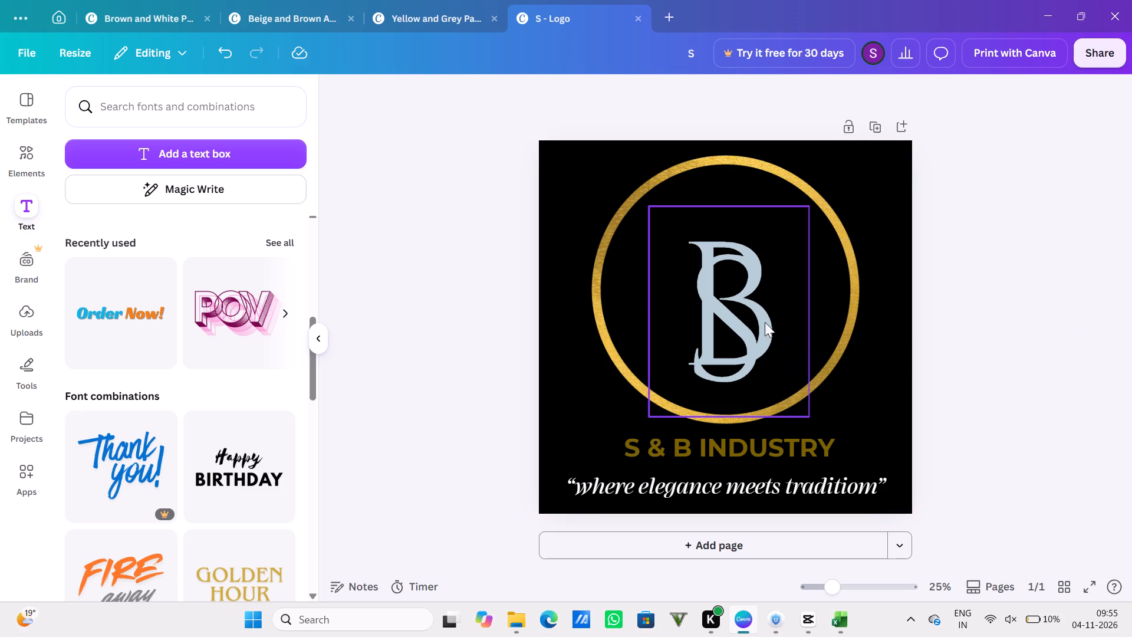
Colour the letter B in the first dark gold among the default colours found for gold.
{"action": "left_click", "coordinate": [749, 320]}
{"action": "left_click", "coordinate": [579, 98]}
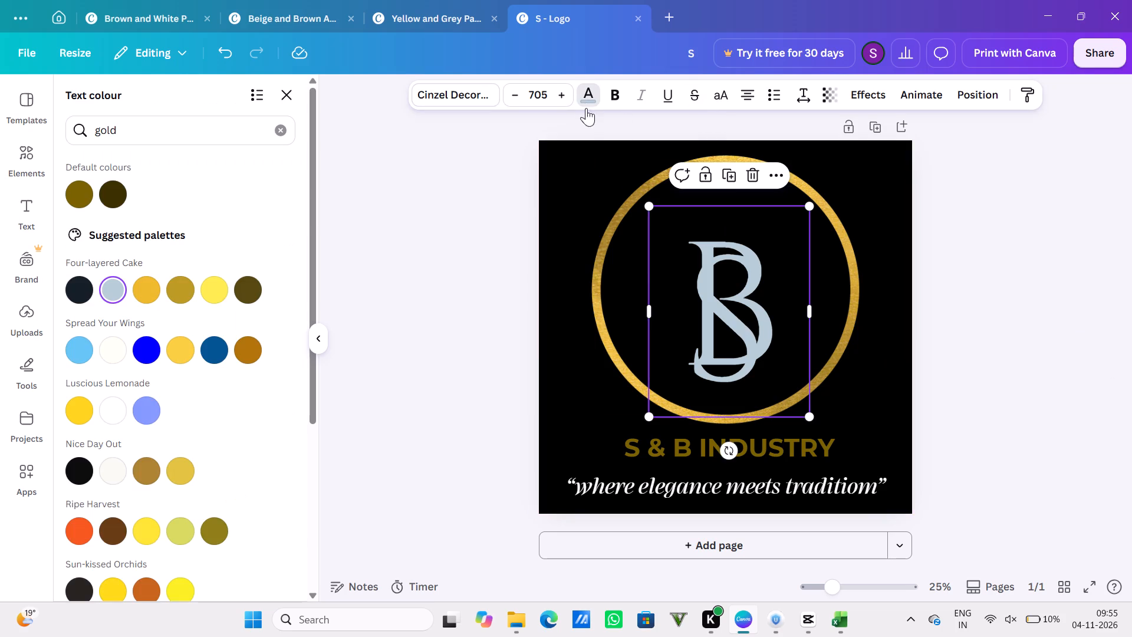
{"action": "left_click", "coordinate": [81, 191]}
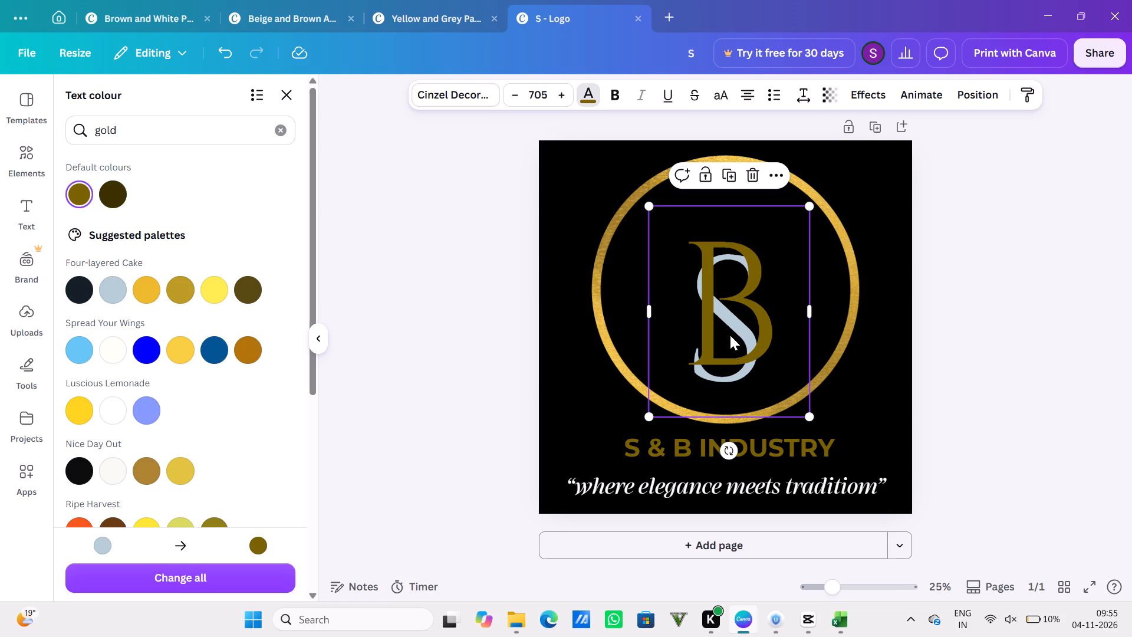
Remove the opening and closing double quotation marks from the tagline.
{"action": "left_click", "coordinate": [876, 484]}
{"action": "left_click", "coordinate": [876, 484]}
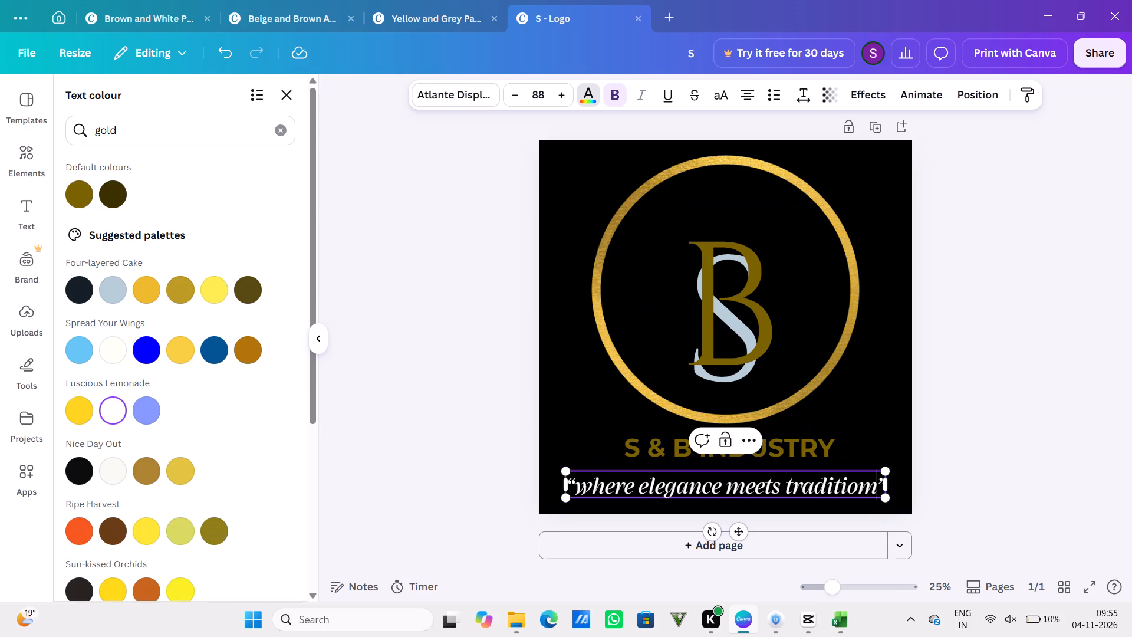
{"action": "left_click", "coordinate": [880, 483]}
{"action": "key", "text": "Right"}
{"action": "key", "text": "BackSpace"}
{"action": "key", "text": "Left"}
{"action": "key", "text": "Left"}
{"action": "key", "text": "Left"}
{"action": "key", "text": "Left"}
{"action": "key", "text": "Left"}
{"action": "key", "text": "Left"}
{"action": "key", "text": "Left"}
{"action": "key", "text": "Left"}
{"action": "key", "text": "Left"}
{"action": "key", "text": "Left"}
{"action": "key", "text": "Left"}
{"action": "key", "text": "Left"}
{"action": "key", "text": "Left"}
{"action": "key", "text": "Left"}
{"action": "key", "text": "Left"}
{"action": "key", "text": "Left"}
{"action": "key", "text": "Left"}
{"action": "key", "text": "Left"}
{"action": "key", "text": "Left"}
{"action": "key", "text": "Left"}
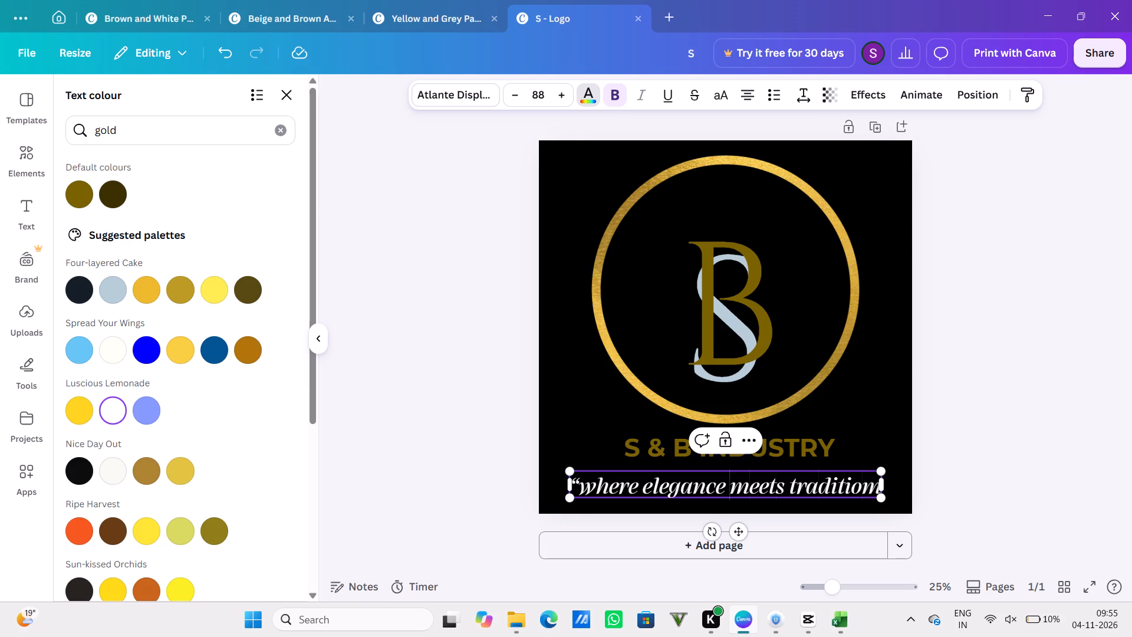
{"action": "key", "text": "BackSpace"}
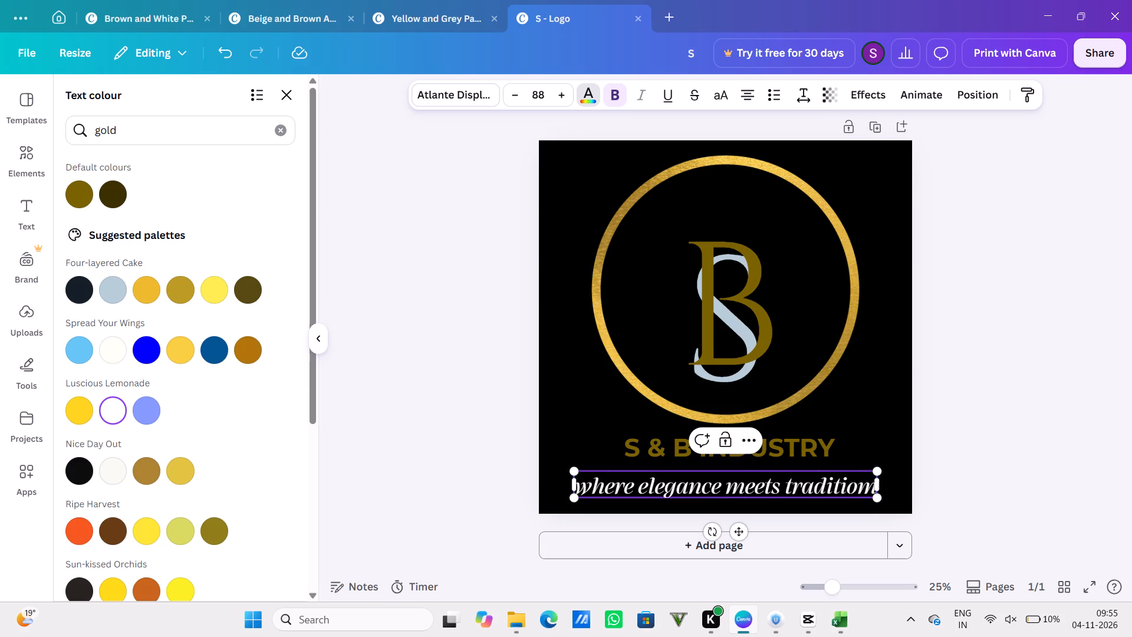
{"action": "left_click", "coordinate": [1059, 468]}
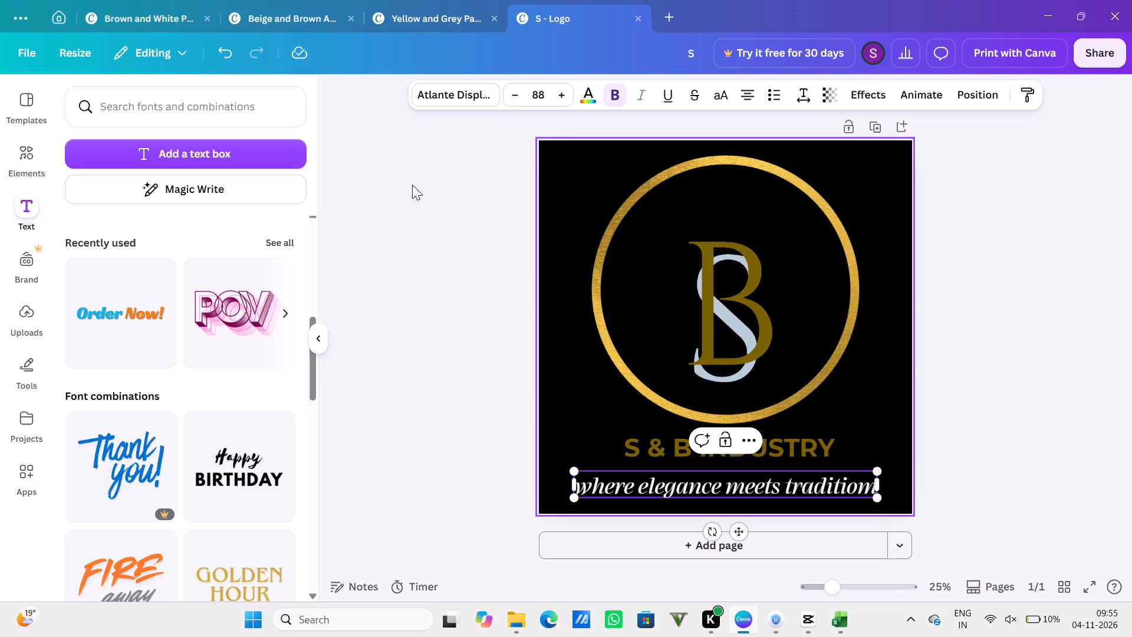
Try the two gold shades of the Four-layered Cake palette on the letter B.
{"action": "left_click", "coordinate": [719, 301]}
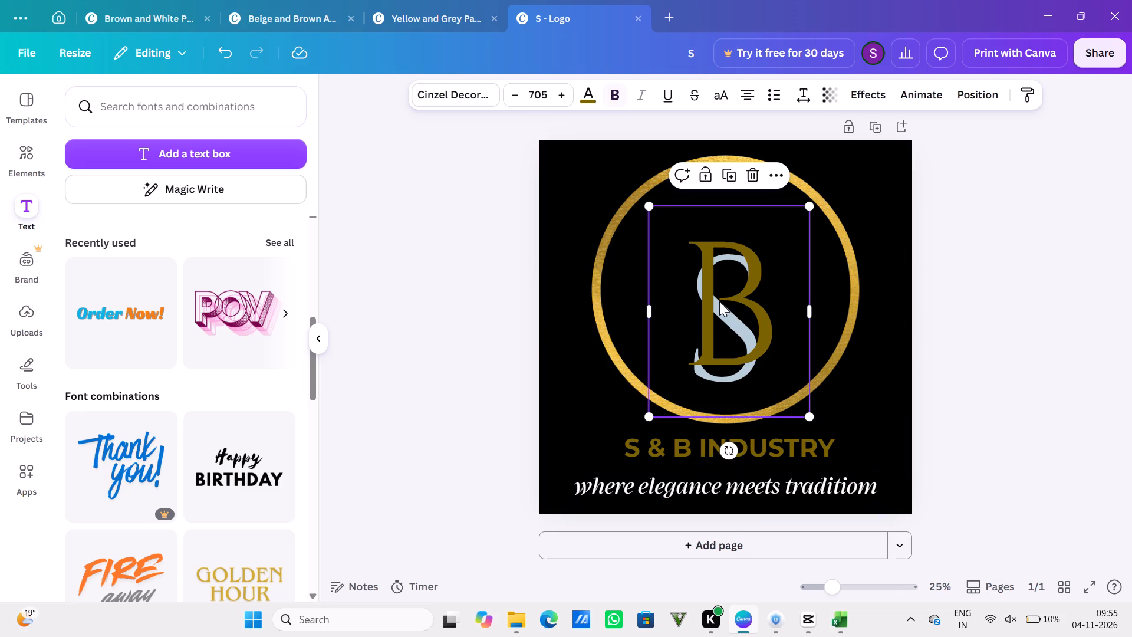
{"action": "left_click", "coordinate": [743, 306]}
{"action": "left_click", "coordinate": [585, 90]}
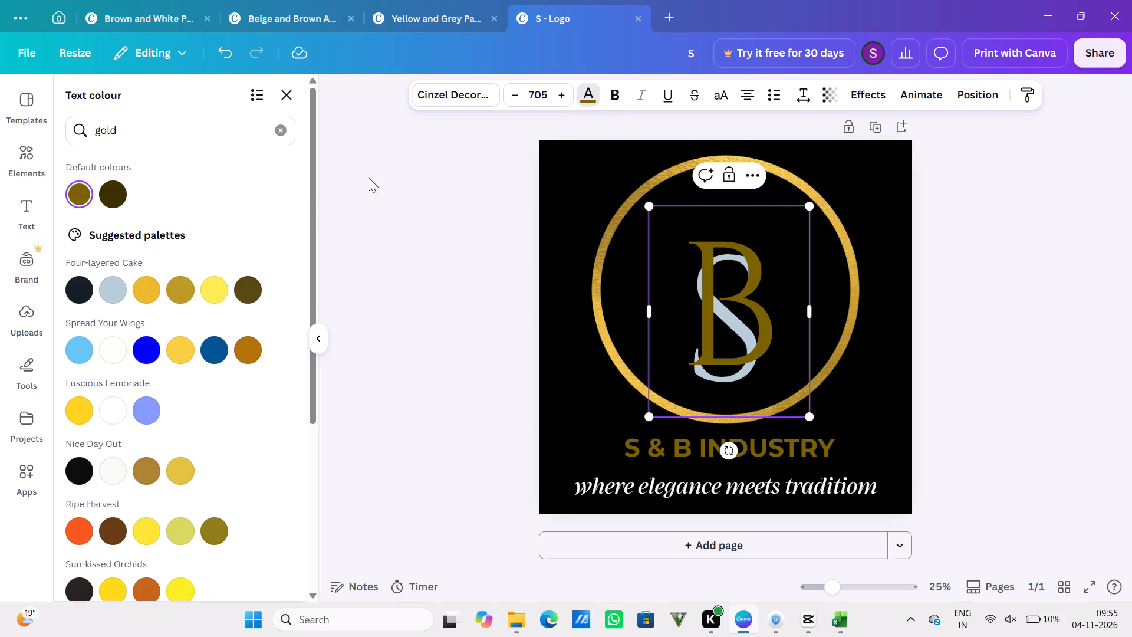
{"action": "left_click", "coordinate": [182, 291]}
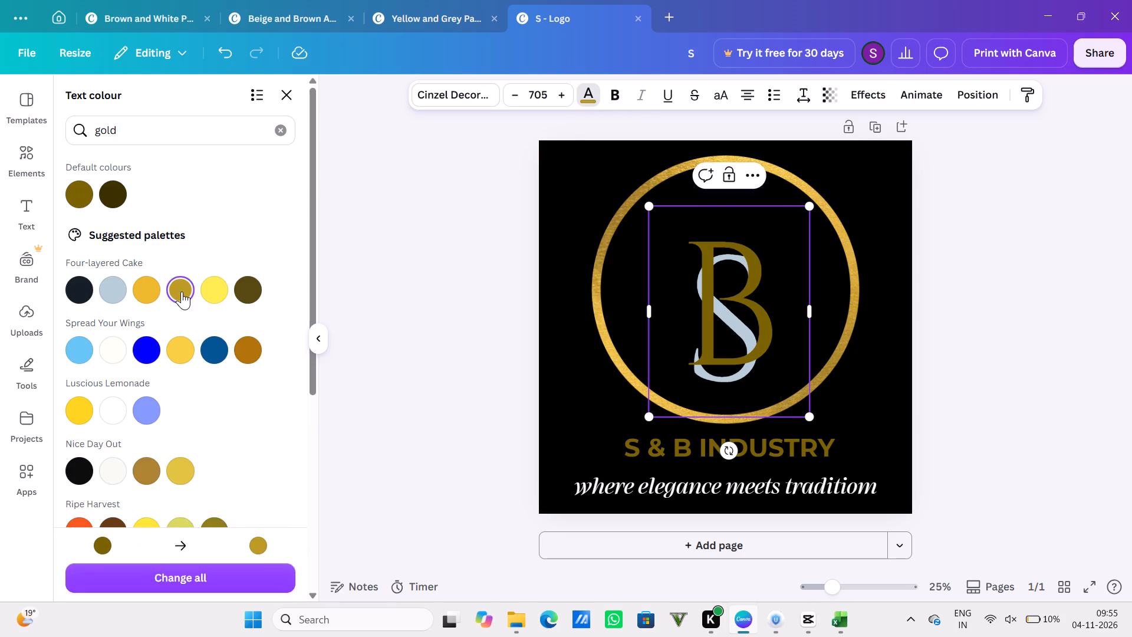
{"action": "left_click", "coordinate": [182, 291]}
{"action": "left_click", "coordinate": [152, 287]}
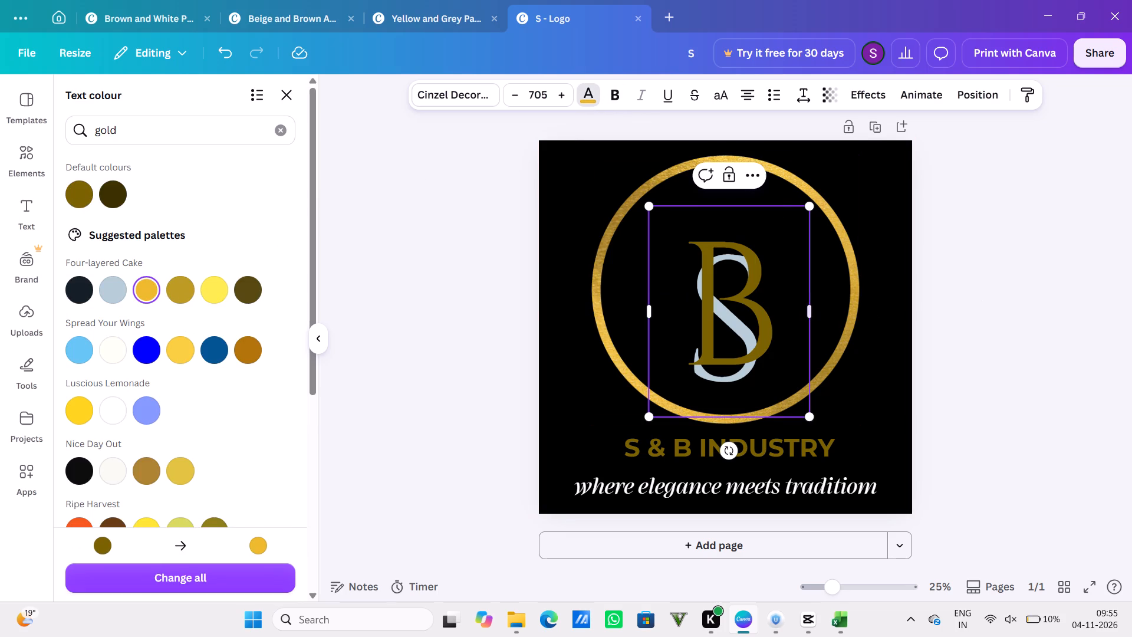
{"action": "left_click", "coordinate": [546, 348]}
Move the letter B straight up inside the ring so it overlaps only the upper part of the S.
{"action": "left_click_drag", "start_coordinate": [761, 325], "coordinate": [756, 281]}
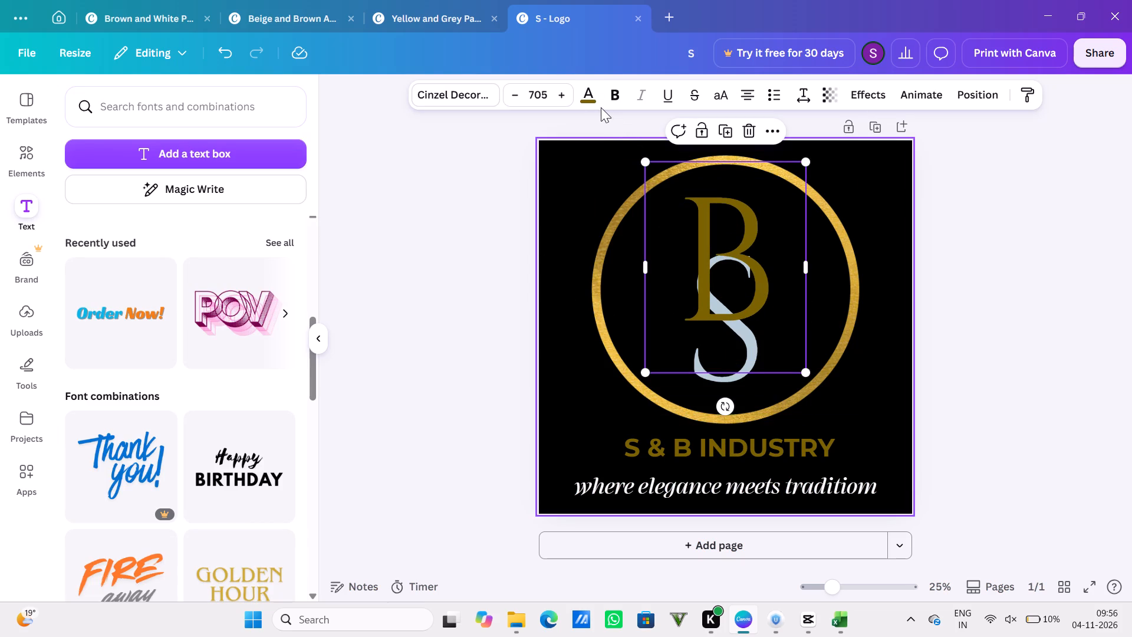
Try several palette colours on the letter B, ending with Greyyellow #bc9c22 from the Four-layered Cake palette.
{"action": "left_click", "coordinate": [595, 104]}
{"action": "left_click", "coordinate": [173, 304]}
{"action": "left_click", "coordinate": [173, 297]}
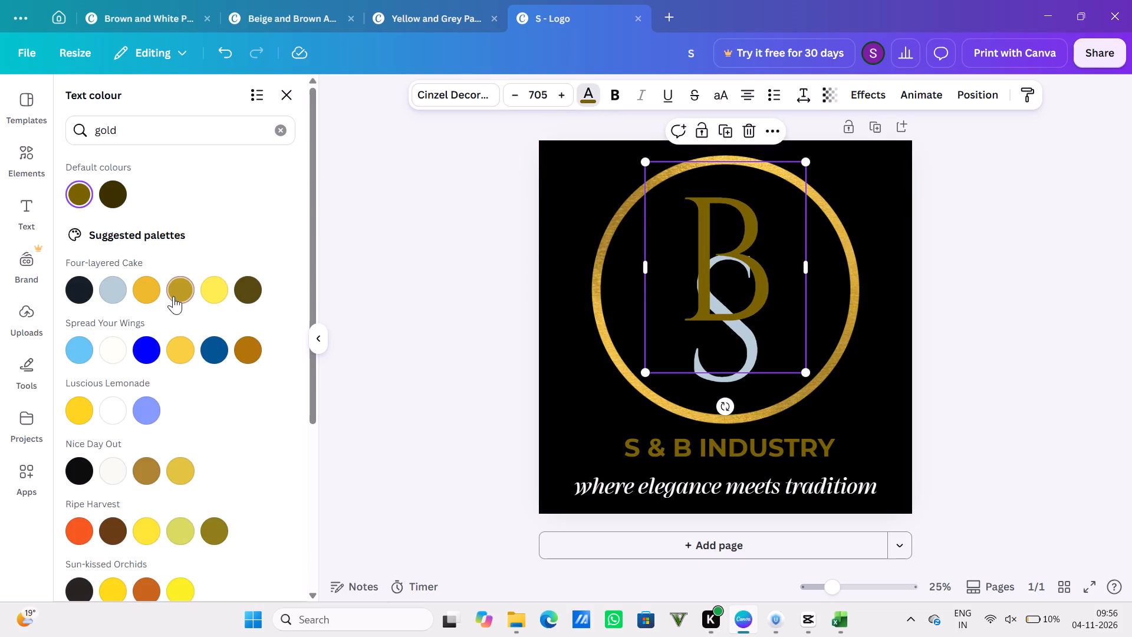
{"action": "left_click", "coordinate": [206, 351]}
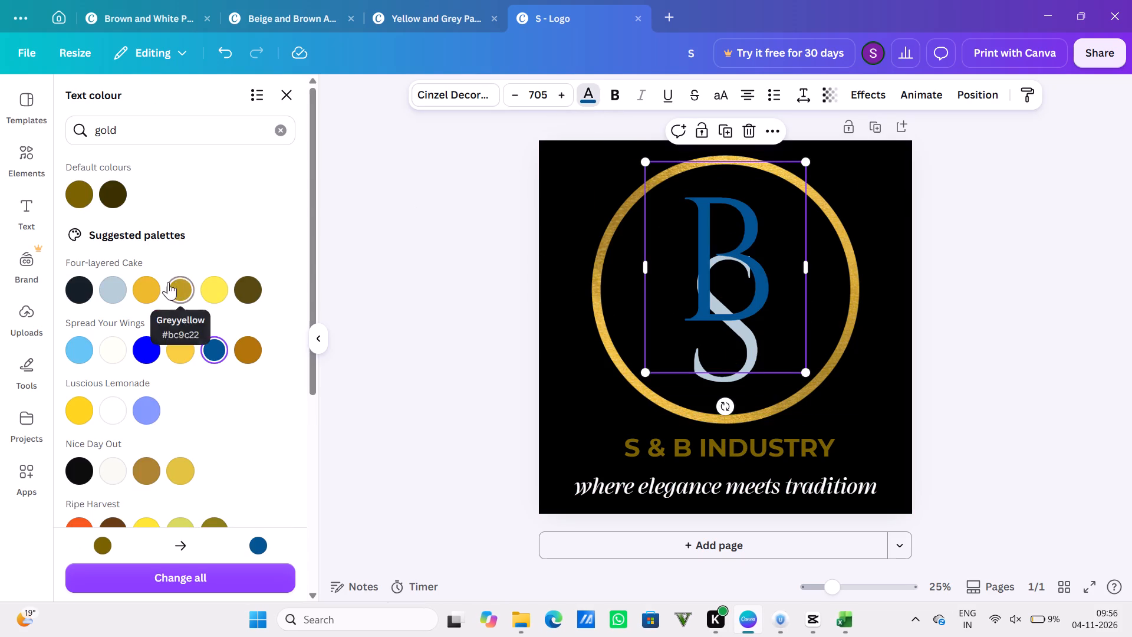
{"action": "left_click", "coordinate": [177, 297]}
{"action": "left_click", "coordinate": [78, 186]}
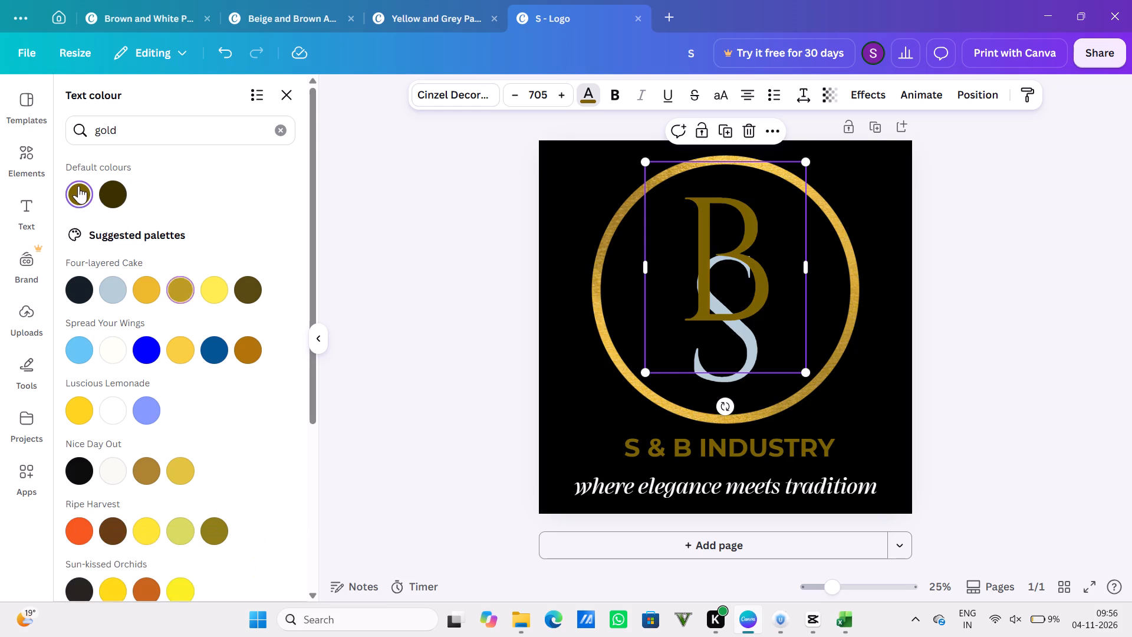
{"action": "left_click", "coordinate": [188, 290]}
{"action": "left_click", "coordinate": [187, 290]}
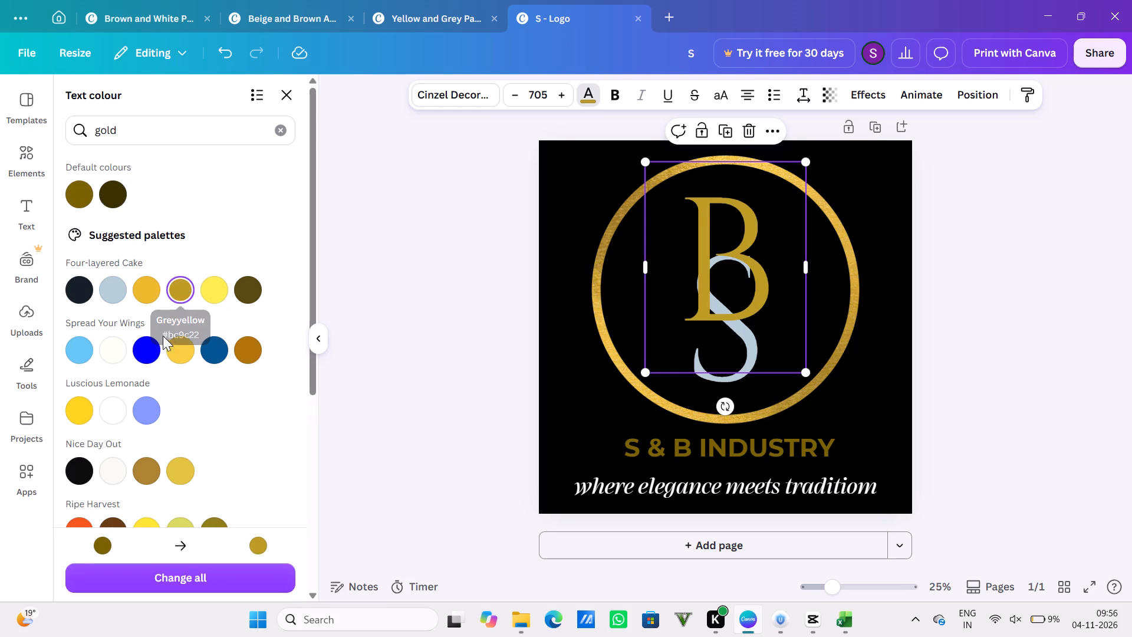
Replace the colour search with c6a15b and apply that gold to the letter B.
{"action": "left_click", "coordinate": [206, 127]}
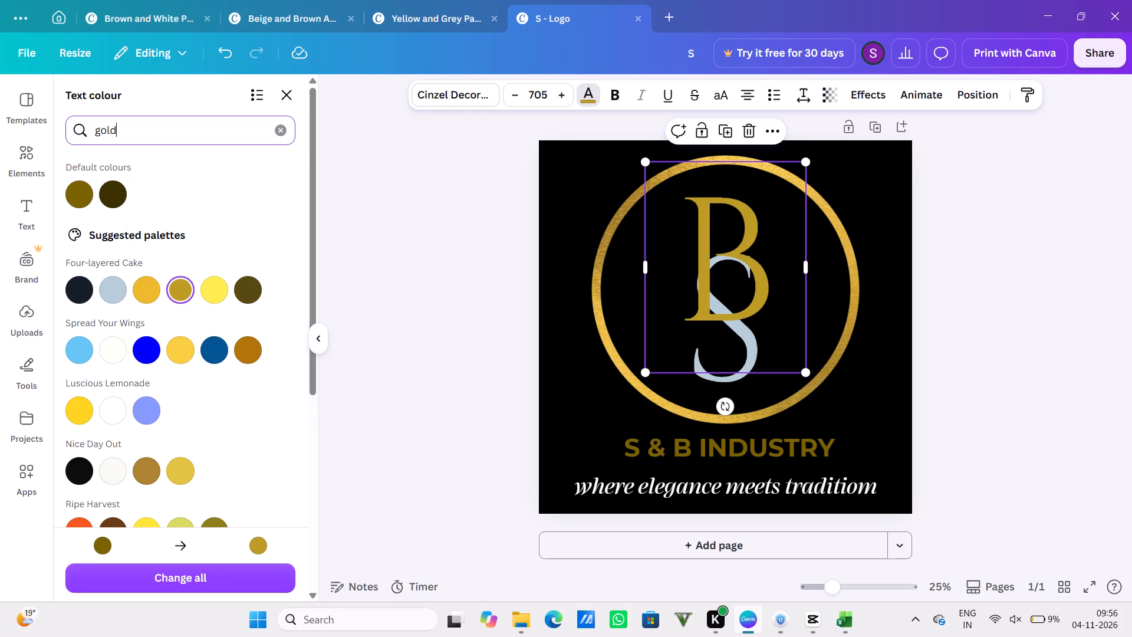
{"action": "key", "text": "BackSpace"}
{"action": "key", "text": "BackSpace"}
{"action": "key", "text": "BackSpace"}
{"action": "key", "text": "BackSpace"}
{"action": "key", "text": "BackSpace"}
{"action": "key", "text": "BackSpace"}
{"action": "key", "text": "BackSpace"}
{"action": "key", "text": "BackSpace"}
{"action": "key", "text": "BackSpace"}
{"action": "key", "text": "BackSpace"}
{"action": "key", "text": "BackSpace"}
{"action": "key", "text": "BackSpace"}
{"action": "key", "text": "BackSpace"}
{"action": "key", "text": "BackSpace"}
{"action": "key", "text": "BackSpace"}
{"action": "key", "text": "BackSpace"}
{"action": "key", "text": "BackSpace"}
{"action": "key", "text": "BackSpace"}
{"action": "key", "text": "BackSpace"}
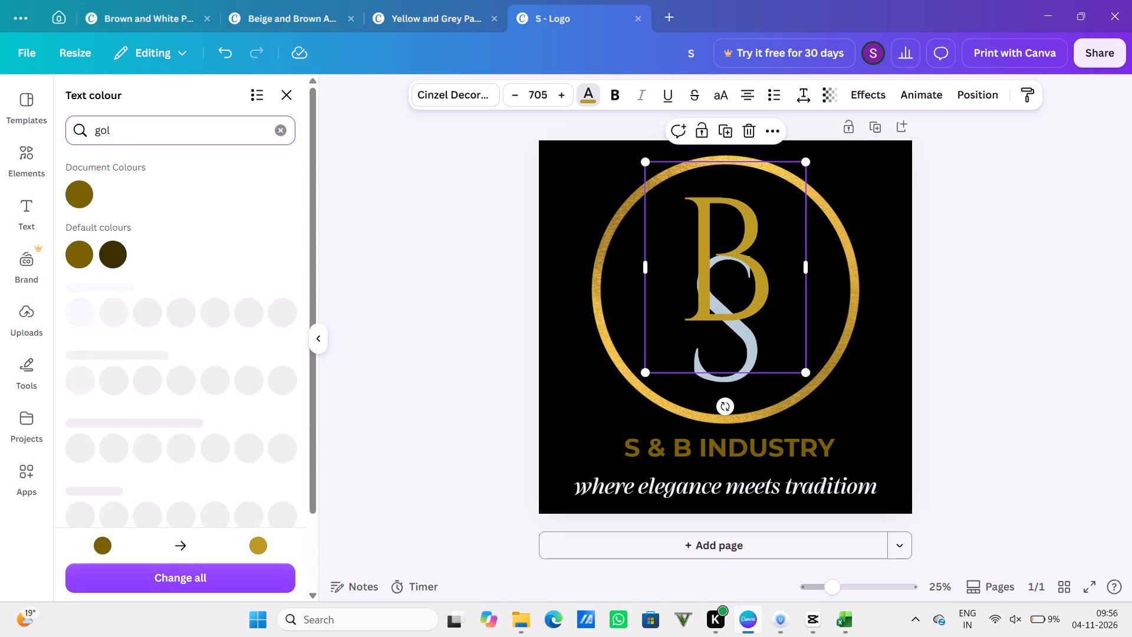
{"action": "key", "text": "c"}
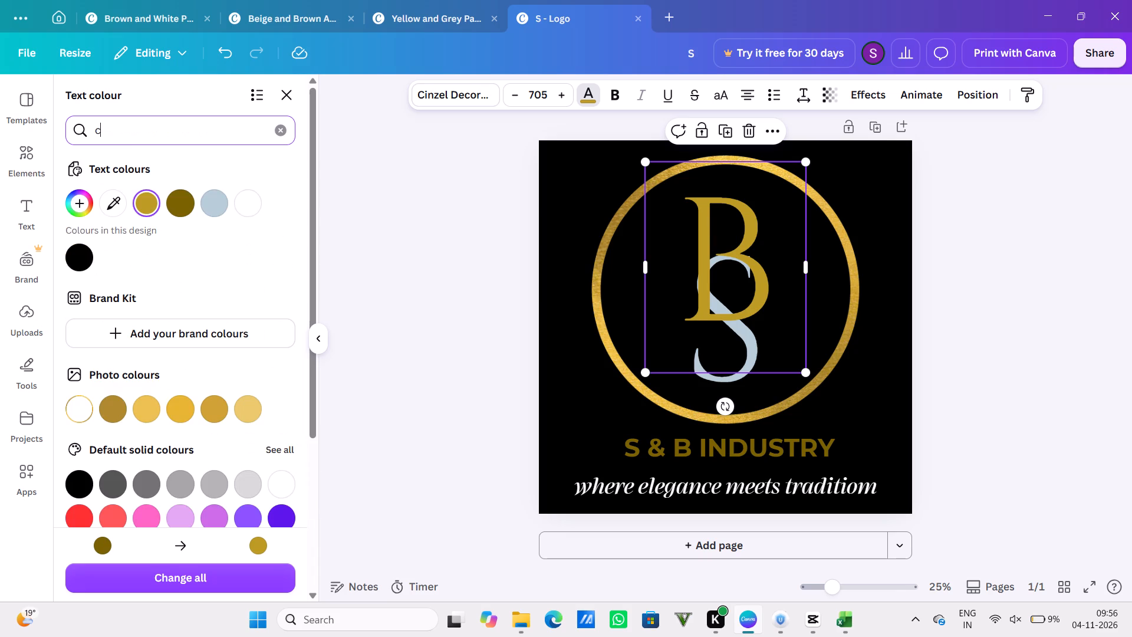
{"action": "type", "text": "6a"}
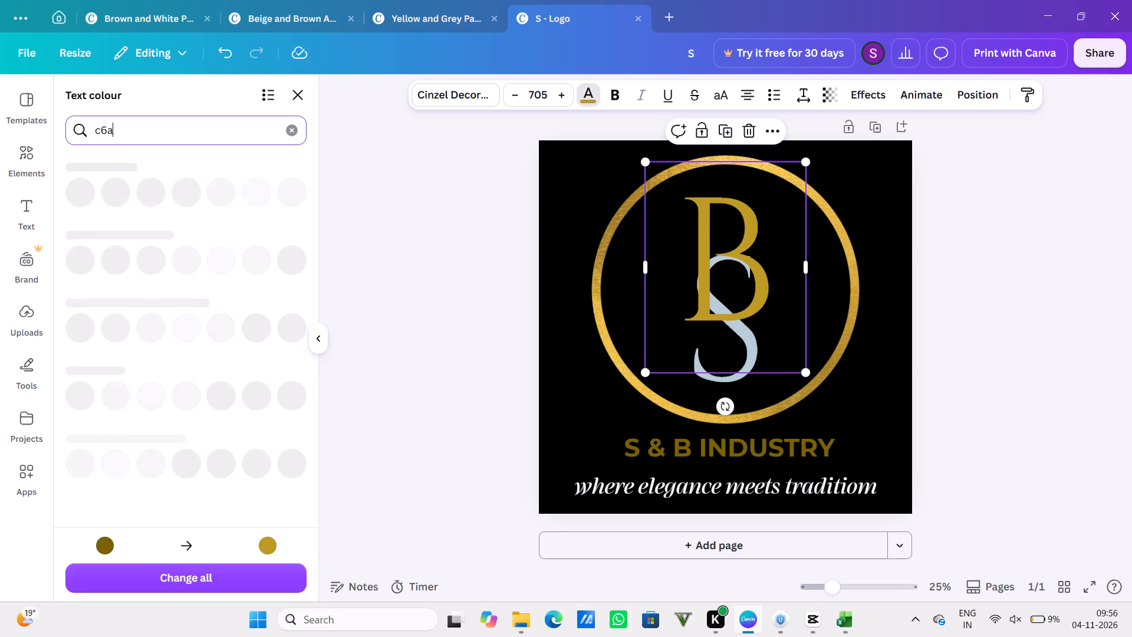
{"action": "type", "text": "15b"}
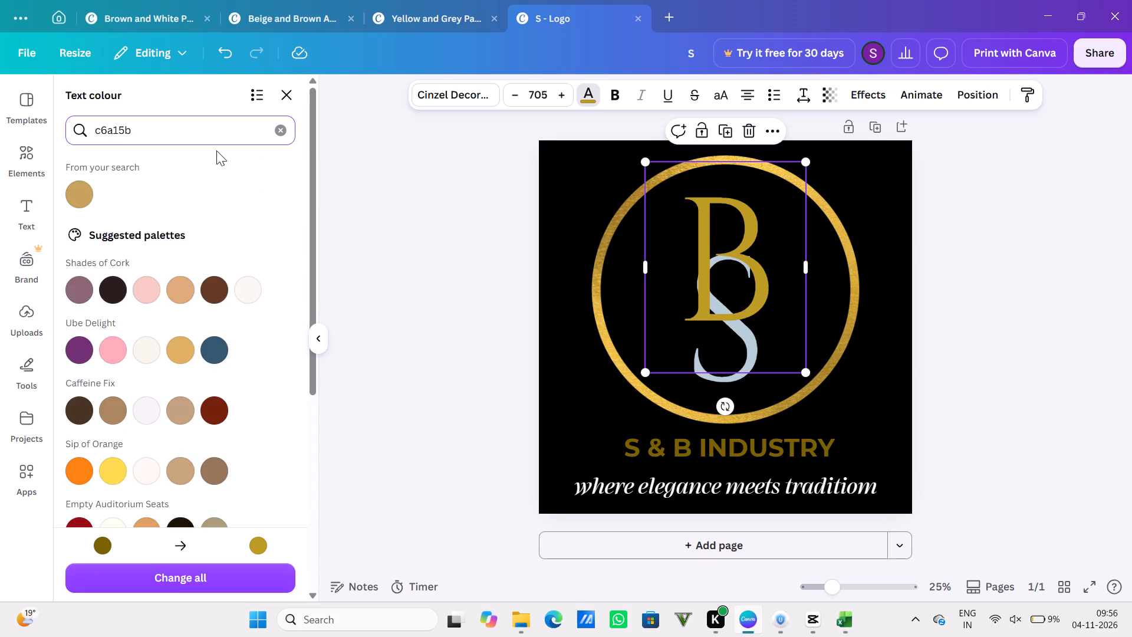
{"action": "left_click", "coordinate": [86, 186]}
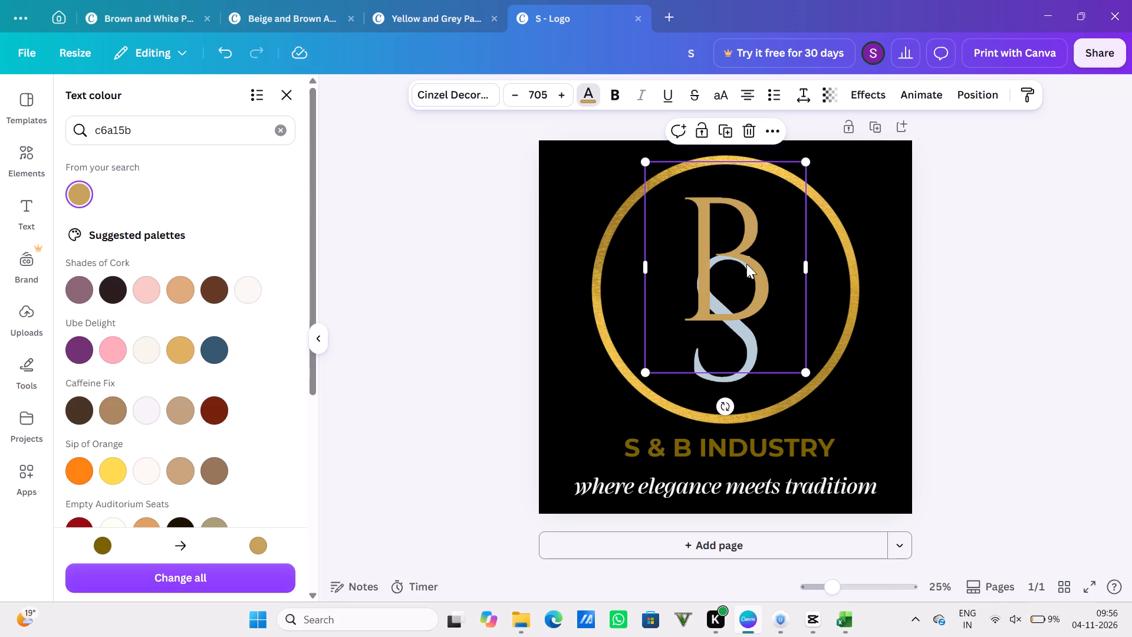
{"action": "left_click", "coordinate": [1029, 298]}
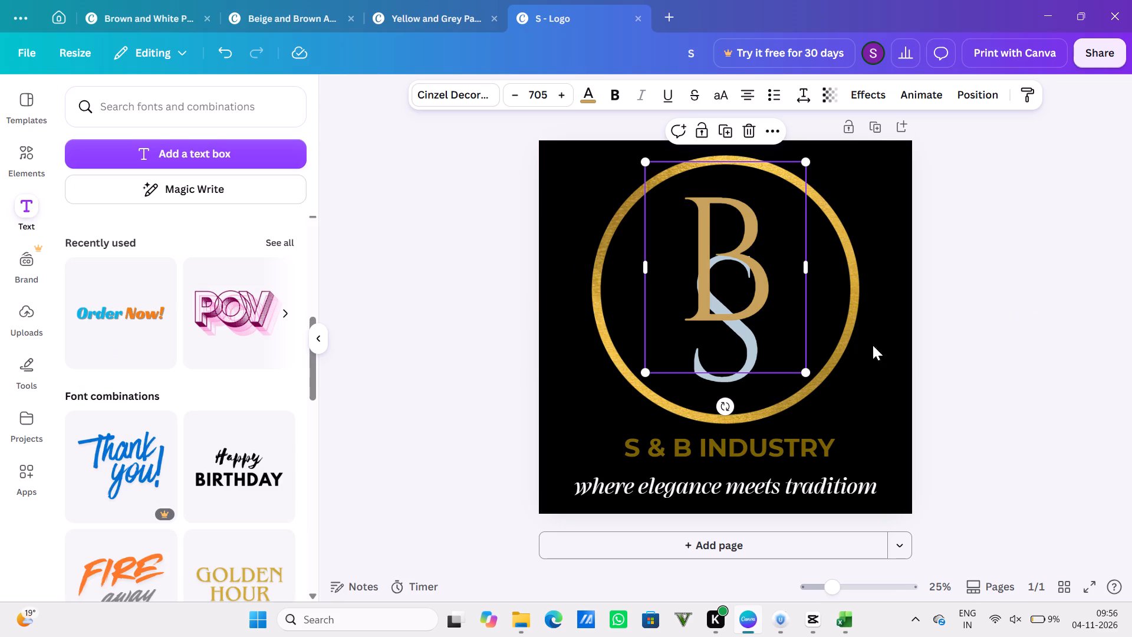
{"action": "left_click", "coordinate": [1084, 333]}
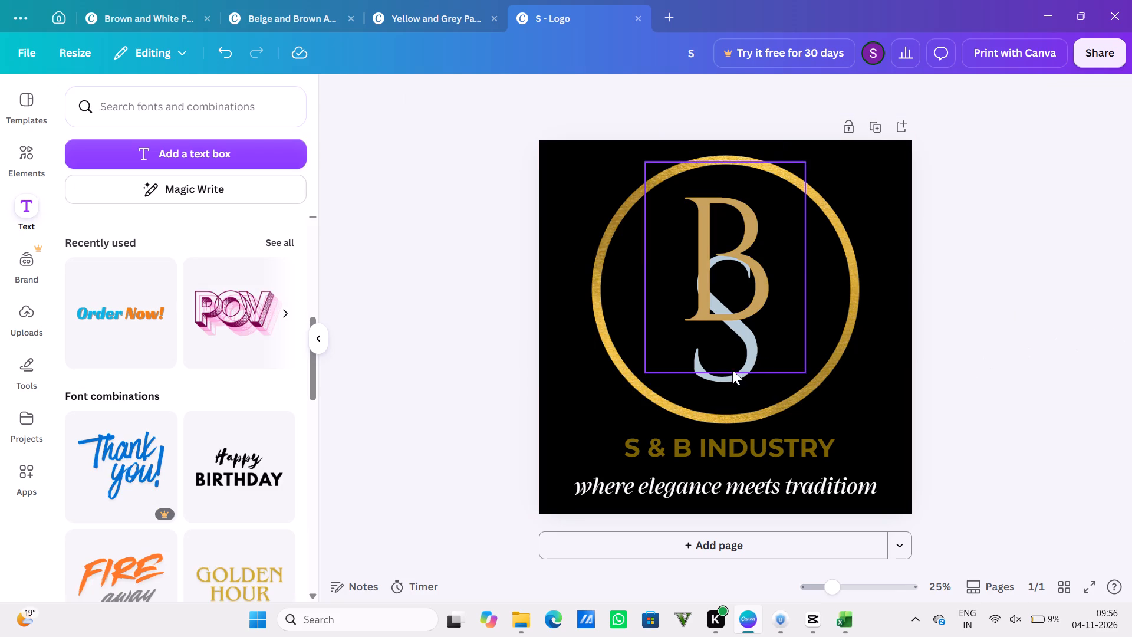
Shrink the letter B to font size 495, keeping it at the upper part of the ring.
{"action": "left_click", "coordinate": [732, 370]}
{"action": "left_click", "coordinate": [729, 378]}
{"action": "left_click", "coordinate": [728, 388]}
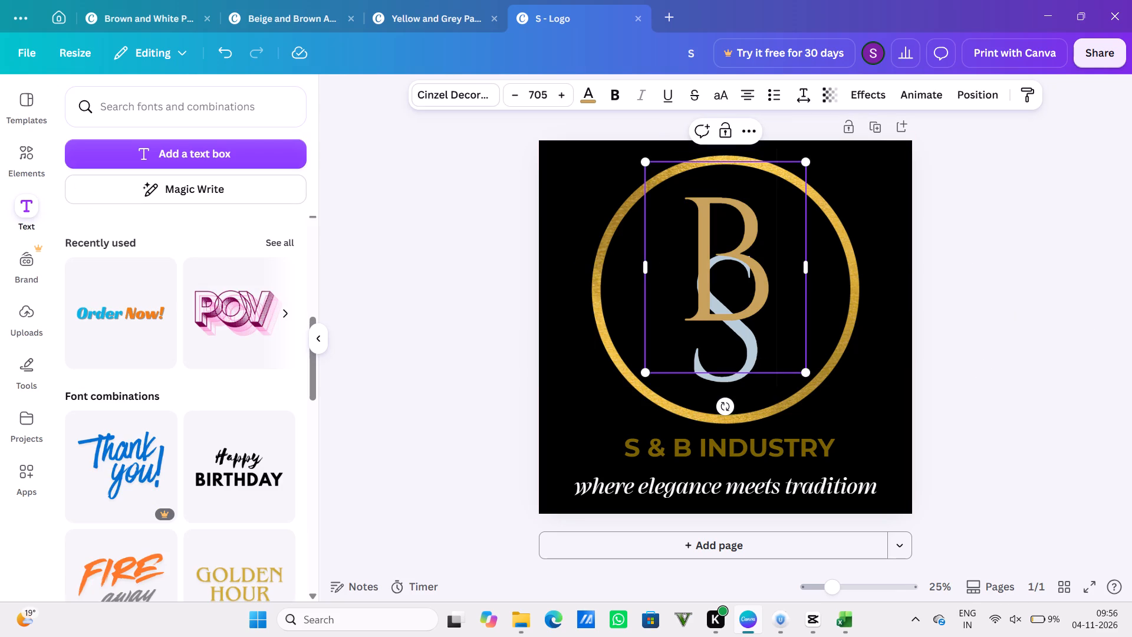
{"action": "left_click_drag", "start_coordinate": [801, 373], "coordinate": [759, 306]}
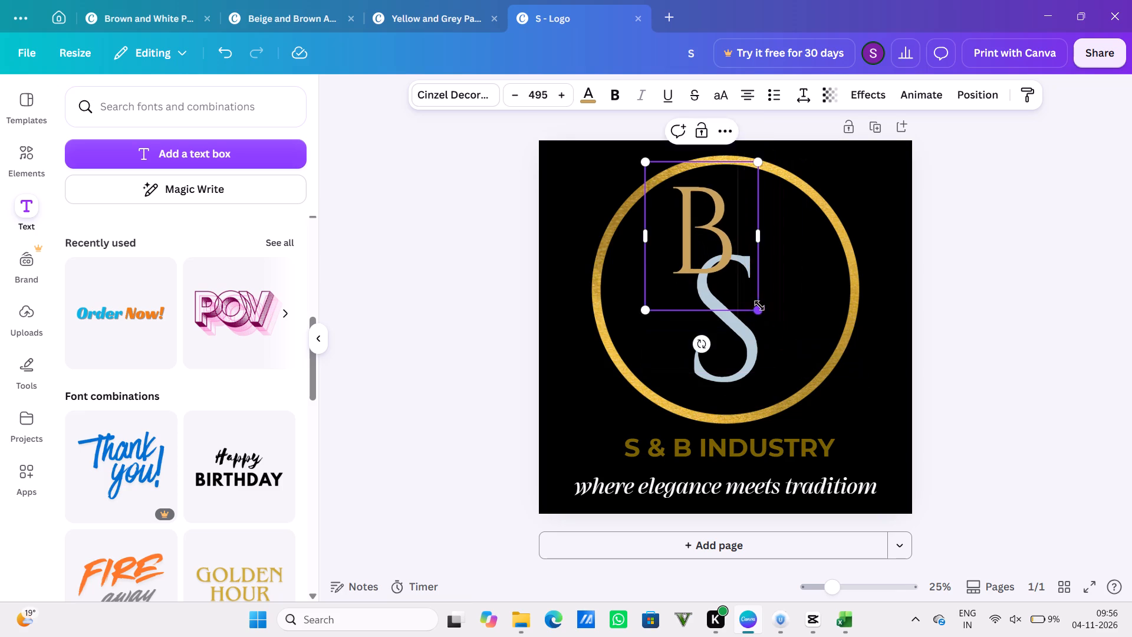
Recolour the letter S with the same c6a15b gold.
{"action": "left_click", "coordinate": [734, 339]}
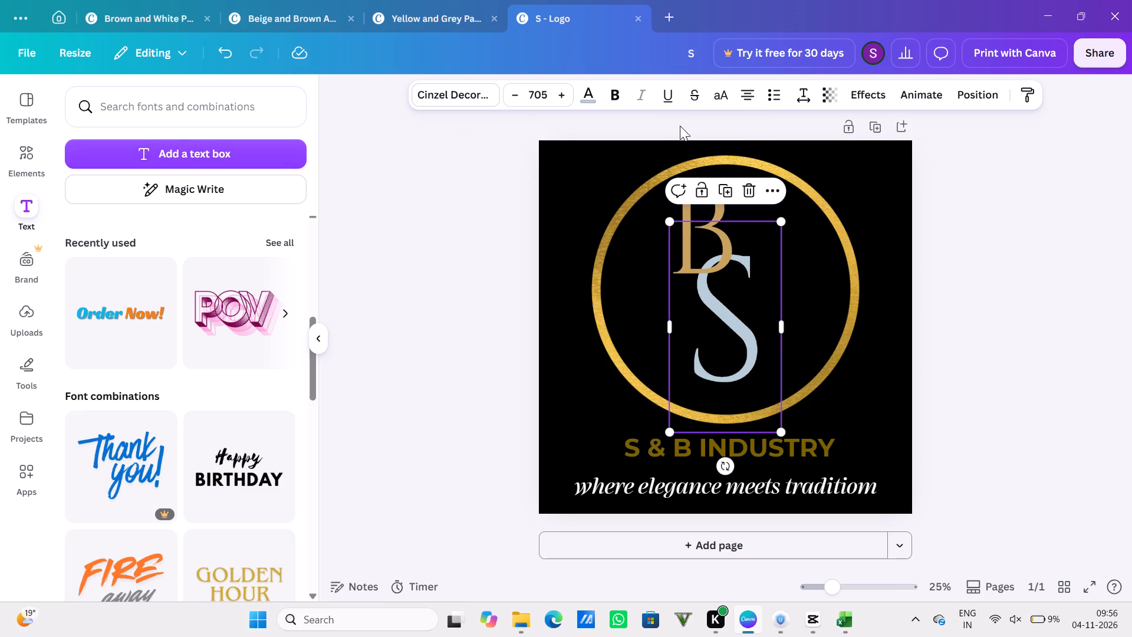
{"action": "left_click", "coordinate": [595, 96]}
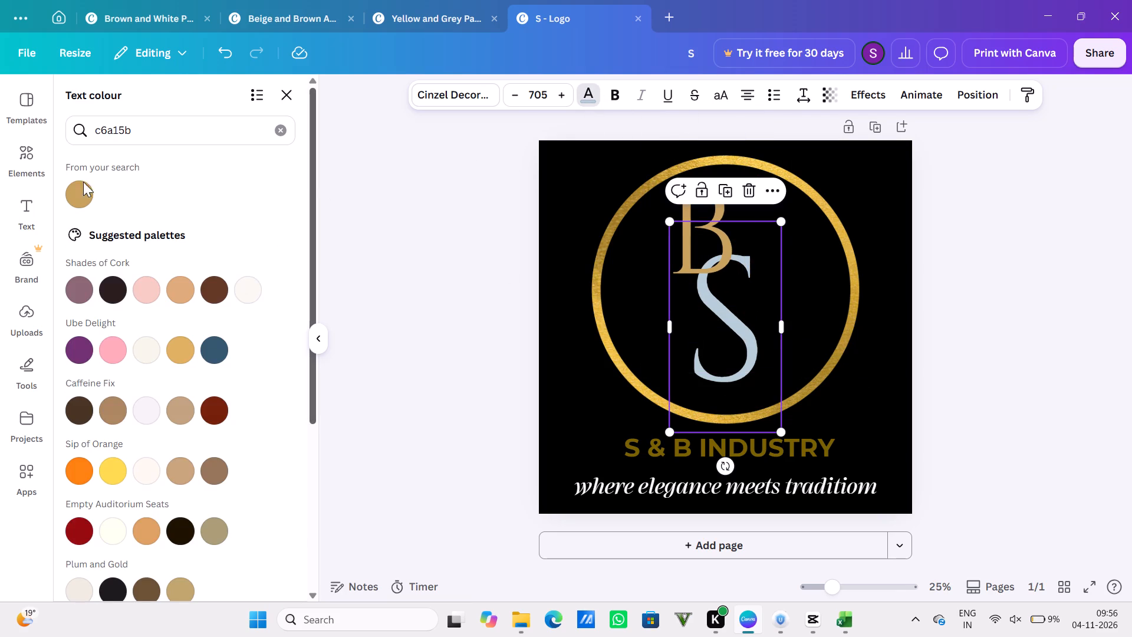
{"action": "left_click", "coordinate": [77, 189]}
{"action": "left_click", "coordinate": [1128, 354]}
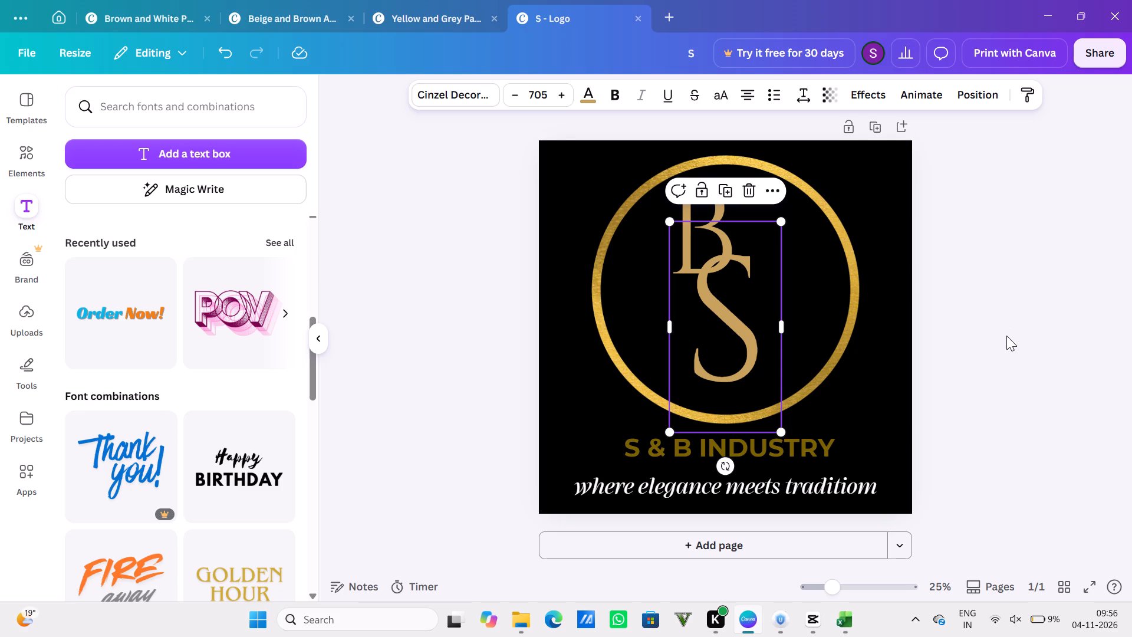
Recolour the tagline 'where elegance meets traditiom' with the cream colour f5efe3.
{"action": "left_click", "coordinate": [815, 492]}
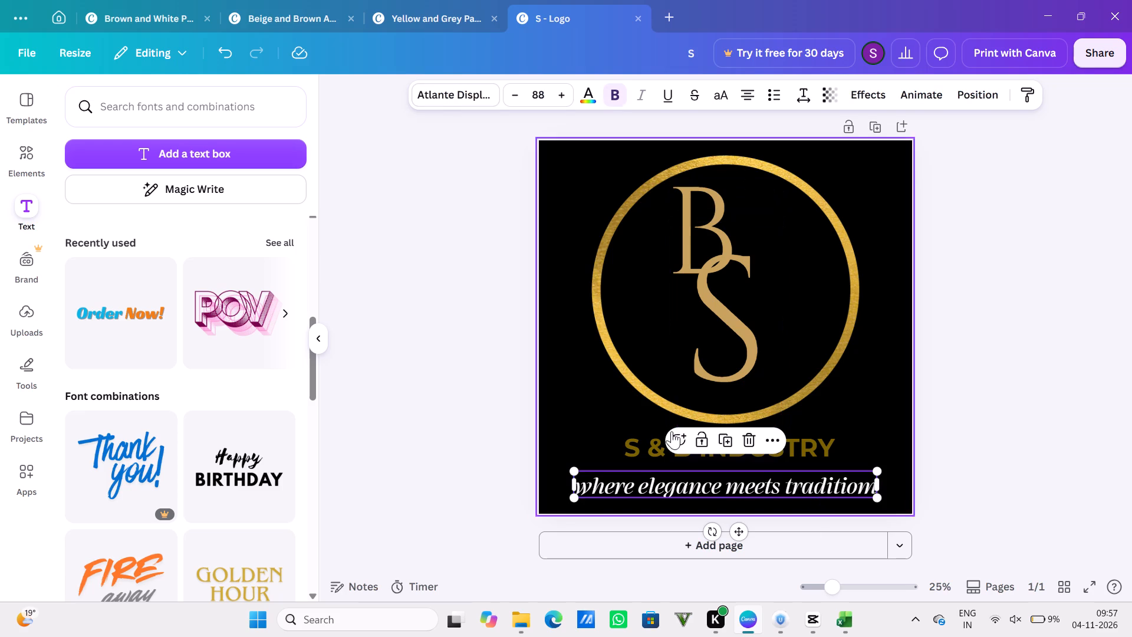
{"action": "left_click", "coordinate": [592, 91]}
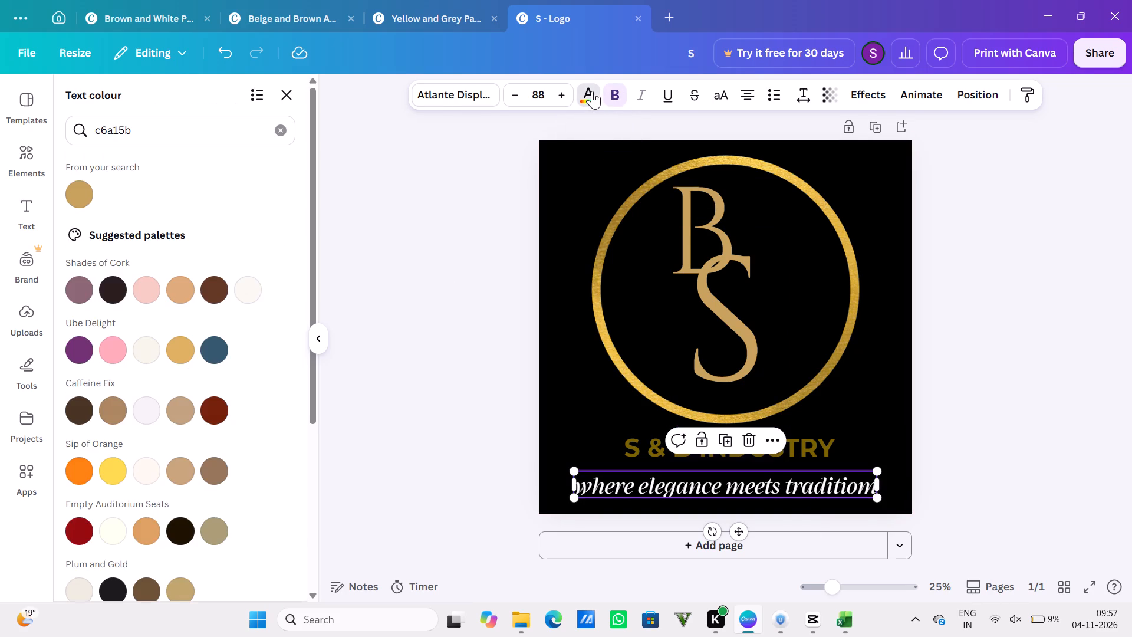
{"action": "left_click", "coordinate": [278, 131]}
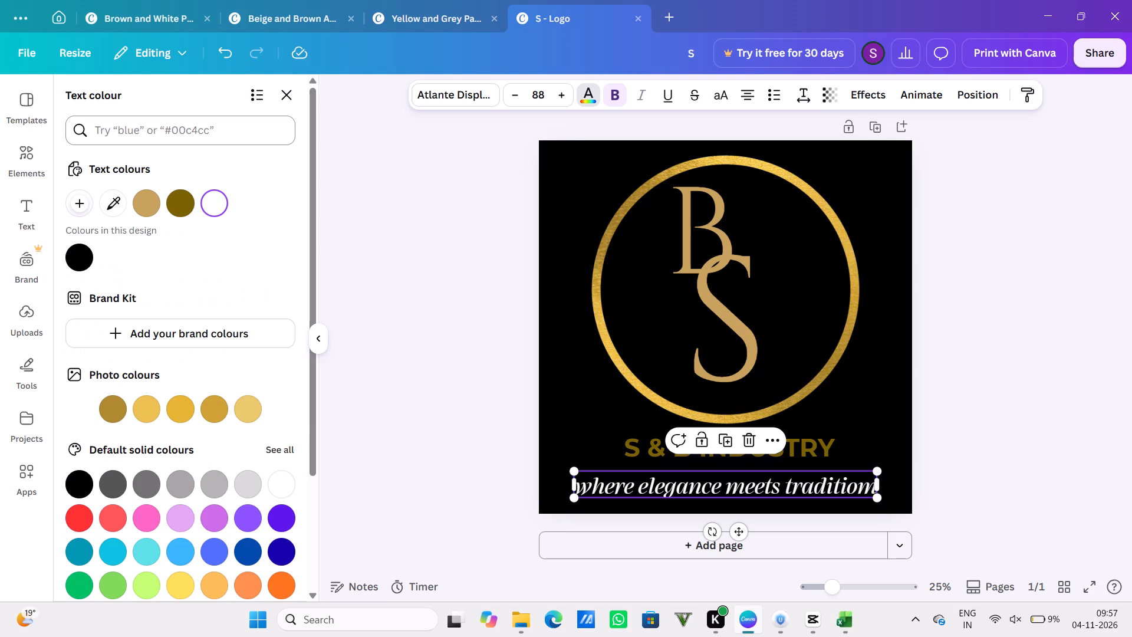
{"action": "type", "text": "f5"}
{"action": "key", "text": "e"}
{"action": "key", "text": "f"}
{"action": "type", "text": "e3"}
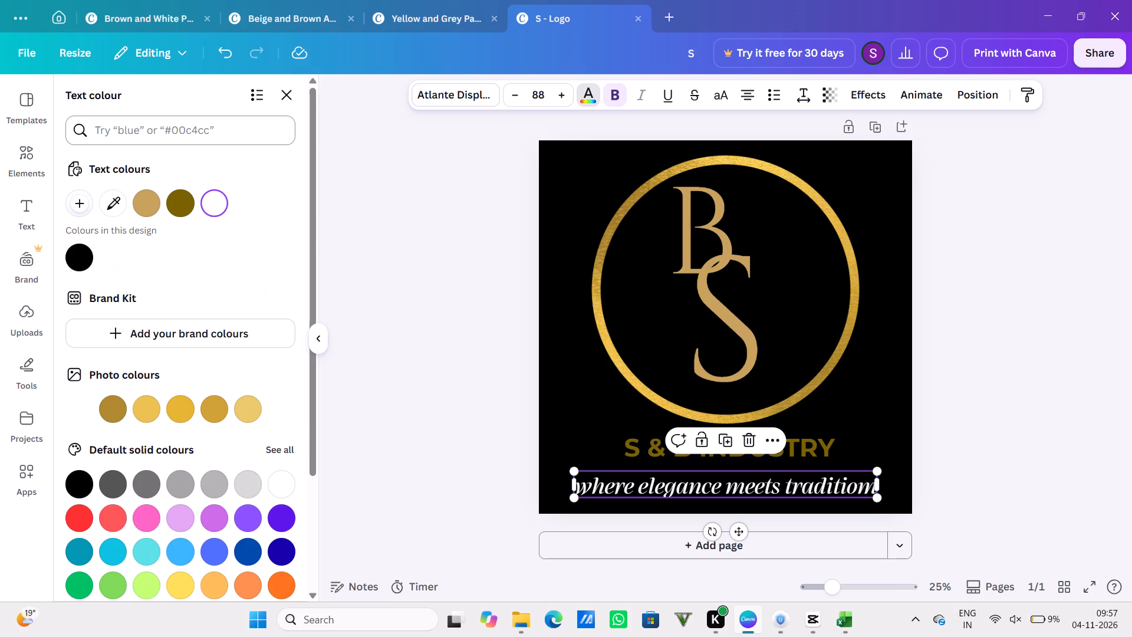
{"action": "left_click", "coordinate": [278, 131]}
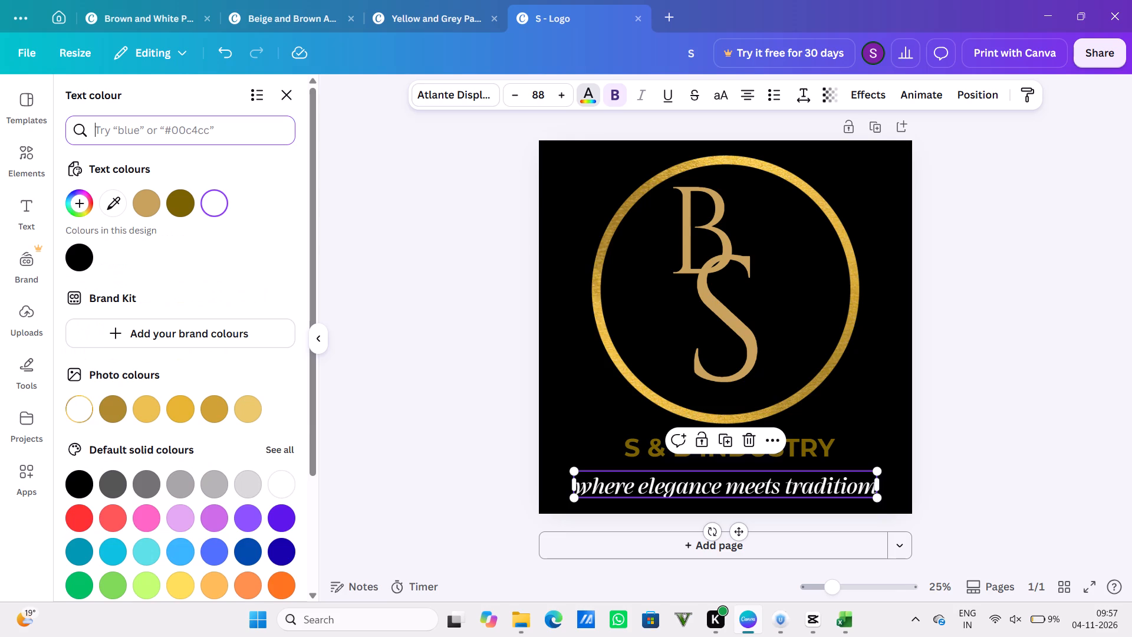
{"action": "type", "text": "f5"}
{"action": "key", "text": "3"}
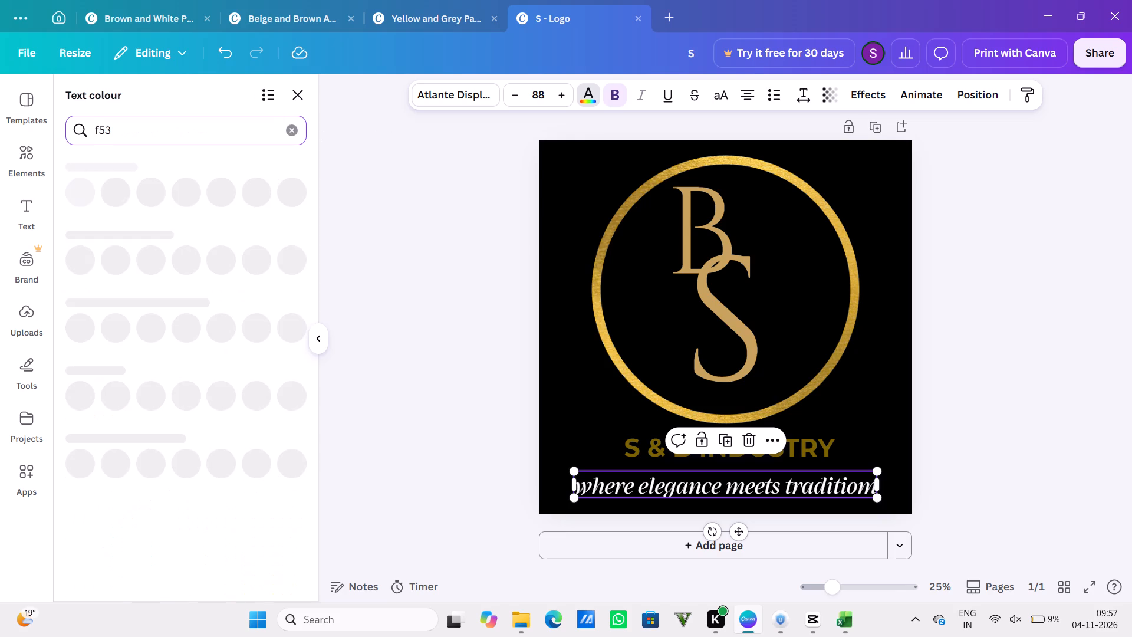
{"action": "key", "text": "BackSpace"}
{"action": "key", "text": "e"}
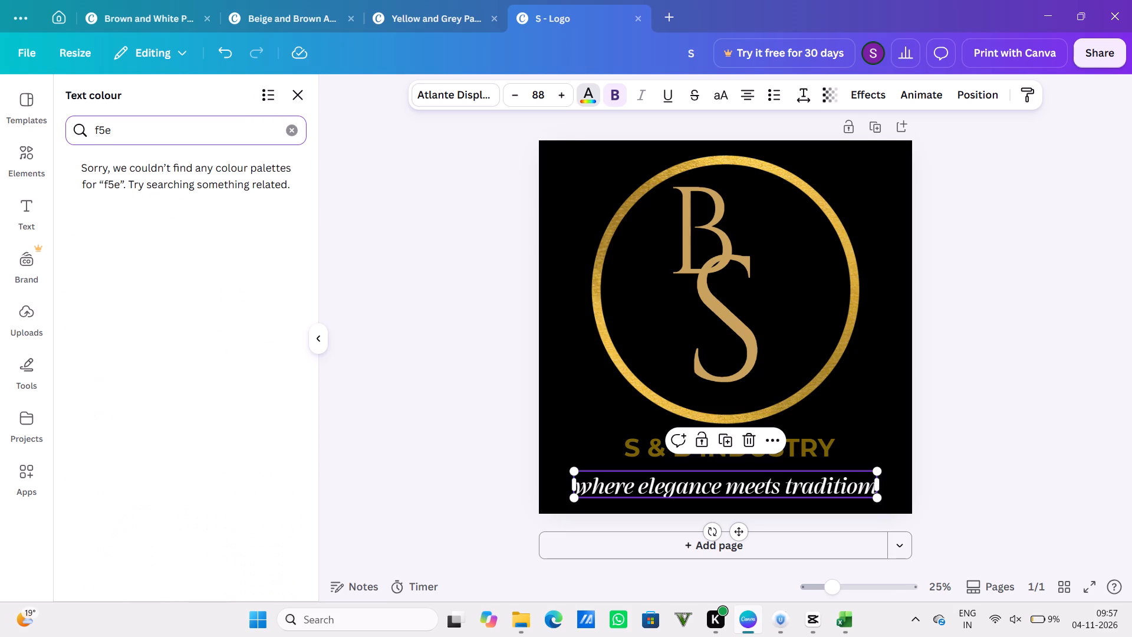
{"action": "type", "text": "fe3"}
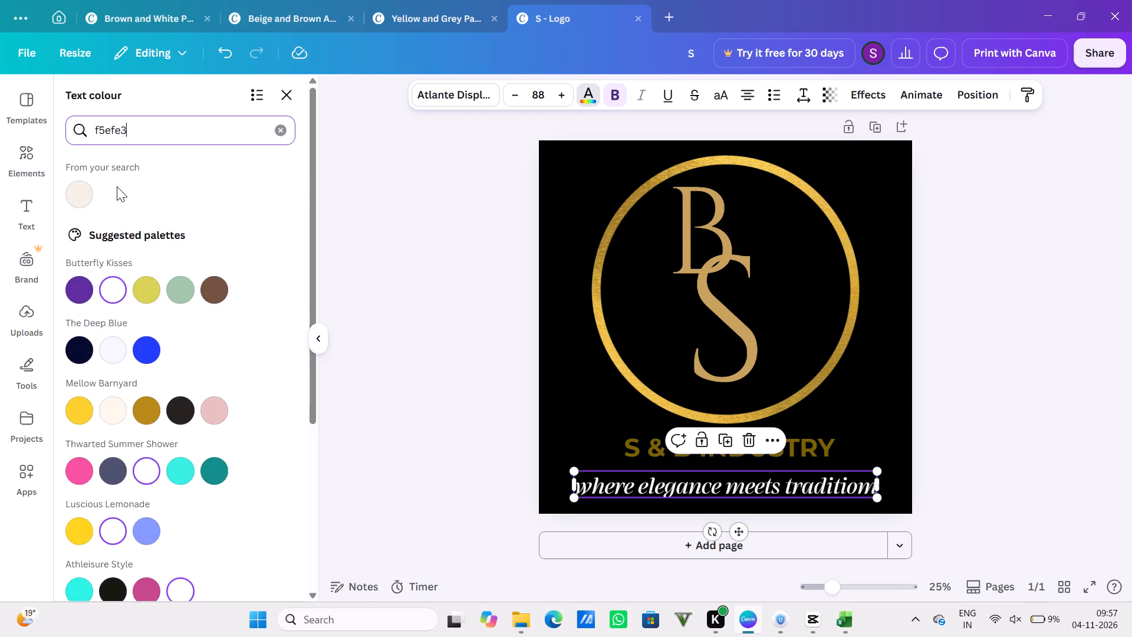
{"action": "left_click", "coordinate": [84, 191]}
{"action": "left_click", "coordinate": [84, 191]}
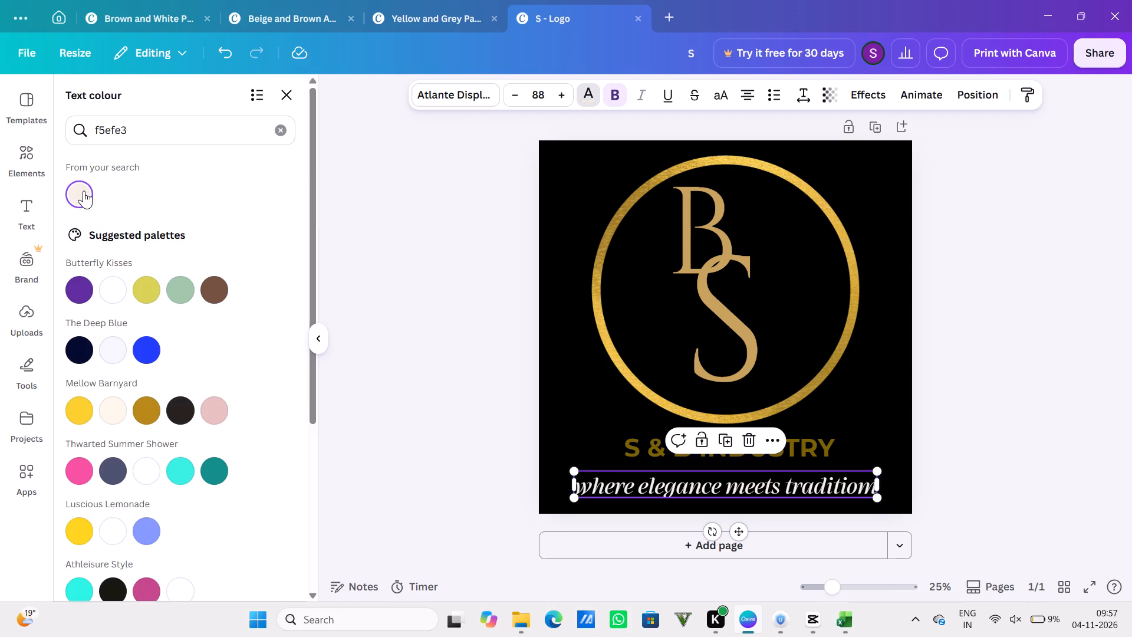
{"action": "left_click_drag", "start_coordinate": [84, 191], "coordinate": [624, 476]}
{"action": "left_click_drag", "start_coordinate": [624, 476], "coordinate": [624, 477]}
{"action": "left_click", "coordinate": [1125, 349]}
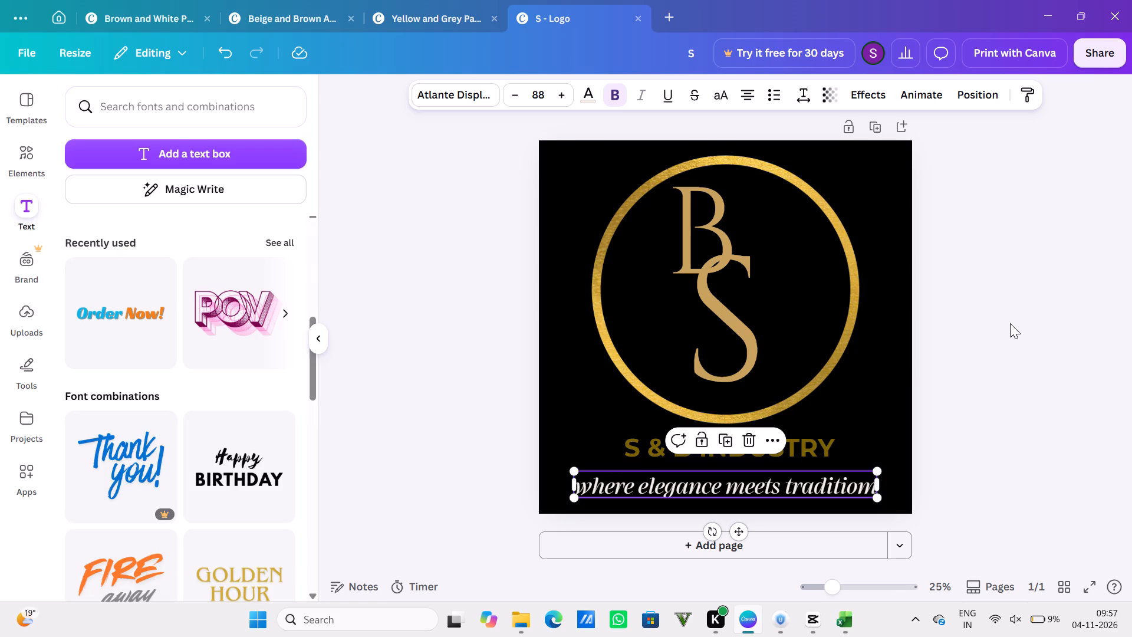
{"action": "right_click", "coordinate": [1012, 323]}
{"action": "left_click", "coordinate": [960, 426]}
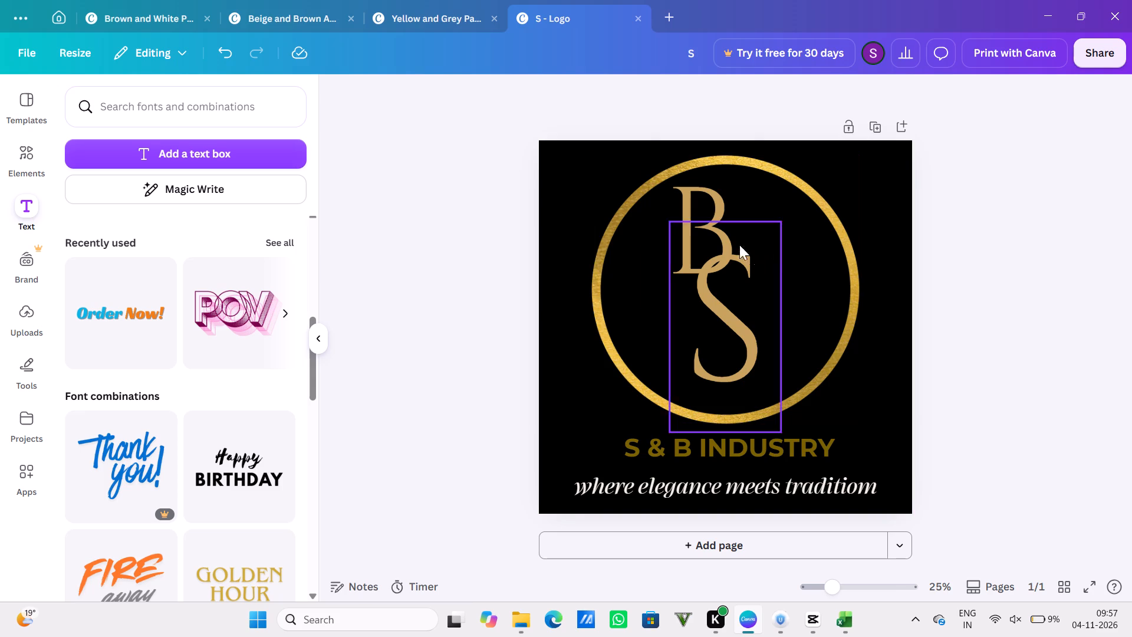
Enlarge the letter B to font size 601 and move it clear of the S, to the ring's lower right.
{"action": "left_click_drag", "start_coordinate": [722, 235], "coordinate": [715, 245]}
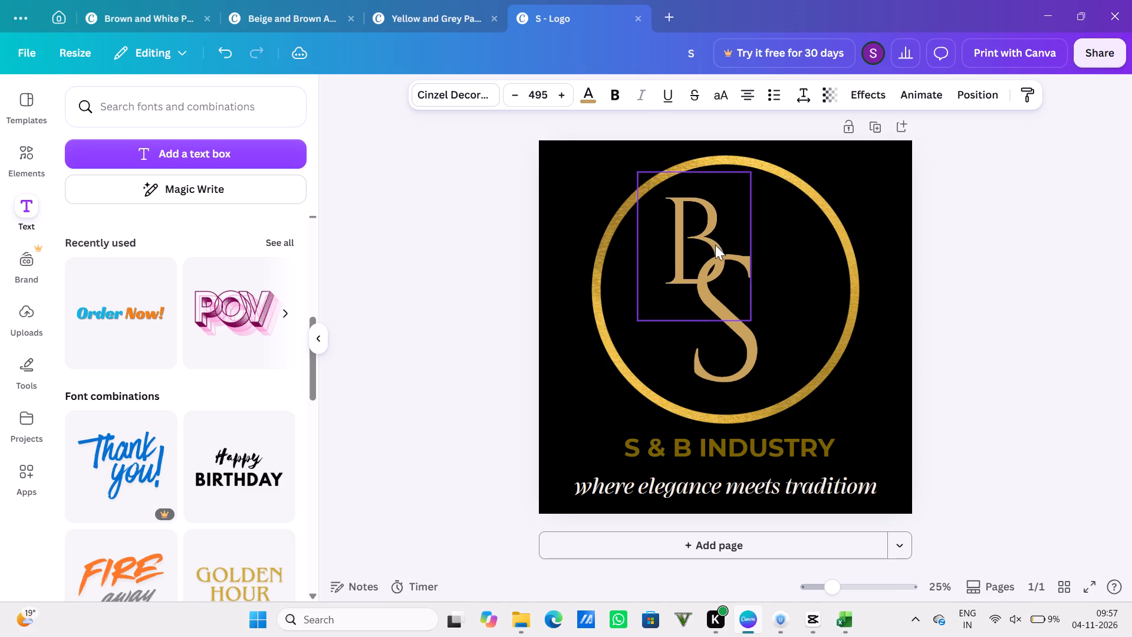
{"action": "left_click_drag", "start_coordinate": [757, 323], "coordinate": [779, 356]}
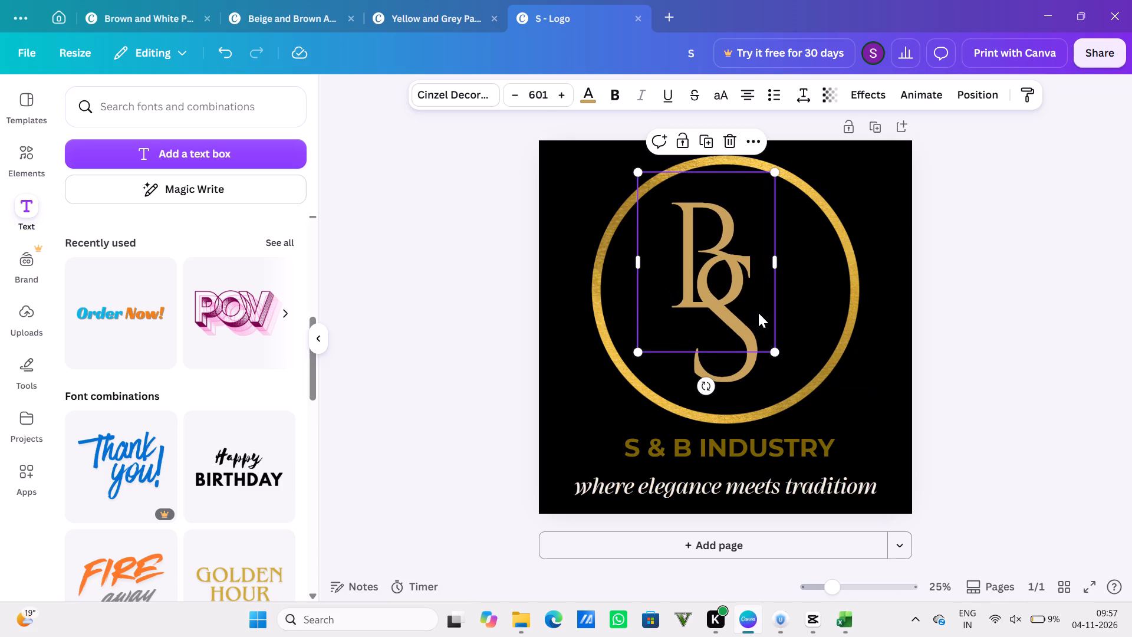
{"action": "left_click_drag", "start_coordinate": [730, 330], "coordinate": [769, 316]}
{"action": "left_click_drag", "start_coordinate": [743, 318], "coordinate": [752, 350]}
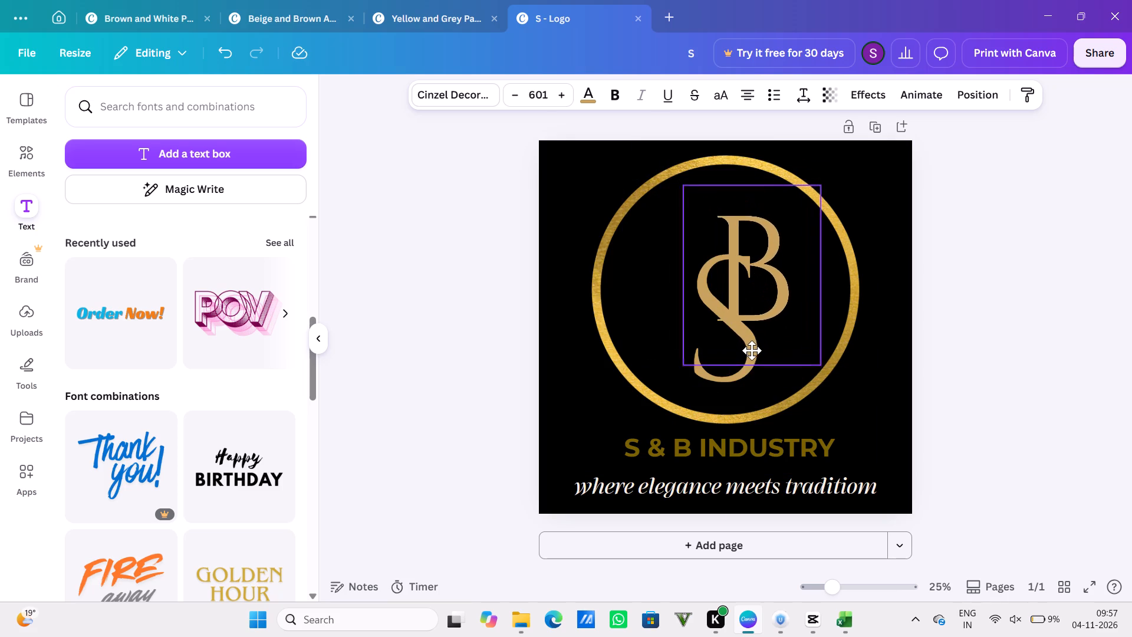
{"action": "left_click_drag", "start_coordinate": [752, 350], "coordinate": [765, 372]}
{"action": "left_click", "coordinate": [730, 311]}
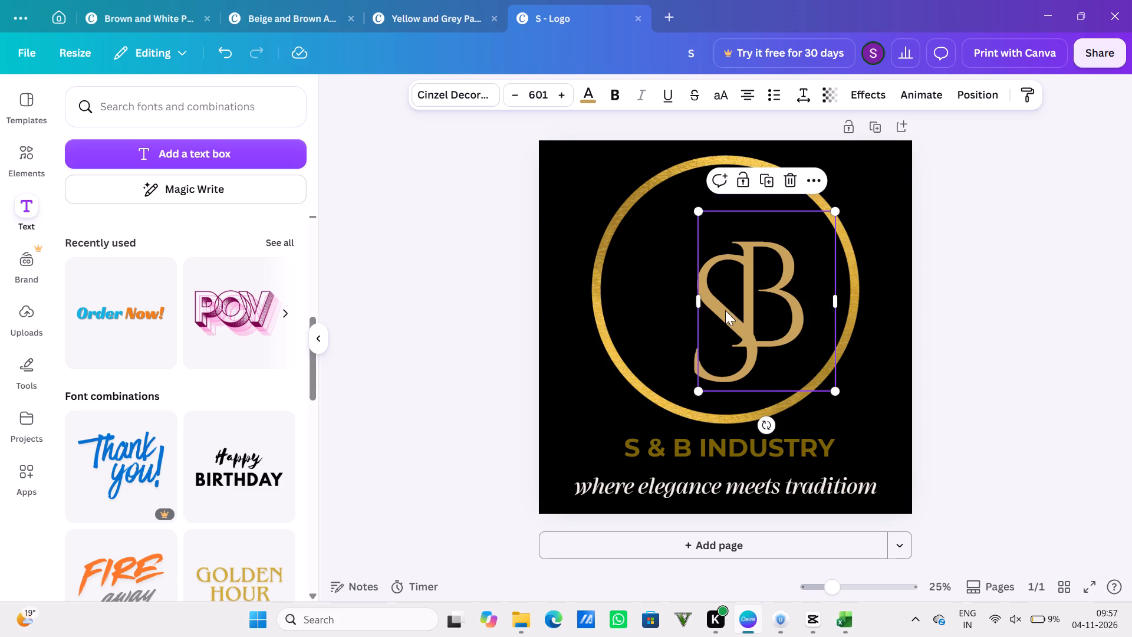
{"action": "left_click_drag", "start_coordinate": [734, 315], "coordinate": [768, 333]}
Move the letter S to the upper part of the ring and place the B beneath it, overlapping the S's lower curve.
{"action": "left_click_drag", "start_coordinate": [715, 302], "coordinate": [684, 247]}
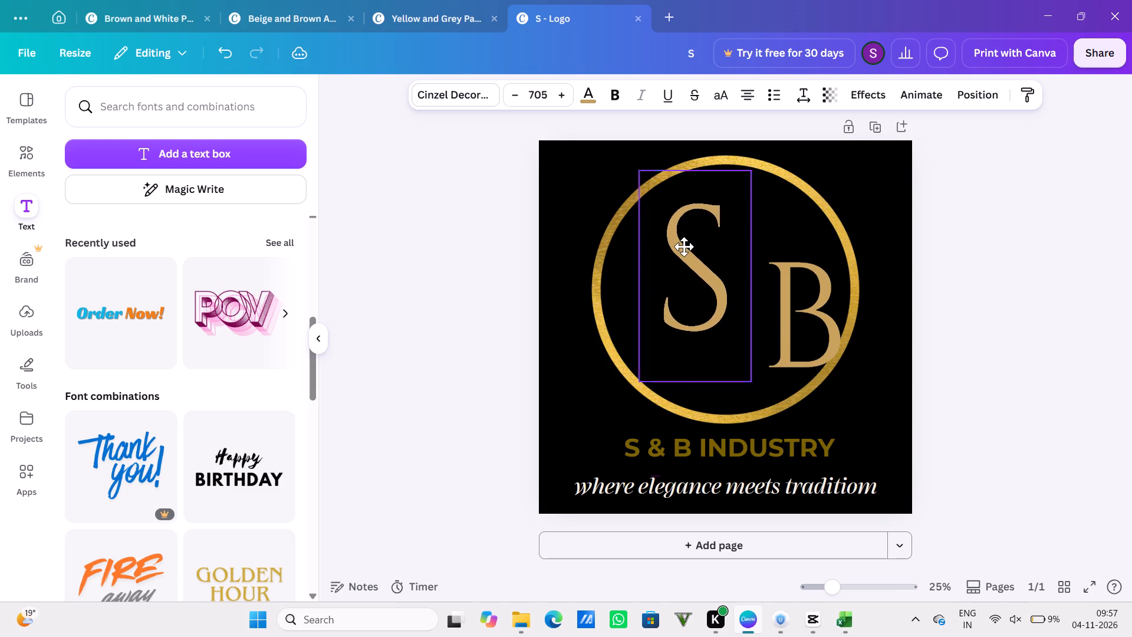
{"action": "left_click_drag", "start_coordinate": [684, 247], "coordinate": [694, 229]}
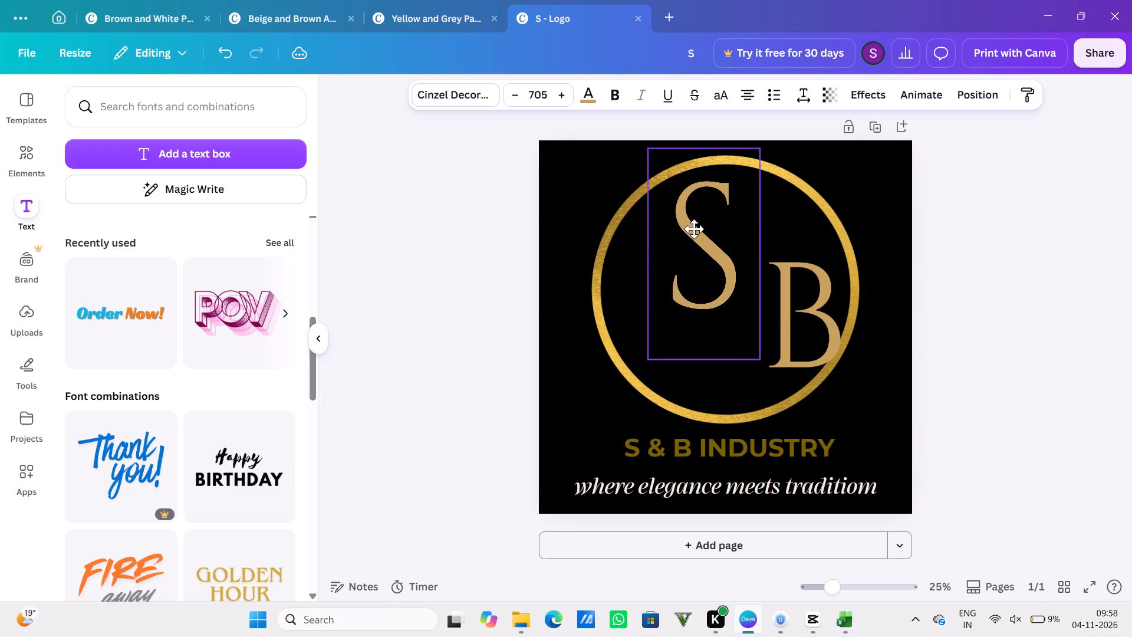
{"action": "left_click_drag", "start_coordinate": [694, 229], "coordinate": [693, 229]}
{"action": "left_click_drag", "start_coordinate": [787, 313], "coordinate": [712, 327]}
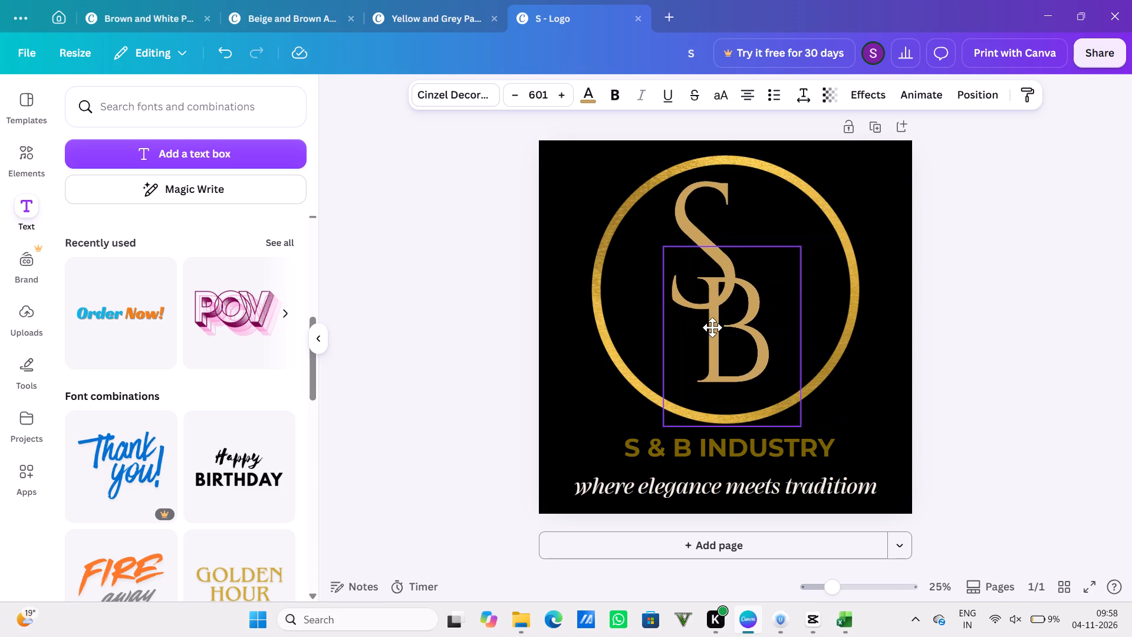
{"action": "left_click_drag", "start_coordinate": [712, 327], "coordinate": [710, 331]}
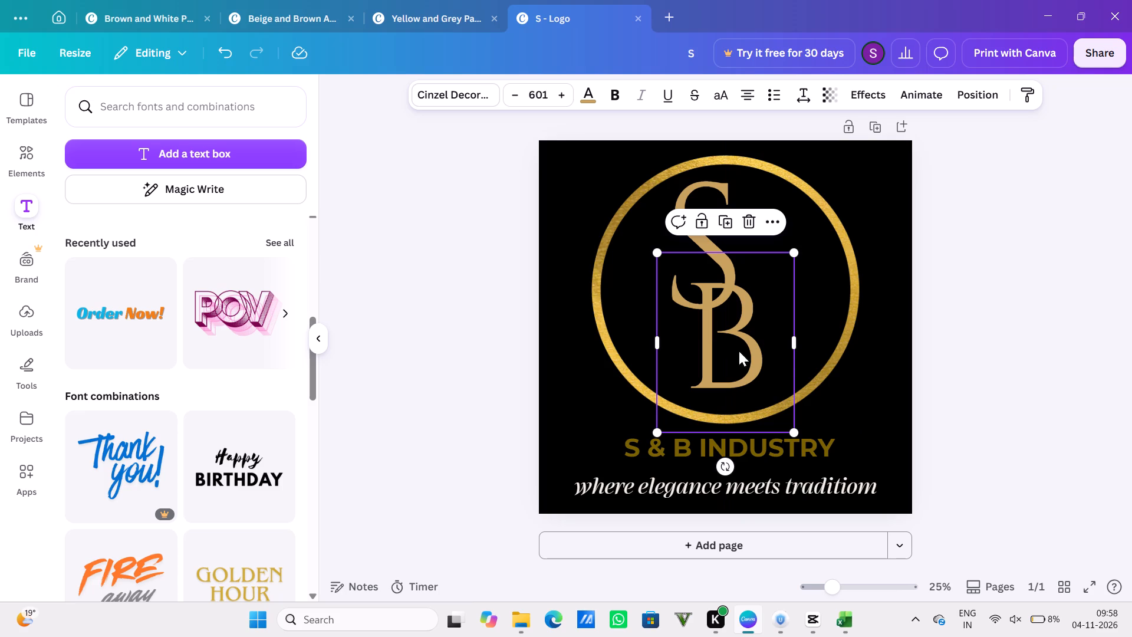
Enlarge the letter B to font size 671 and nudge it up over the lower end of the S.
{"action": "left_click_drag", "start_coordinate": [794, 434], "coordinate": [819, 447]}
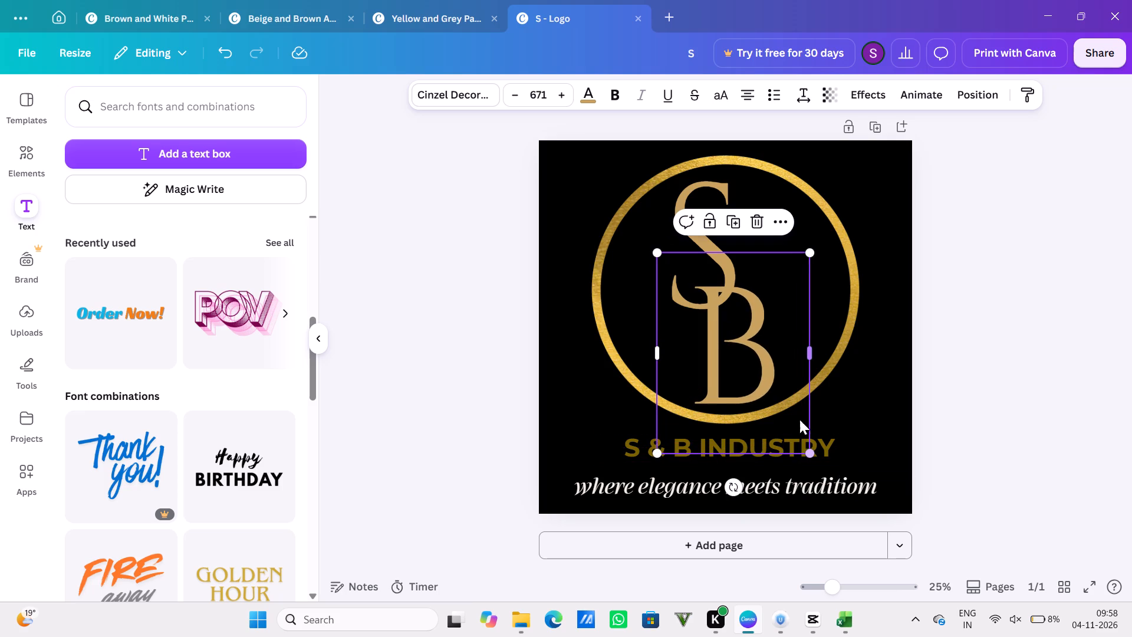
{"action": "left_click_drag", "start_coordinate": [749, 373], "coordinate": [751, 362]}
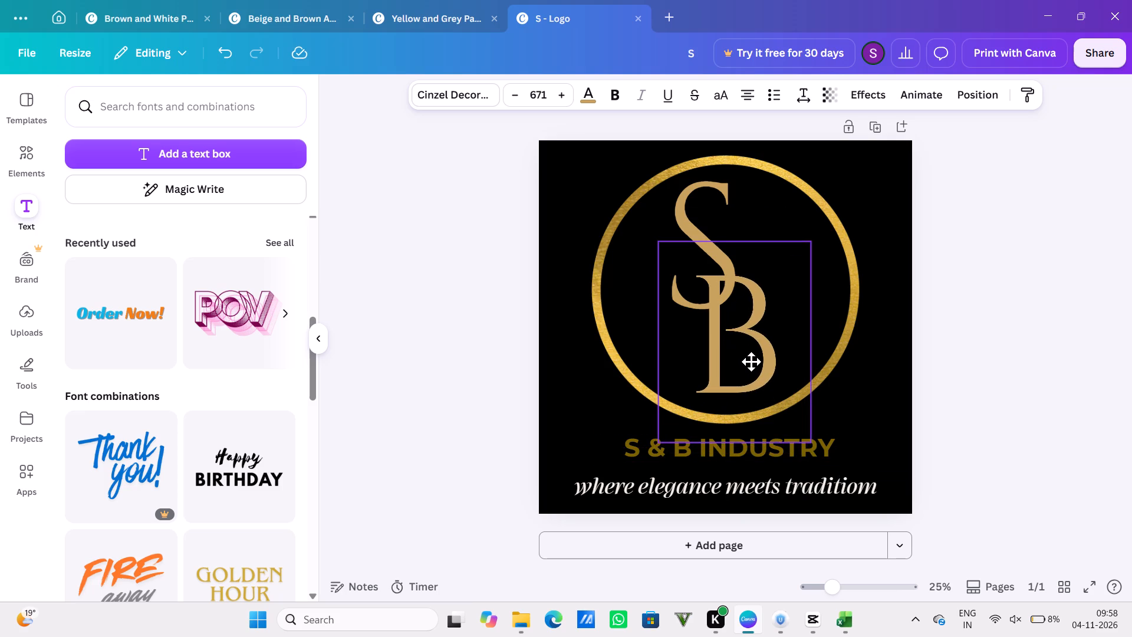
{"action": "left_click_drag", "start_coordinate": [751, 362], "coordinate": [751, 361]}
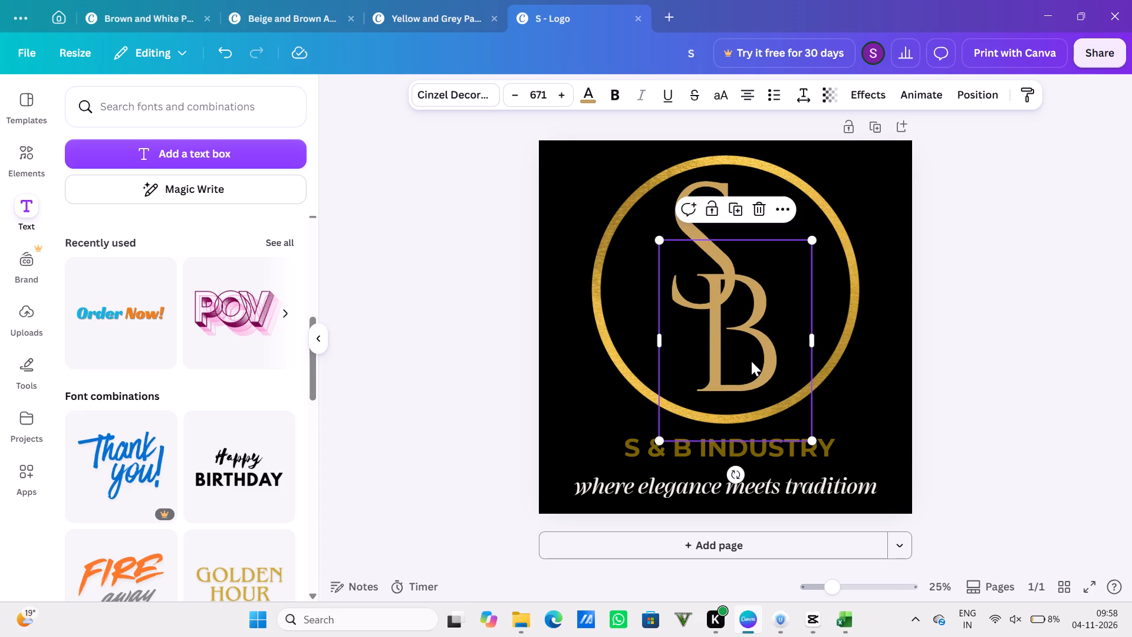
Shift the S slightly down and right, and the B slightly right, to centre the overlapping letters in the ring.
{"action": "left_click", "coordinate": [697, 228]}
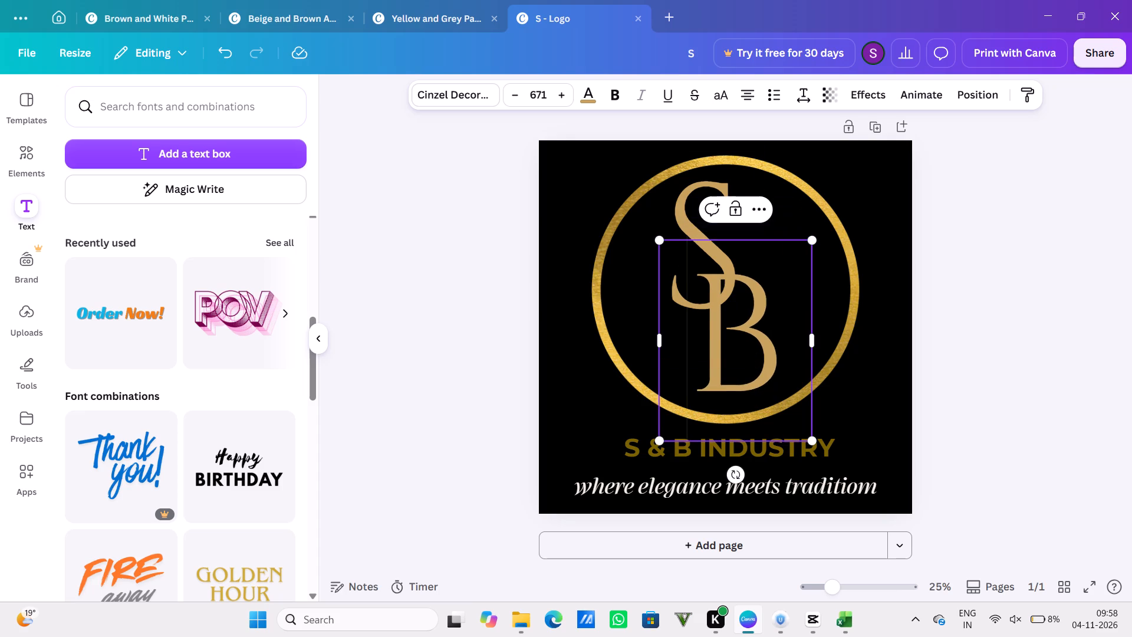
{"action": "left_click", "coordinate": [692, 226]}
{"action": "left_click", "coordinate": [954, 225]}
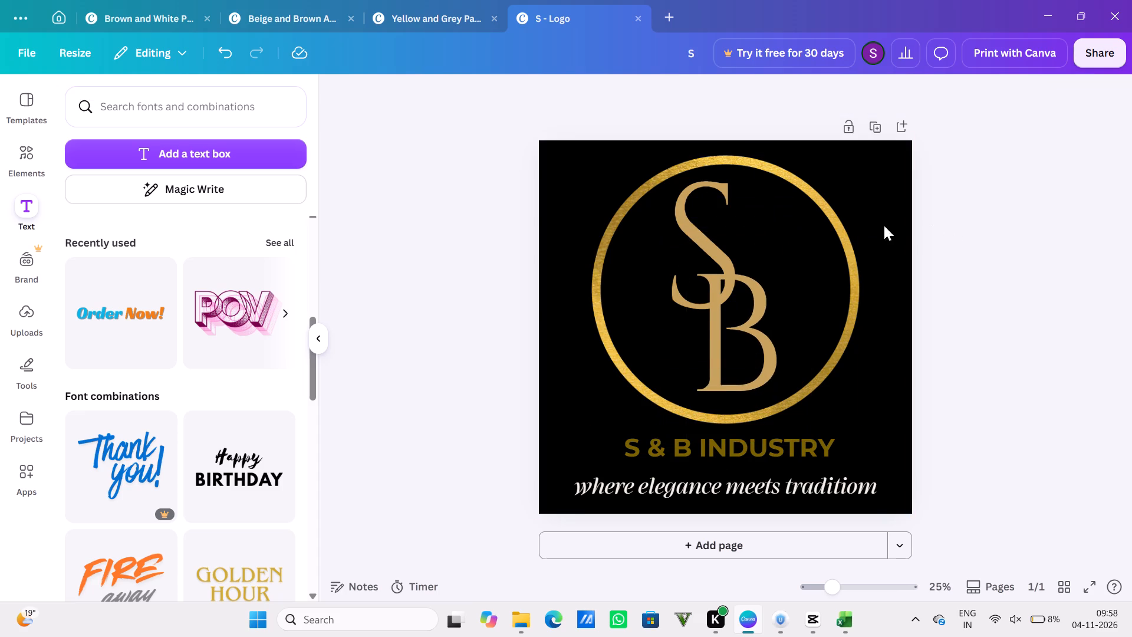
{"action": "left_click", "coordinate": [680, 216]}
{"action": "left_click_drag", "start_coordinate": [680, 216], "coordinate": [688, 224]}
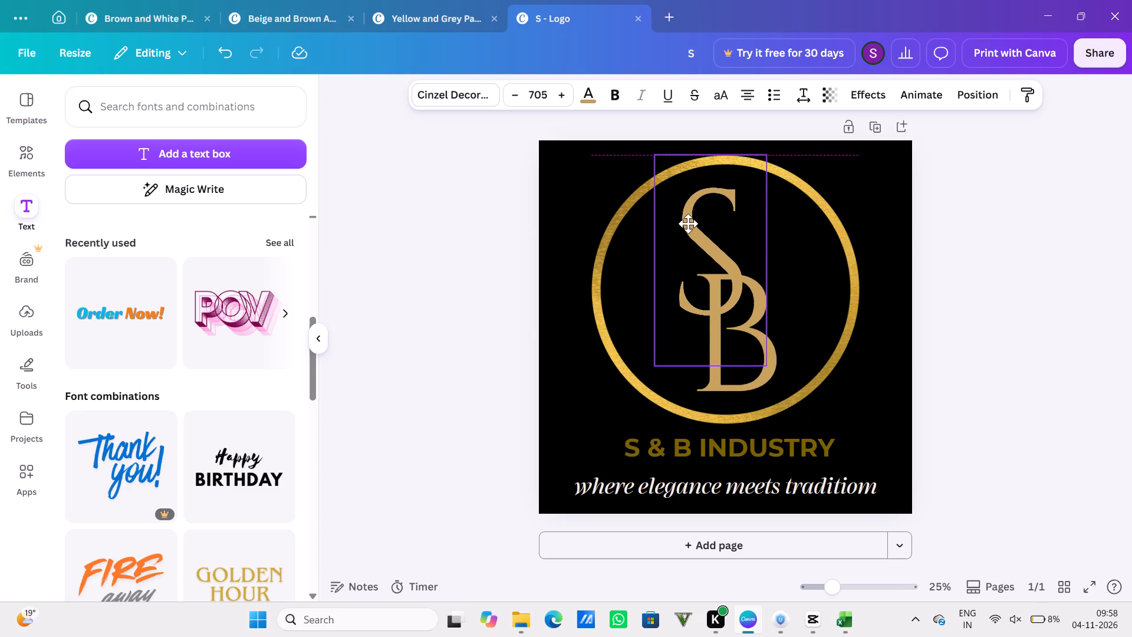
{"action": "left_click_drag", "start_coordinate": [688, 224], "coordinate": [690, 224]}
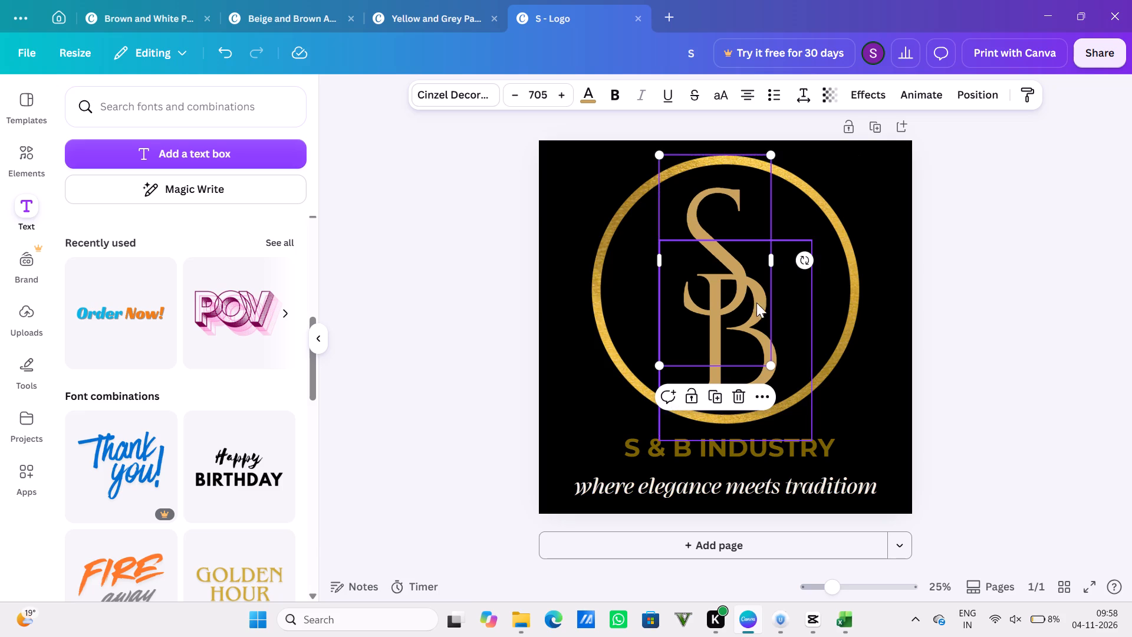
{"action": "left_click_drag", "start_coordinate": [803, 334], "coordinate": [812, 336]}
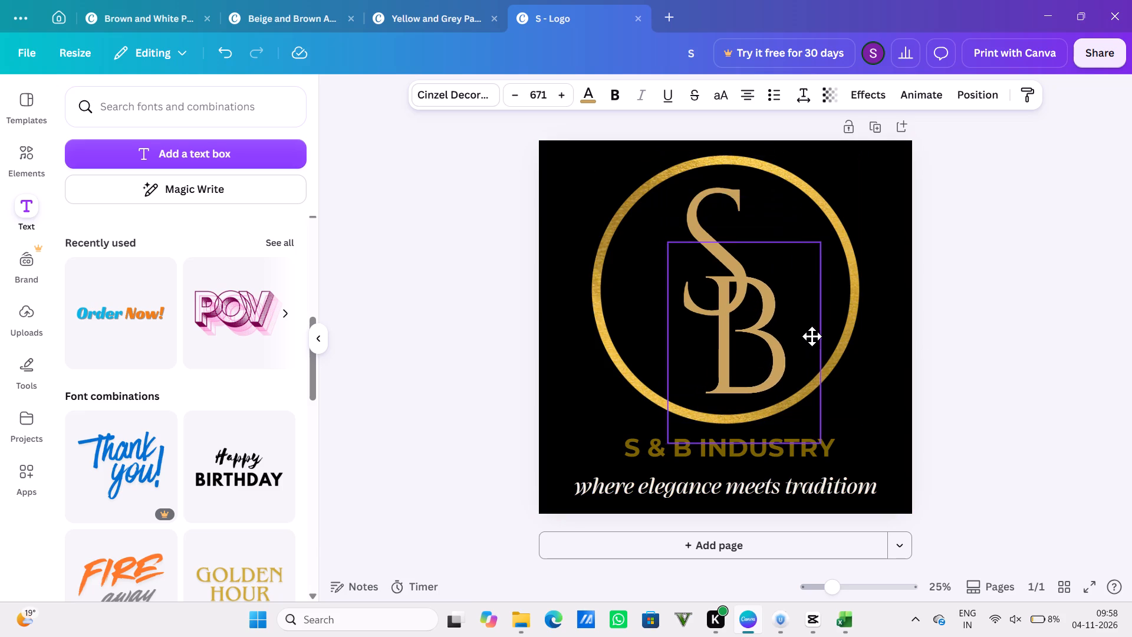
{"action": "left_click_drag", "start_coordinate": [812, 336], "coordinate": [810, 336]}
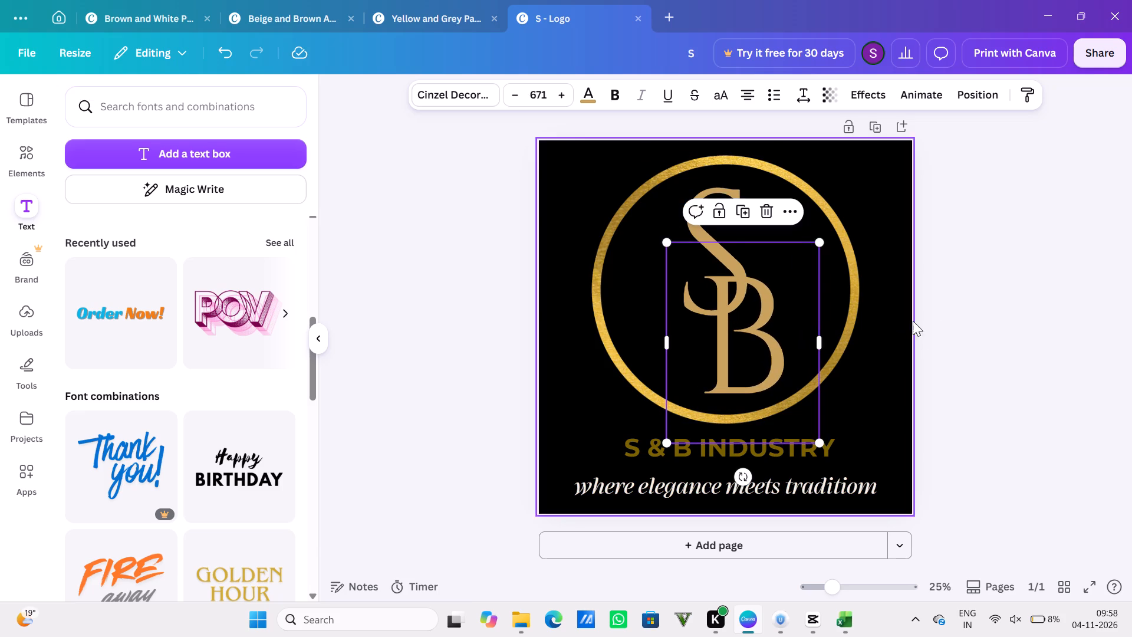
{"action": "left_click", "coordinate": [982, 318]}
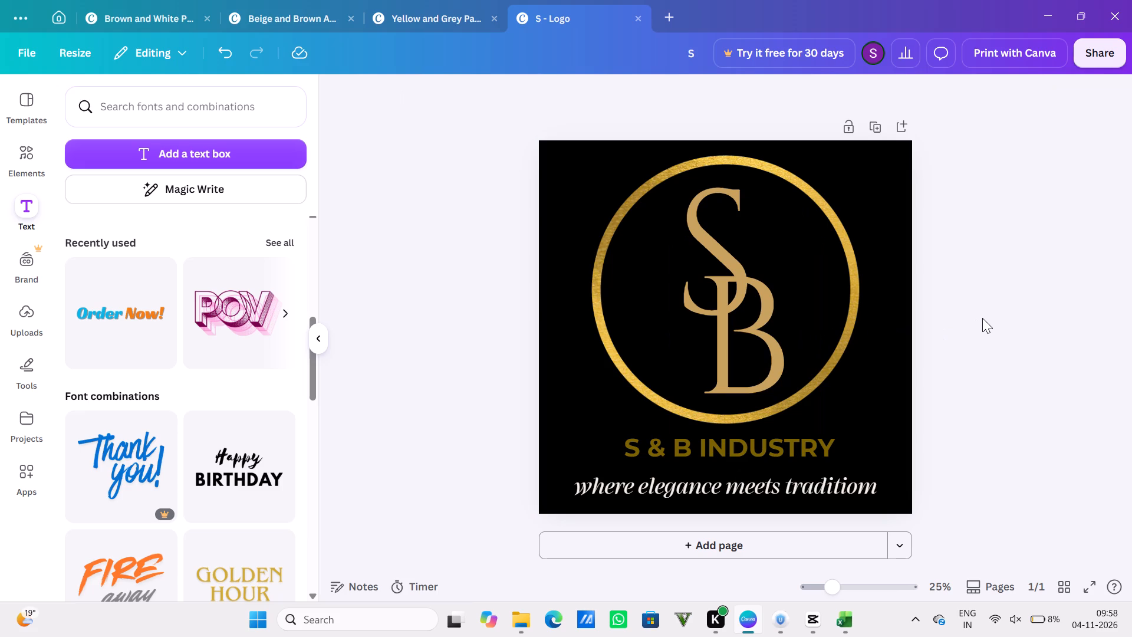
Search the graphics elements for "gold ornamental divider", replacing the earlier ring search.
{"action": "left_click", "coordinate": [16, 160]}
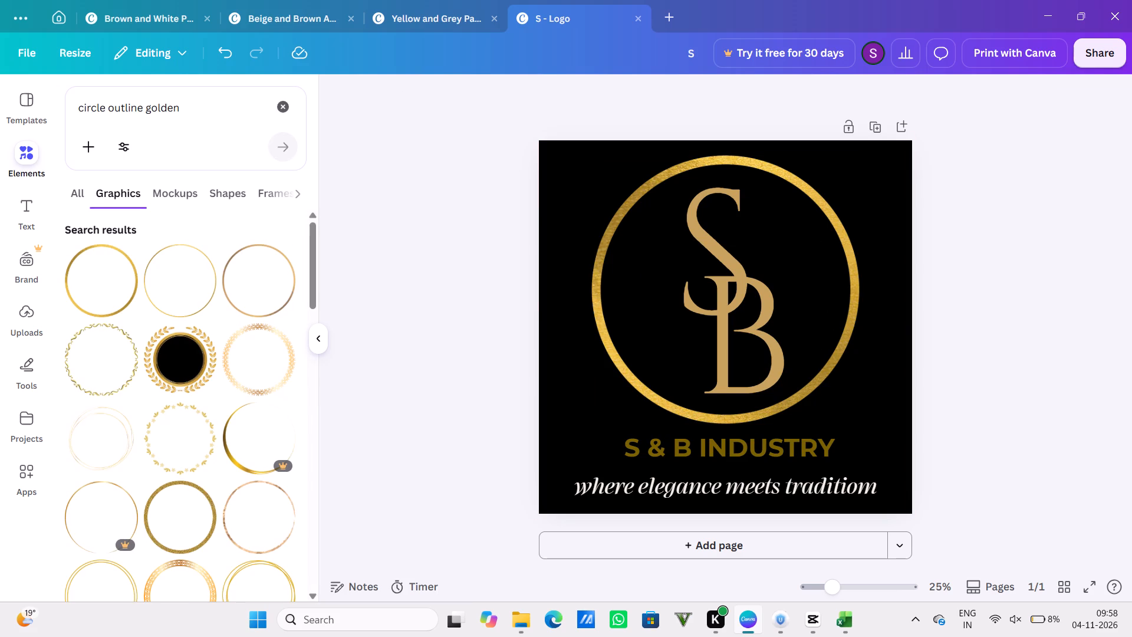
{"action": "left_click", "coordinate": [205, 107]}
{"action": "key", "text": "BackSpace"}
{"action": "key", "text": "BackSpace"}
{"action": "key", "text": "BackSpace"}
{"action": "key", "text": "BackSpace"}
{"action": "key", "text": "BackSpace"}
{"action": "key", "text": "BackSpace"}
{"action": "key", "text": "BackSpace"}
{"action": "key", "text": "BackSpace"}
{"action": "key", "text": "BackSpace"}
{"action": "key", "text": "BackSpace"}
{"action": "key", "text": "BackSpace"}
{"action": "key", "text": "BackSpace"}
{"action": "key", "text": "BackSpace"}
{"action": "key", "text": "BackSpace"}
{"action": "key", "text": "BackSpace"}
{"action": "key", "text": "BackSpace"}
{"action": "key", "text": "BackSpace"}
{"action": "key", "text": "BackSpace"}
{"action": "key", "text": "BackSpace"}
{"action": "key", "text": "BackSpace"}
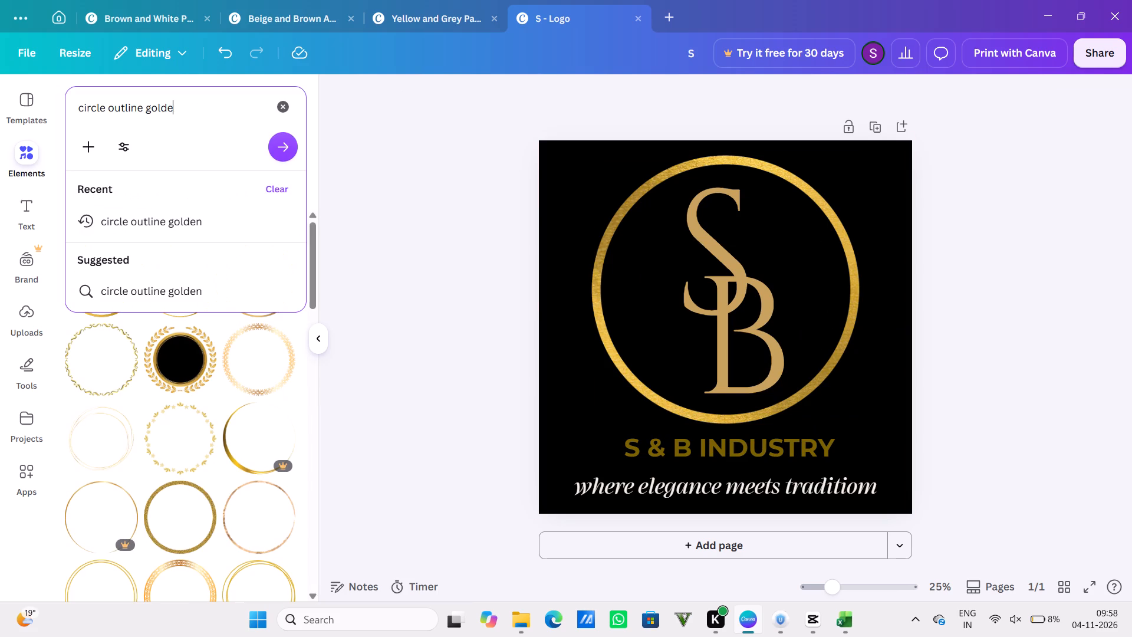
{"action": "type", "text": "gold"}
{"action": "key", "text": "space"}
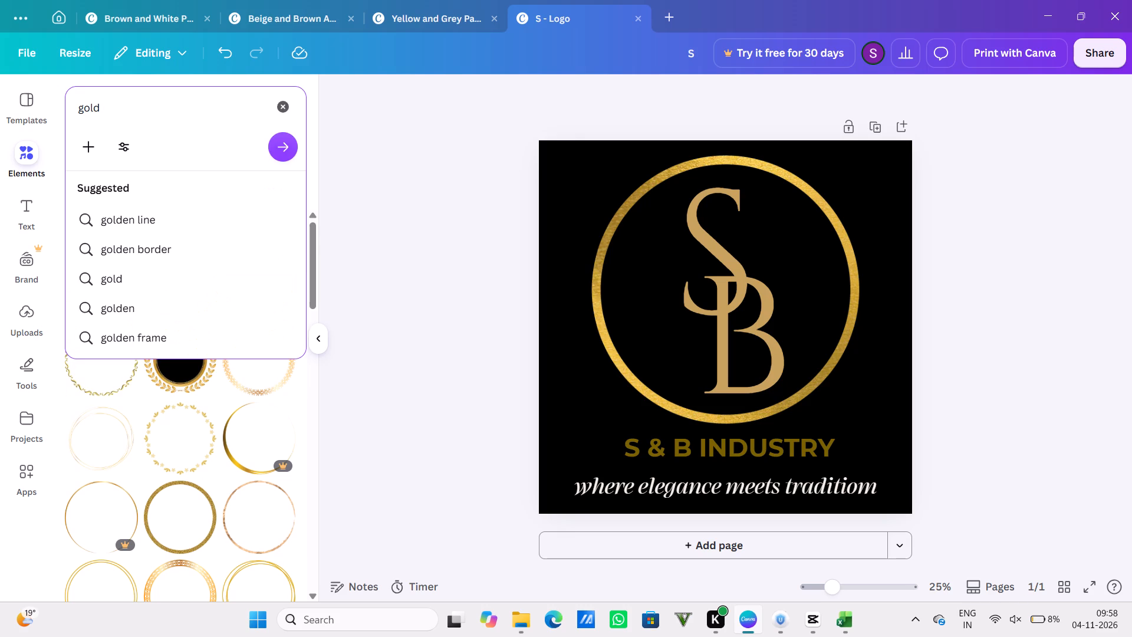
{"action": "type", "text": "ornamental"}
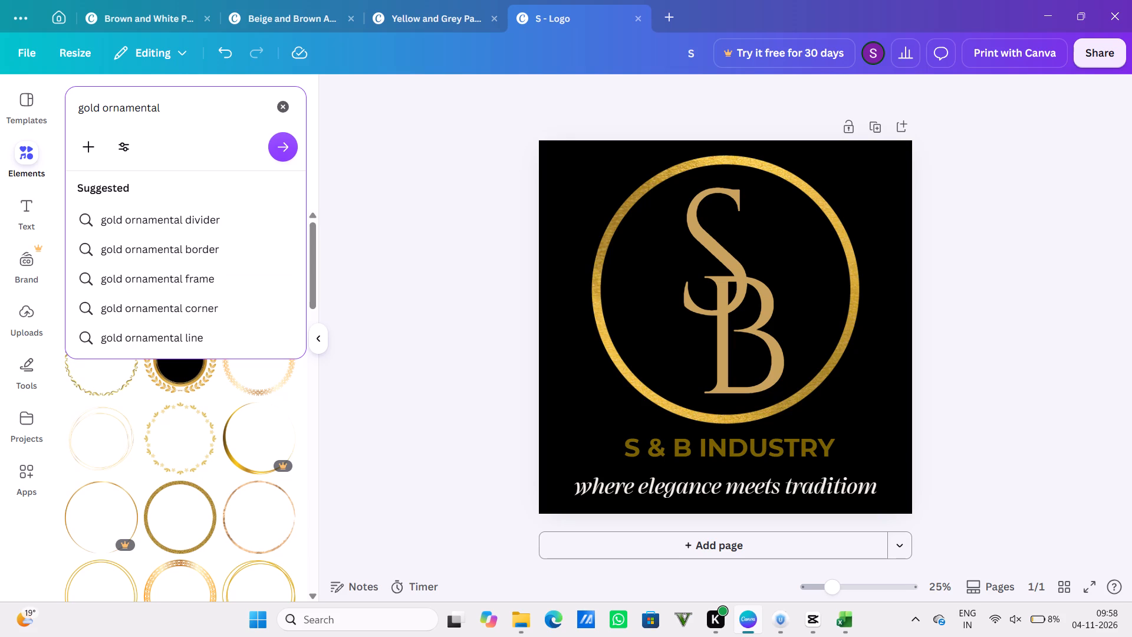
{"action": "left_click", "coordinate": [220, 217]}
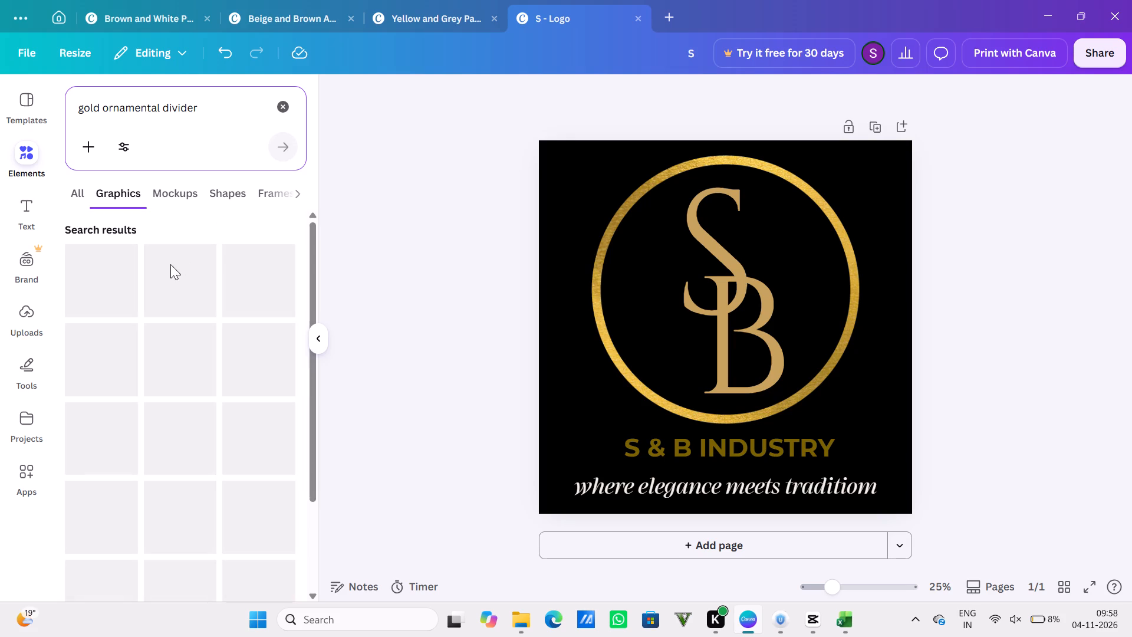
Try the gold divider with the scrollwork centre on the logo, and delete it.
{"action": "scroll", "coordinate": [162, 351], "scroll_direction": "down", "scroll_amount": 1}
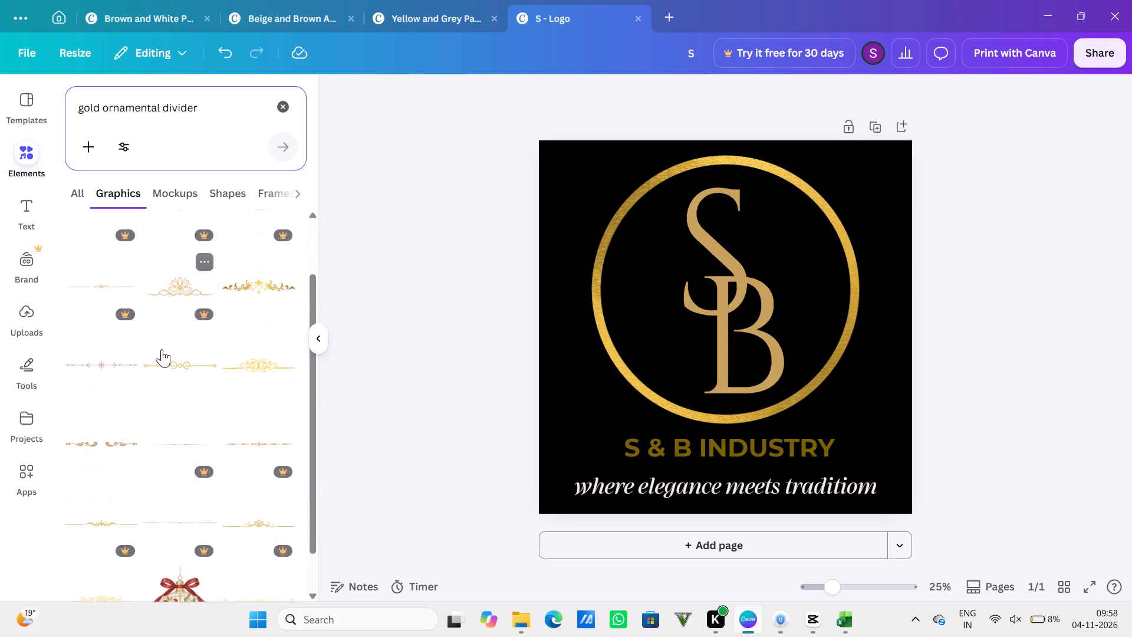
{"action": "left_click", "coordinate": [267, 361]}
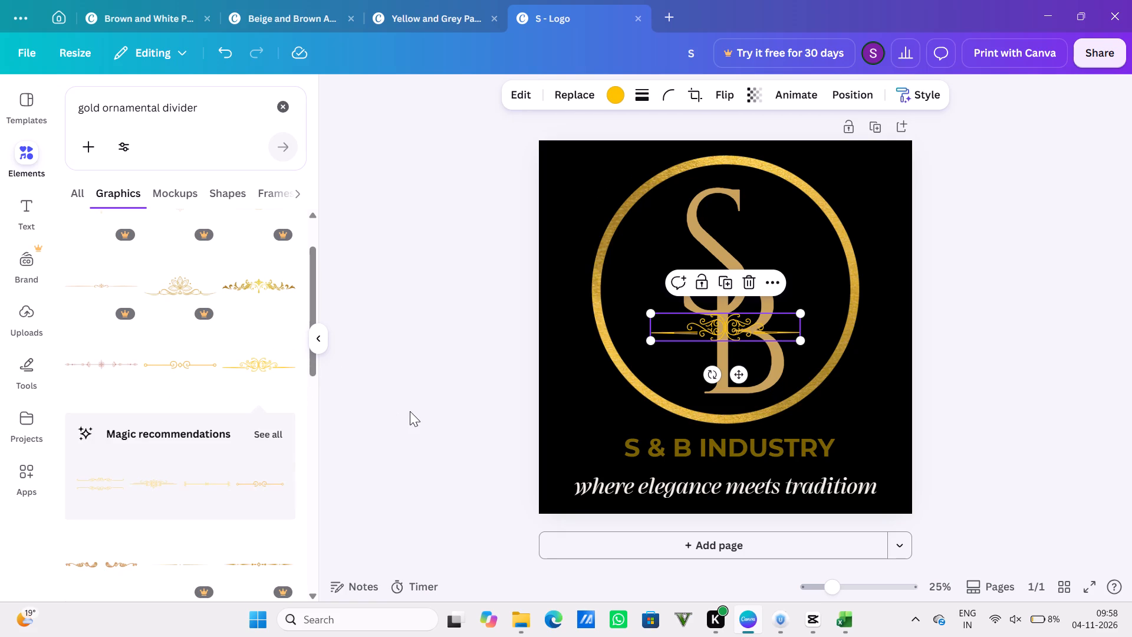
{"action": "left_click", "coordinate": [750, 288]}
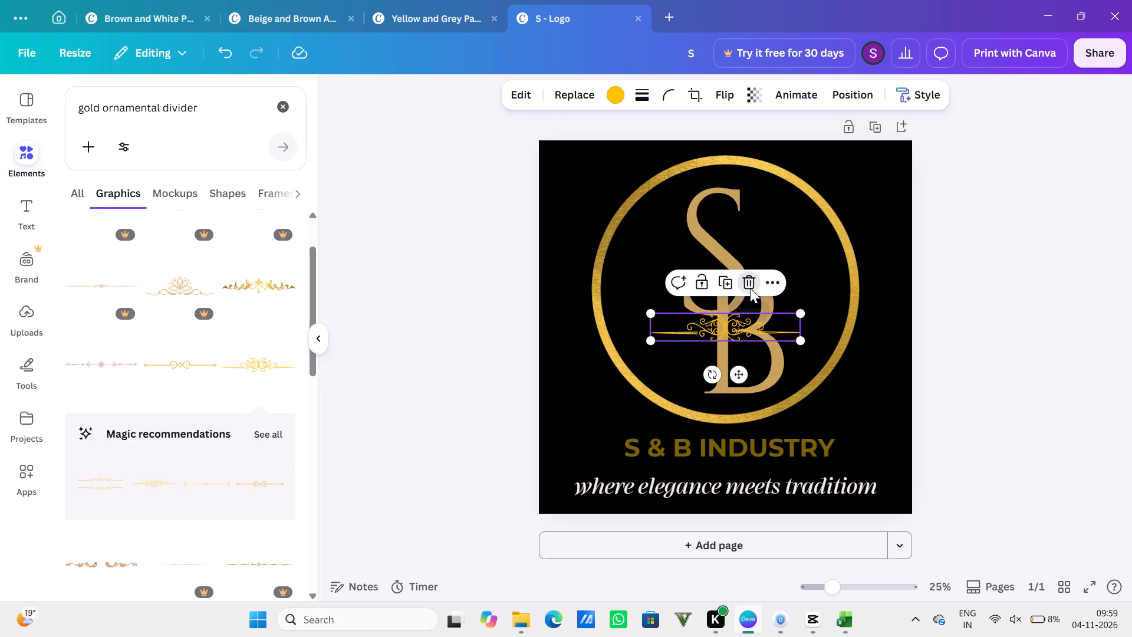
Add the thin pale-gold divider with ornate ends and place it between S & B INDUSTRY and the tagline.
{"action": "scroll", "coordinate": [174, 423], "scroll_direction": "down", "scroll_amount": 2}
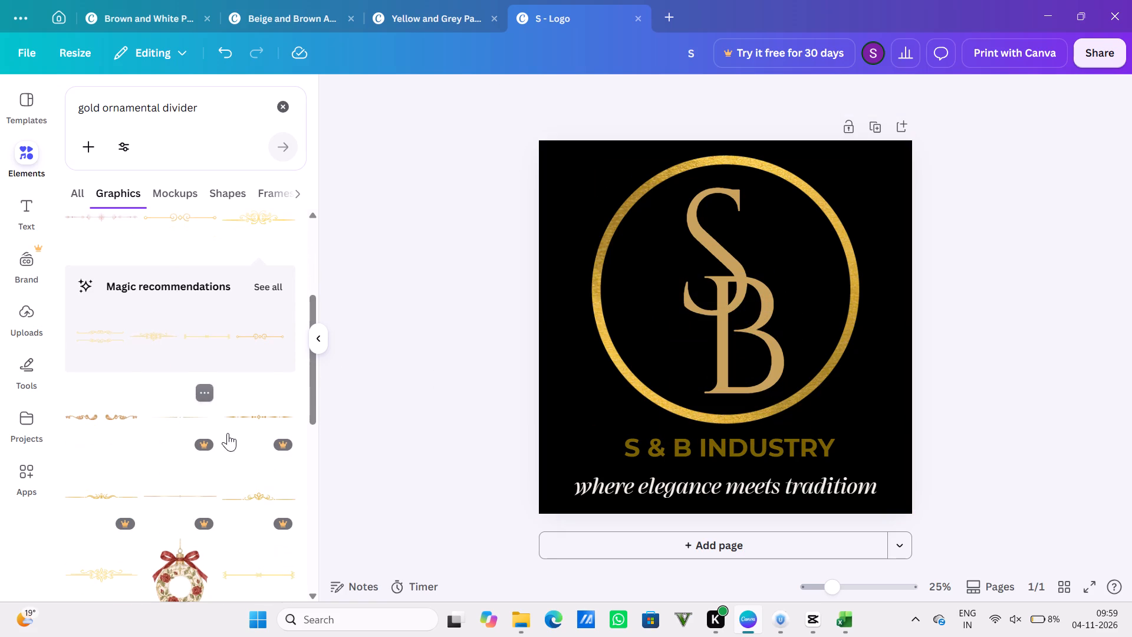
{"action": "scroll", "coordinate": [220, 426], "scroll_direction": "down", "scroll_amount": 3}
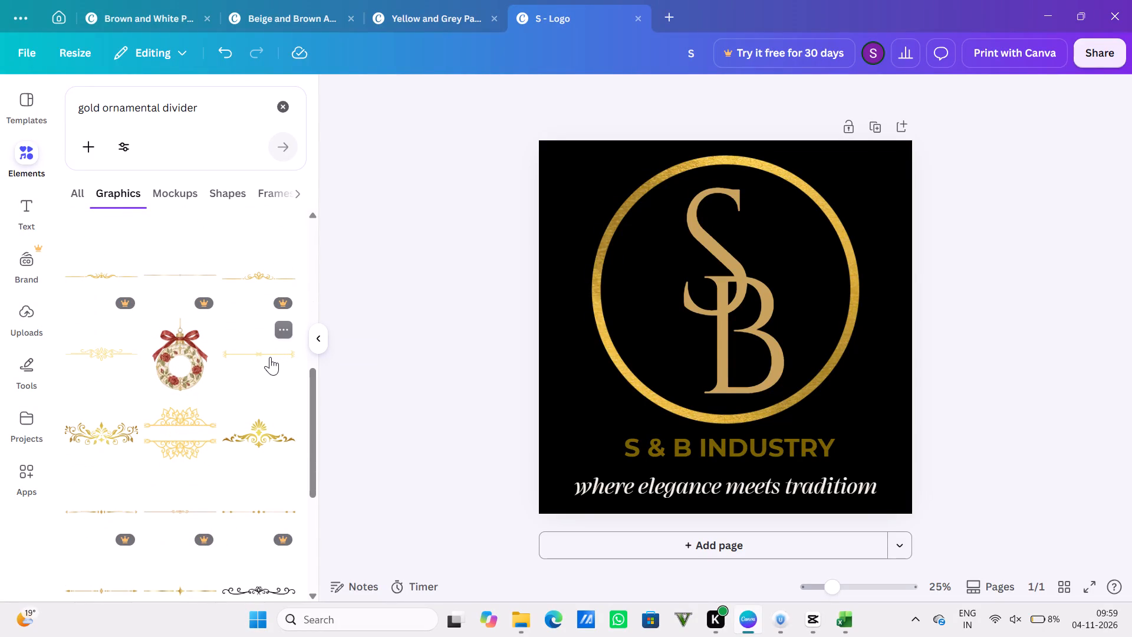
{"action": "left_click", "coordinate": [270, 357]}
{"action": "left_click_drag", "start_coordinate": [735, 326], "coordinate": [733, 245]}
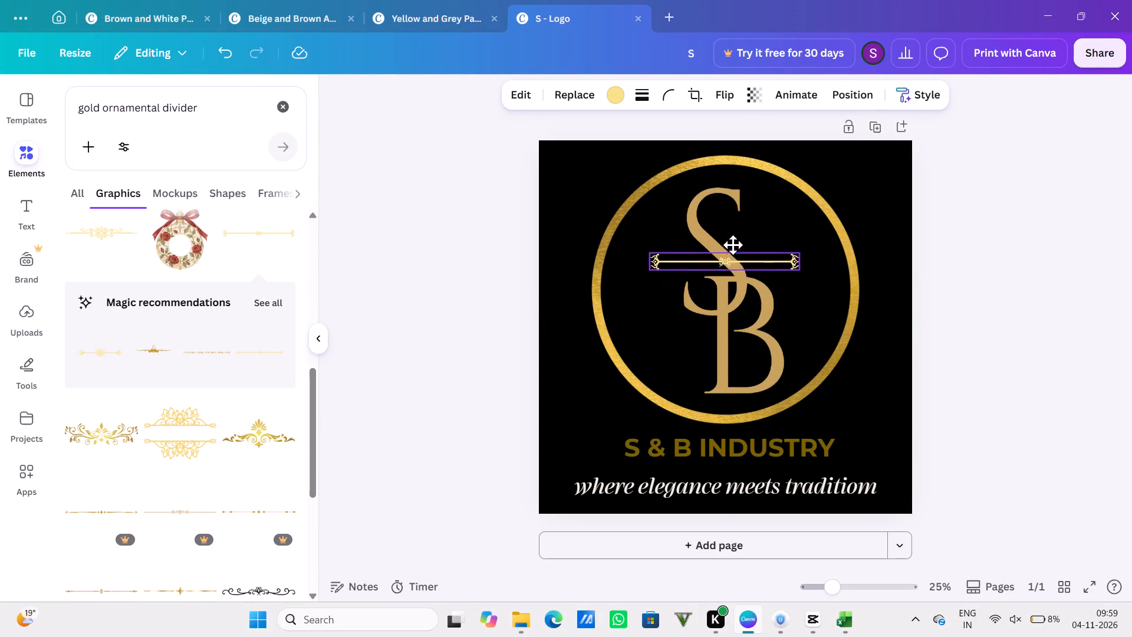
{"action": "left_click_drag", "start_coordinate": [733, 245], "coordinate": [730, 147]}
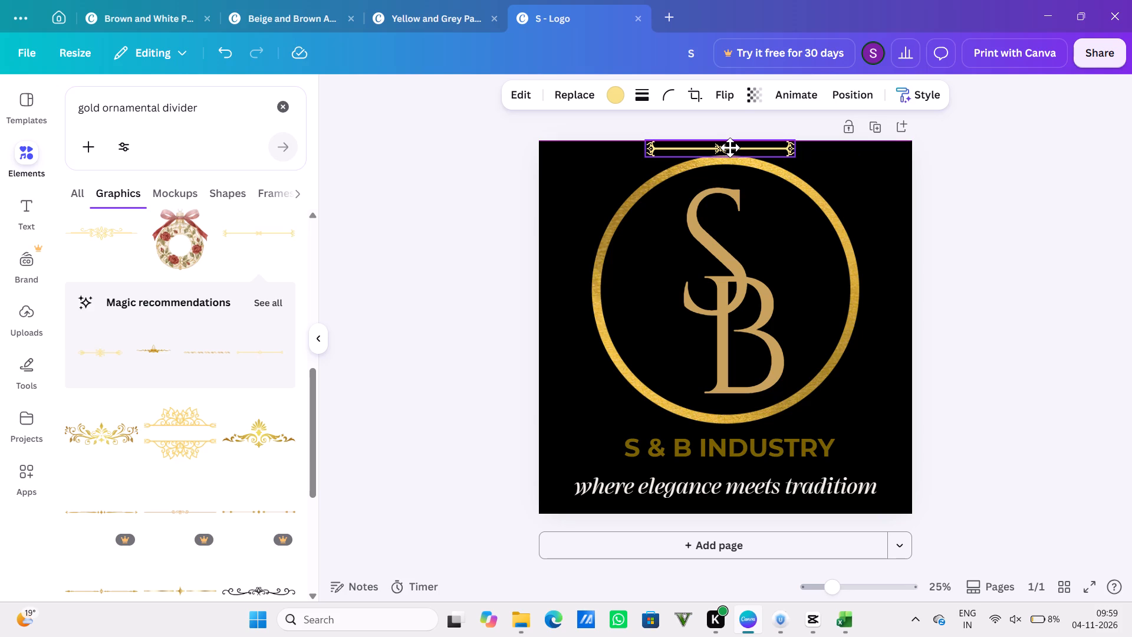
{"action": "left_click_drag", "start_coordinate": [730, 147], "coordinate": [712, 469]}
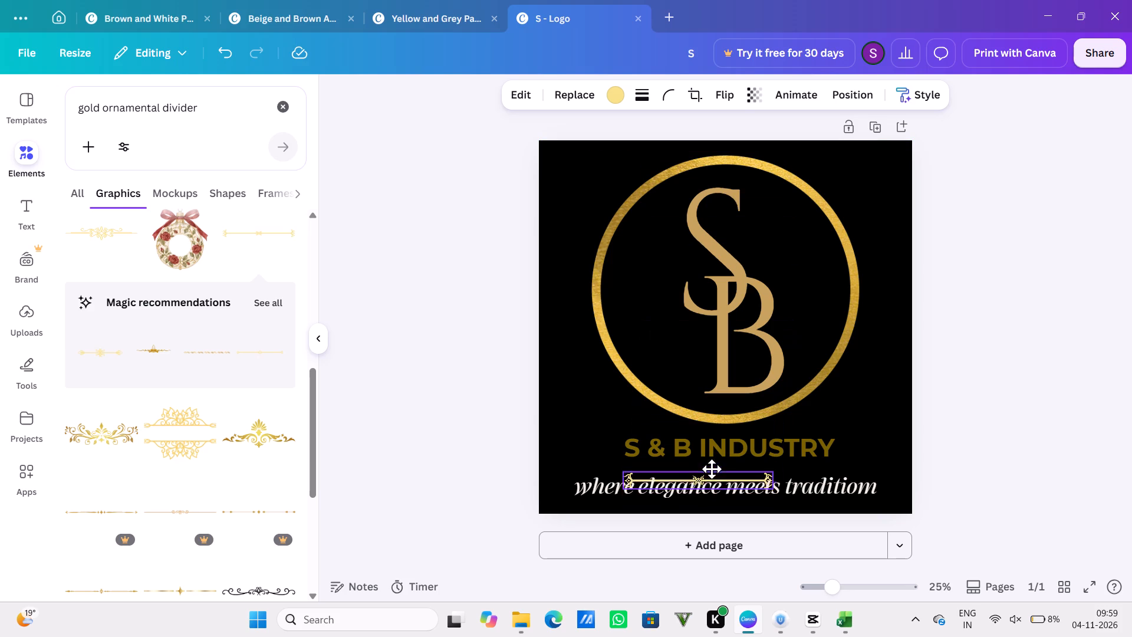
{"action": "left_click_drag", "start_coordinate": [712, 469], "coordinate": [723, 467]}
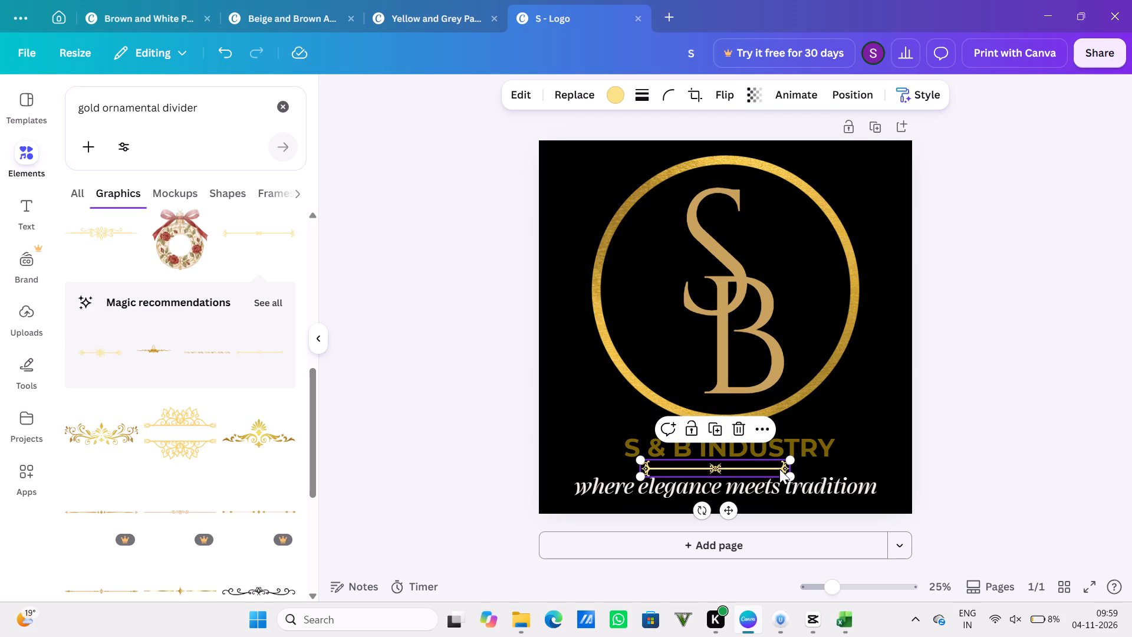
Enlarge the divider to about the width of the S & B INDUSTRY lettering.
{"action": "left_click", "coordinate": [787, 470]}
{"action": "left_click", "coordinate": [781, 462]}
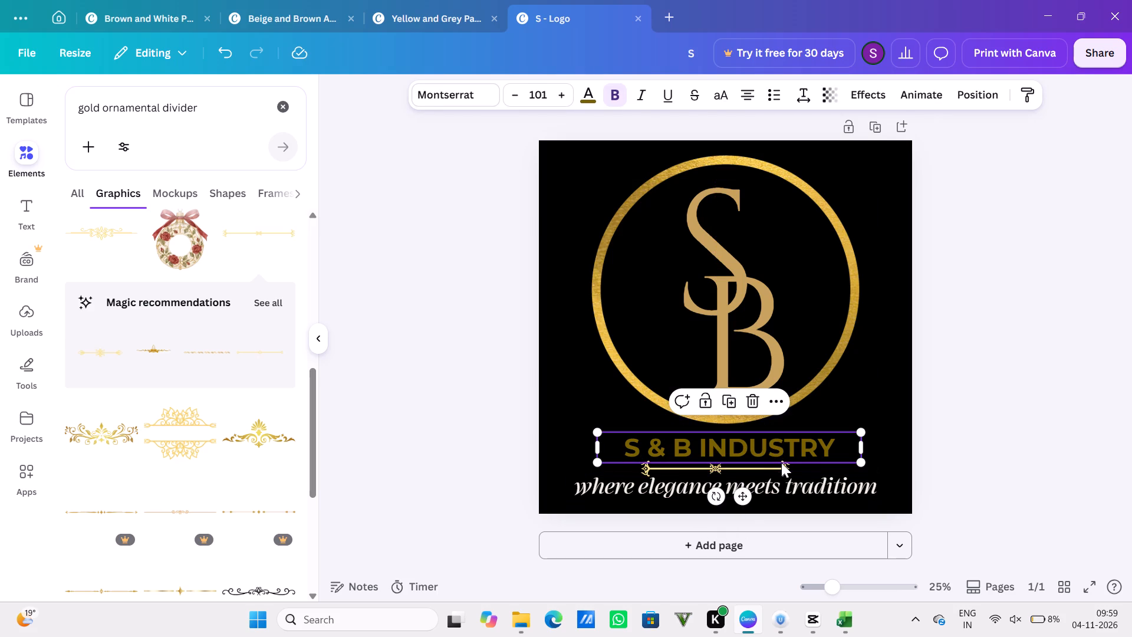
{"action": "left_click", "coordinate": [779, 462]}
{"action": "left_click", "coordinate": [776, 466]}
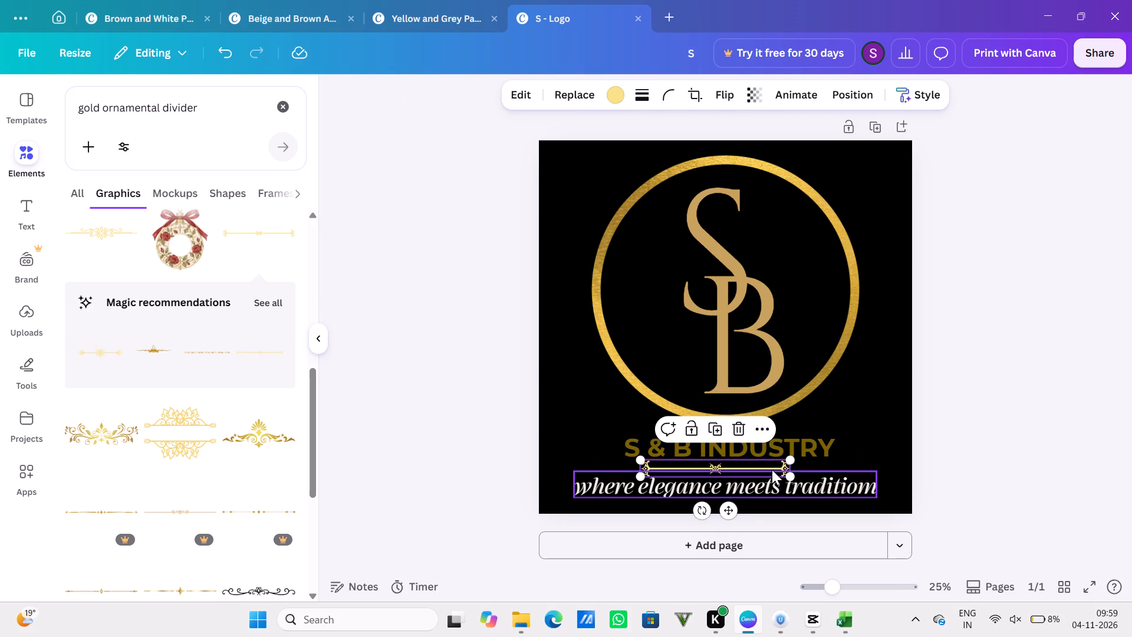
{"action": "left_click_drag", "start_coordinate": [791, 459], "coordinate": [791, 459]}
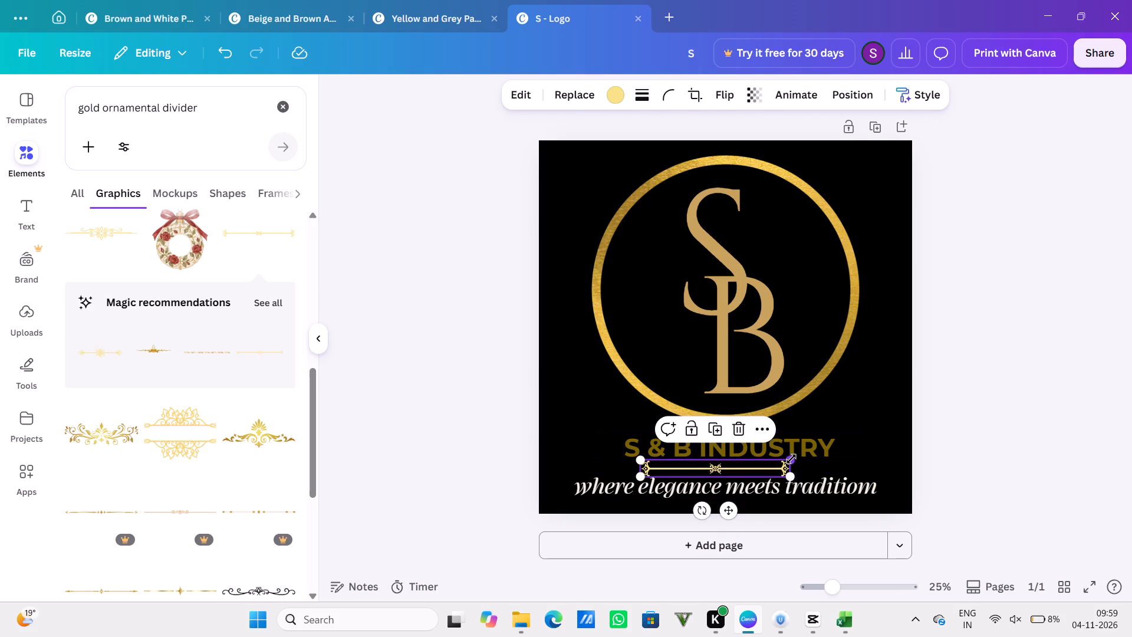
{"action": "left_click_drag", "start_coordinate": [791, 459], "coordinate": [850, 464]}
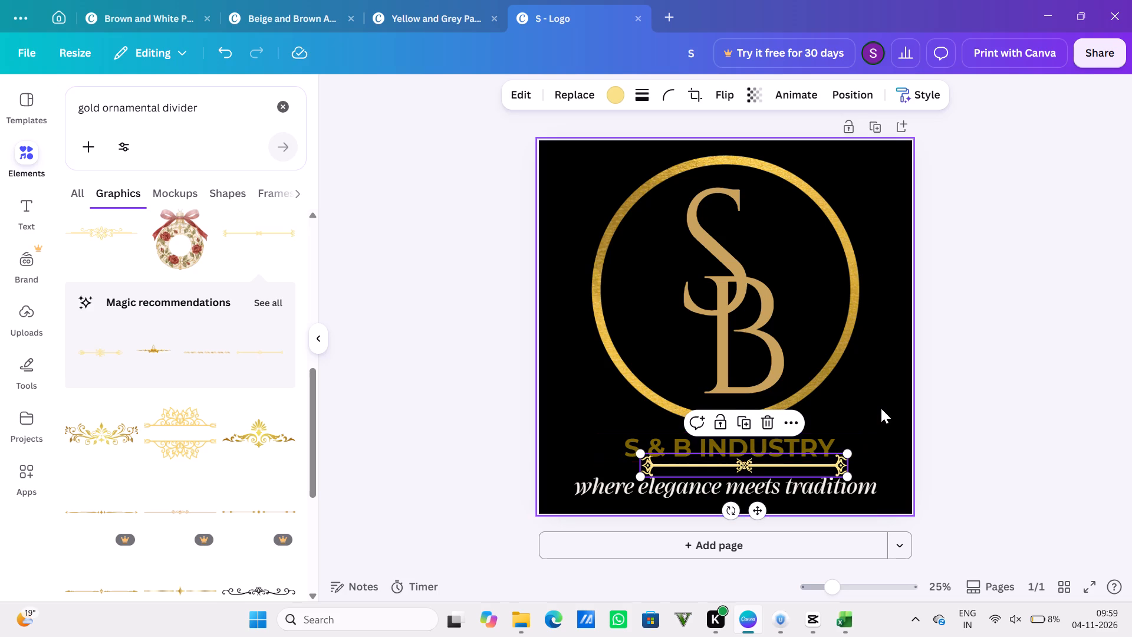
Nudge S & B INDUSTRY up to just below the ring and shift the divider left so it sits beneath the name.
{"action": "left_click", "coordinate": [881, 408]}
{"action": "left_click", "coordinate": [807, 437]}
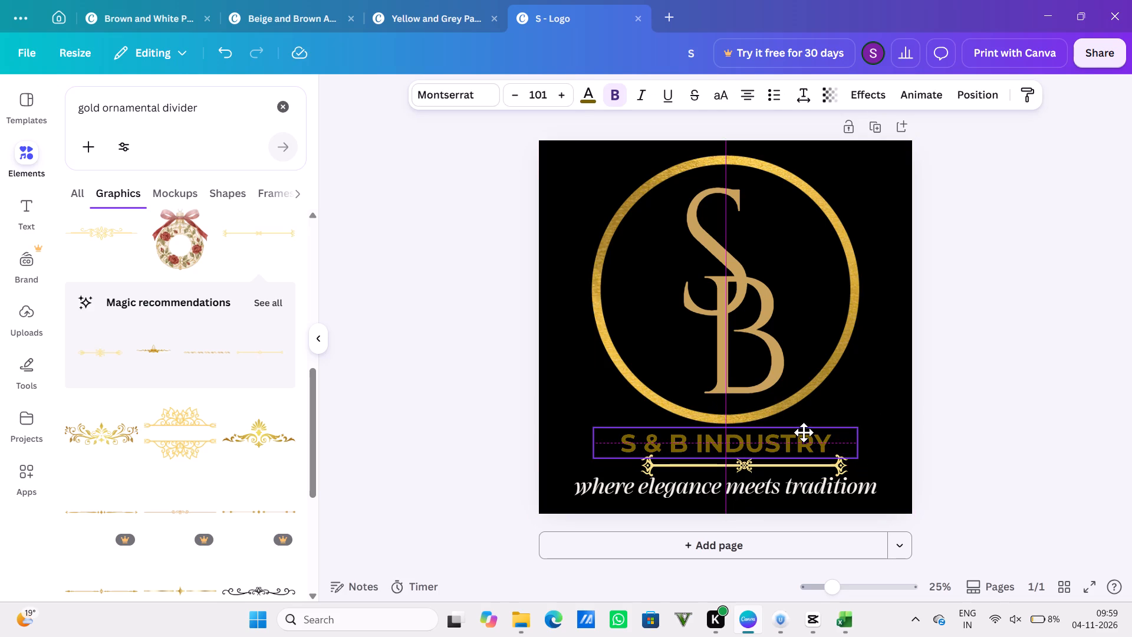
{"action": "left_click_drag", "start_coordinate": [710, 467], "coordinate": [699, 469]}
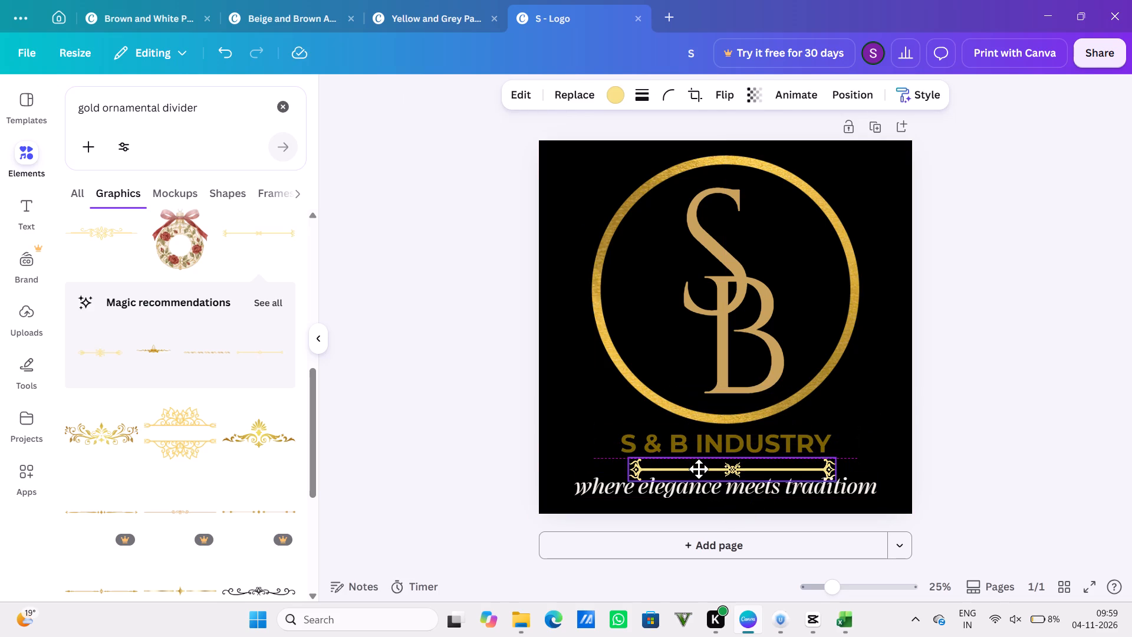
{"action": "left_click_drag", "start_coordinate": [699, 469], "coordinate": [696, 469]}
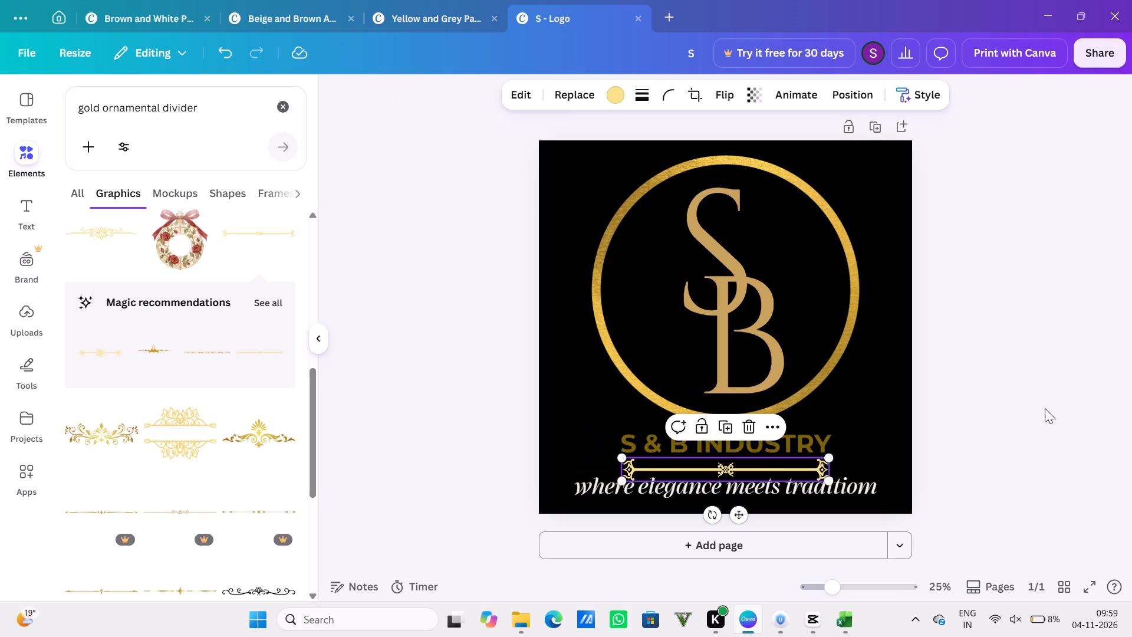
{"action": "left_click", "coordinate": [1045, 408]}
{"action": "left_click", "coordinate": [782, 465]}
{"action": "left_click", "coordinate": [1052, 391]}
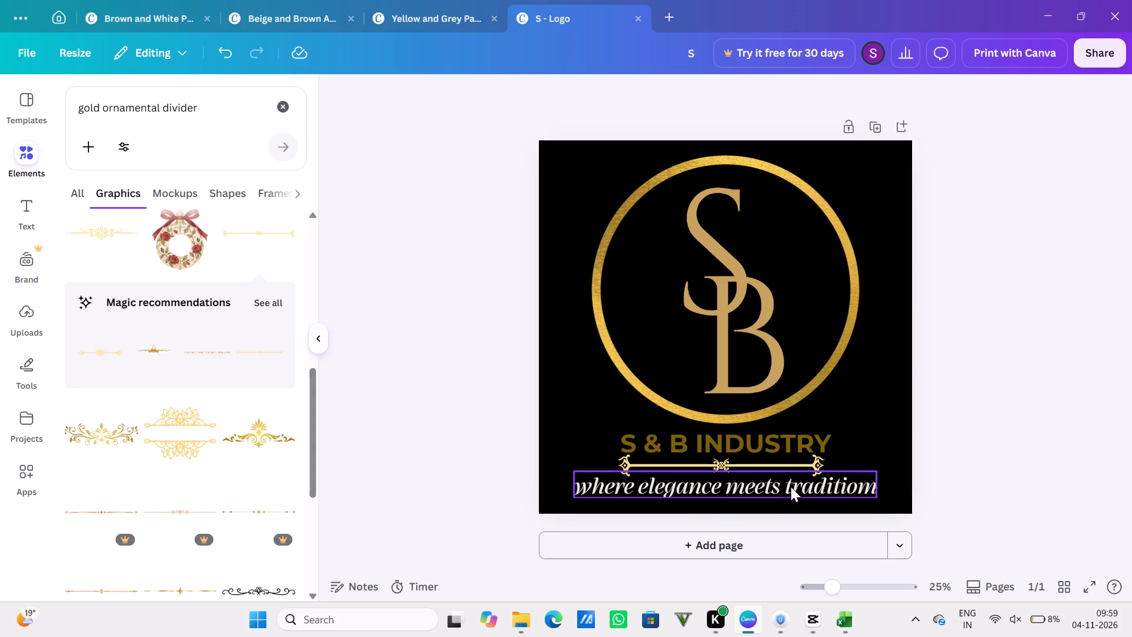
Recolour the ornamental divider to gold c6a15b.
{"action": "left_click", "coordinate": [785, 462]}
{"action": "left_click", "coordinate": [614, 97]}
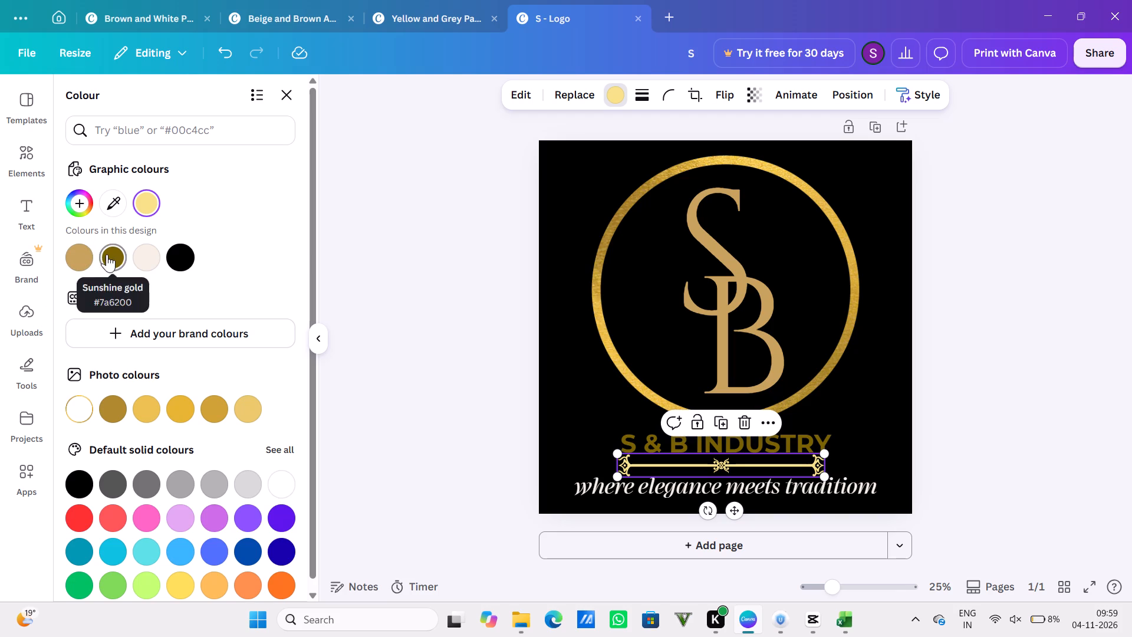
{"action": "left_click", "coordinate": [184, 132]}
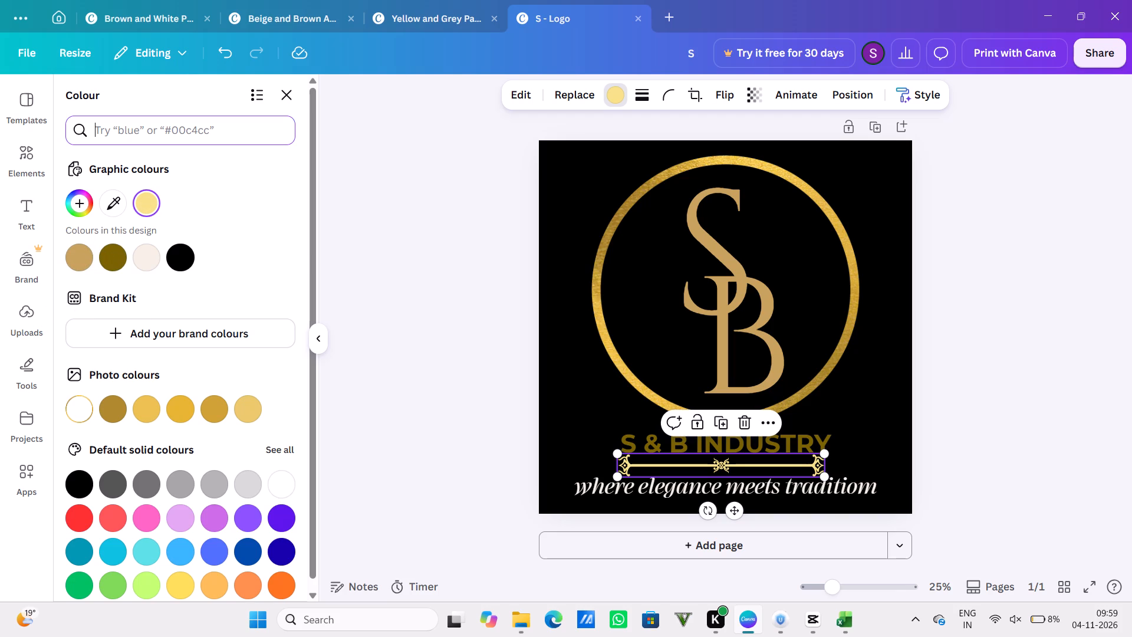
{"action": "type", "text": "c6"}
{"action": "type", "text": "a1"}
{"action": "type", "text": "5b"}
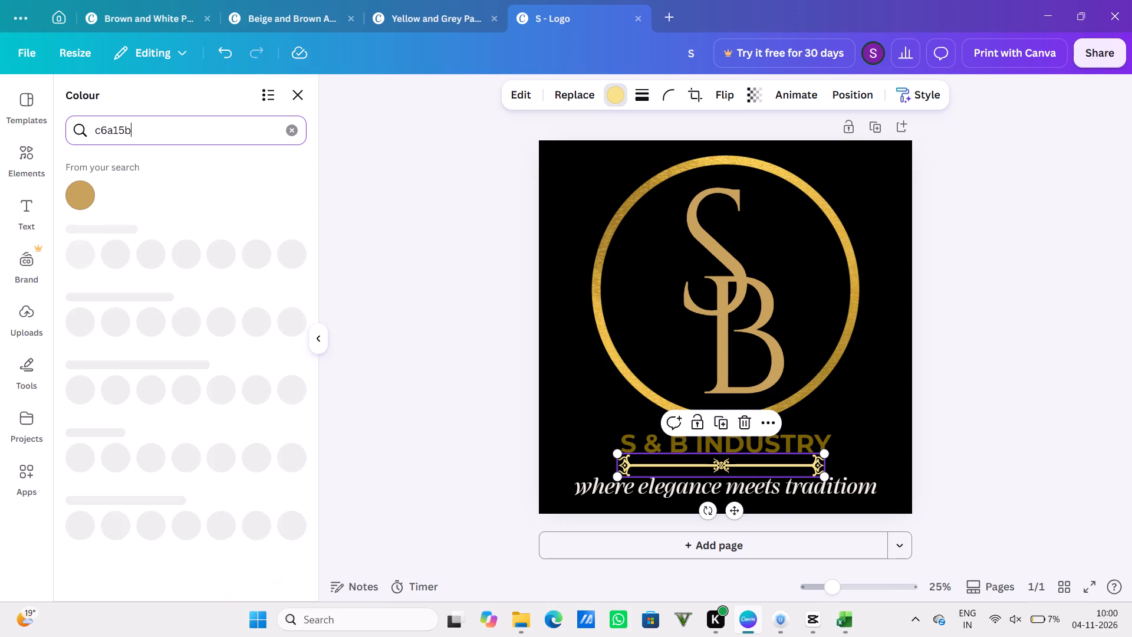
{"action": "left_click", "coordinate": [81, 189]}
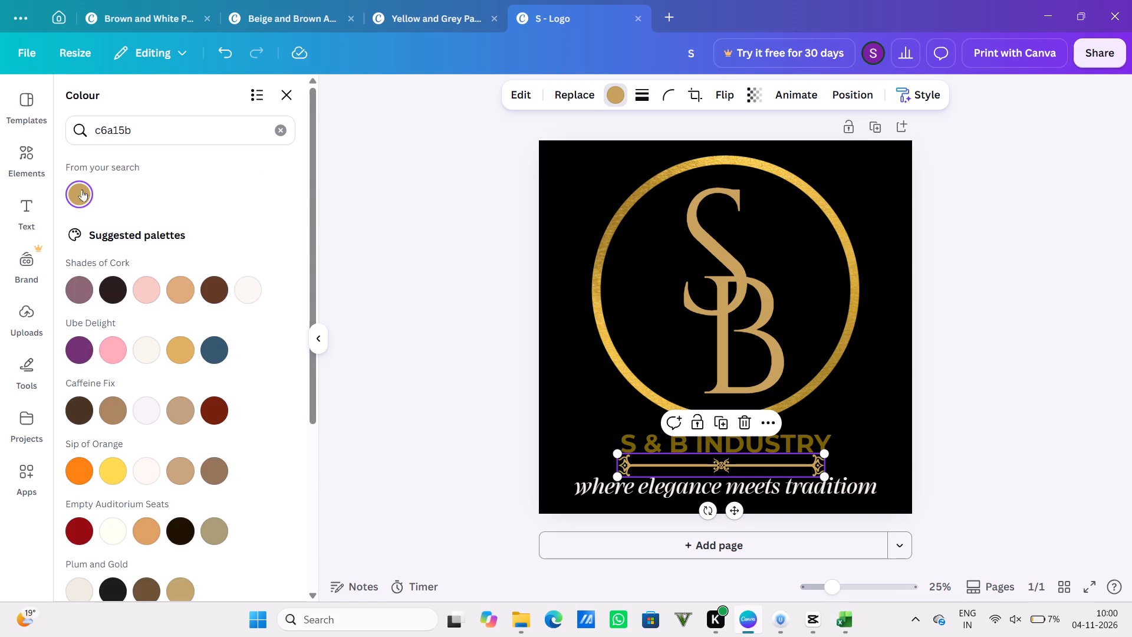
{"action": "left_click", "coordinate": [982, 278]}
{"action": "left_click", "coordinate": [978, 278]}
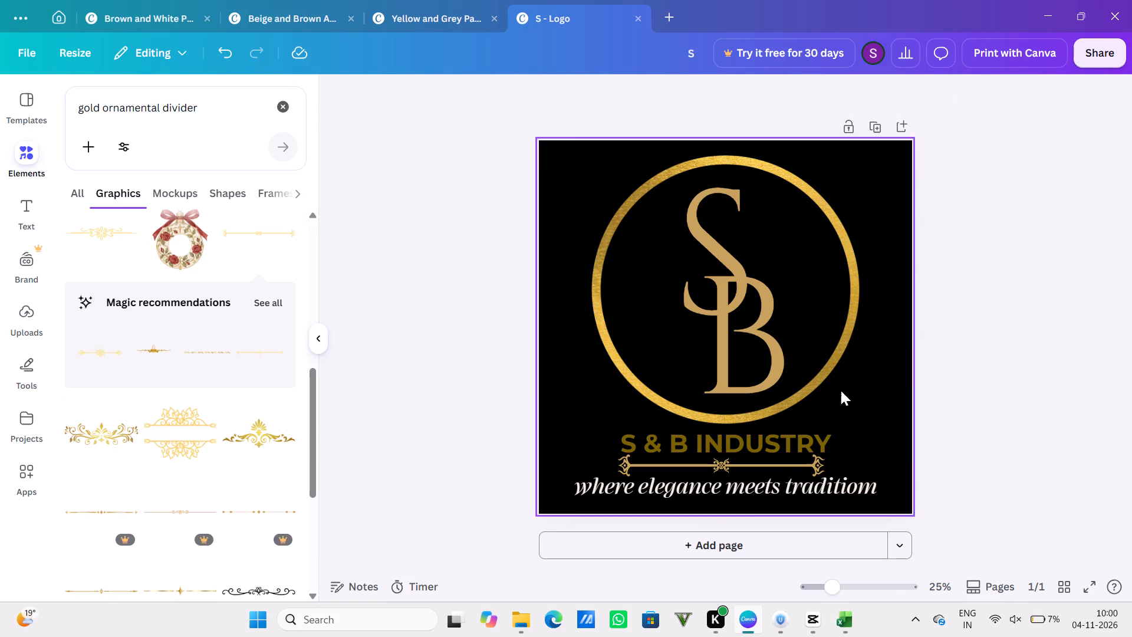
Align S & B INDUSTRY and the divider below it to the page's vertical centre line.
{"action": "left_click", "coordinate": [789, 435]}
{"action": "left_click", "coordinate": [1005, 340]}
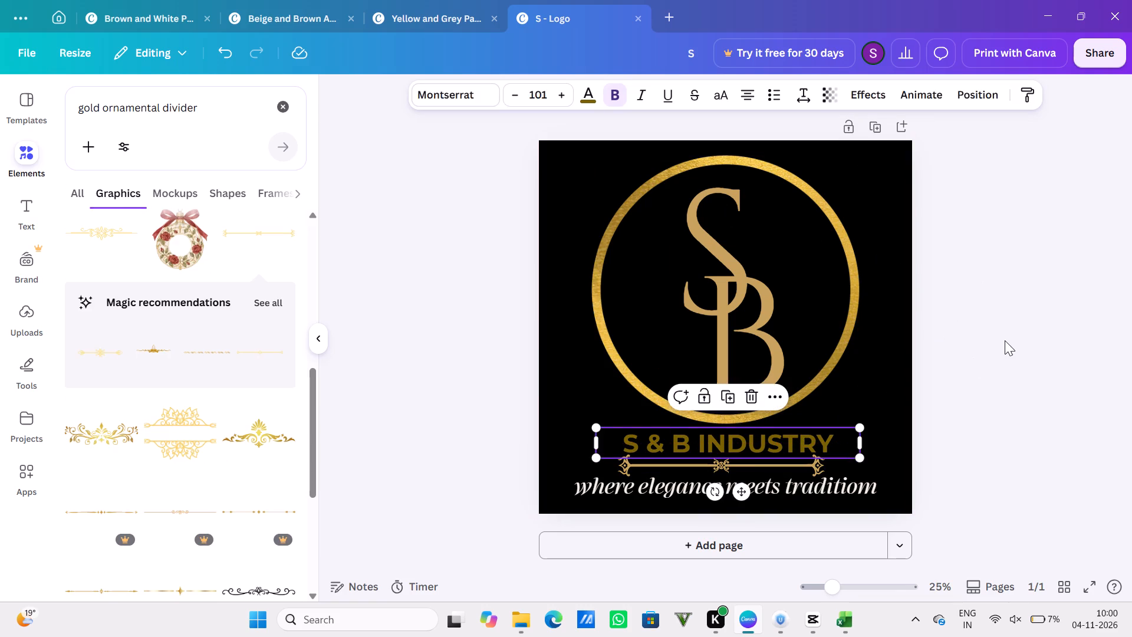
{"action": "left_click", "coordinate": [790, 431]}
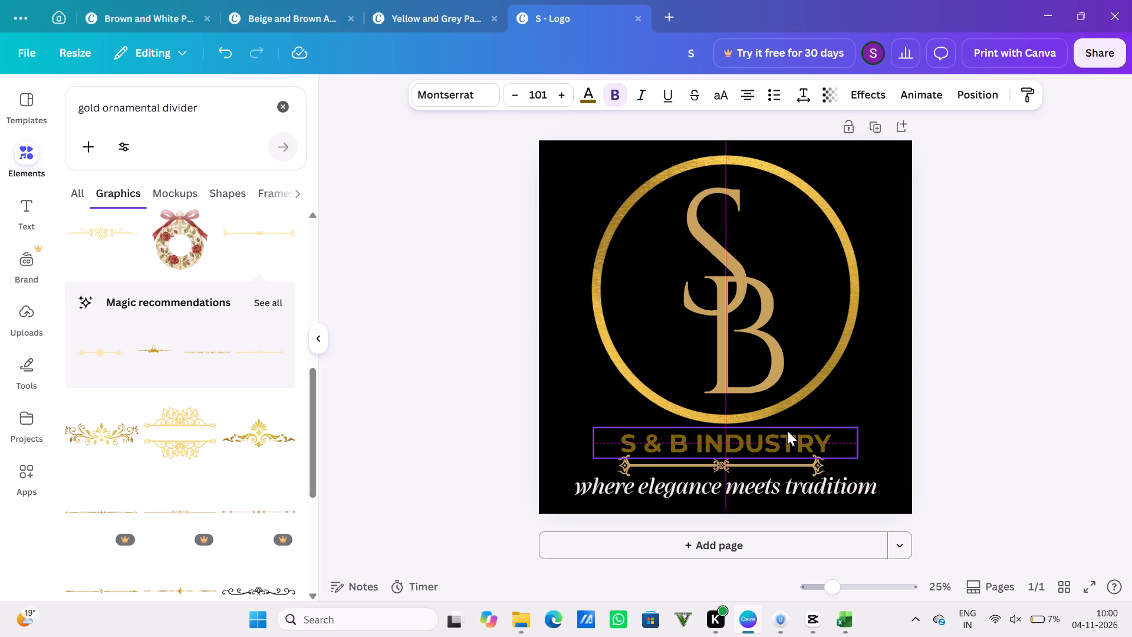
{"action": "left_click", "coordinate": [989, 372]}
{"action": "left_click", "coordinate": [806, 468]}
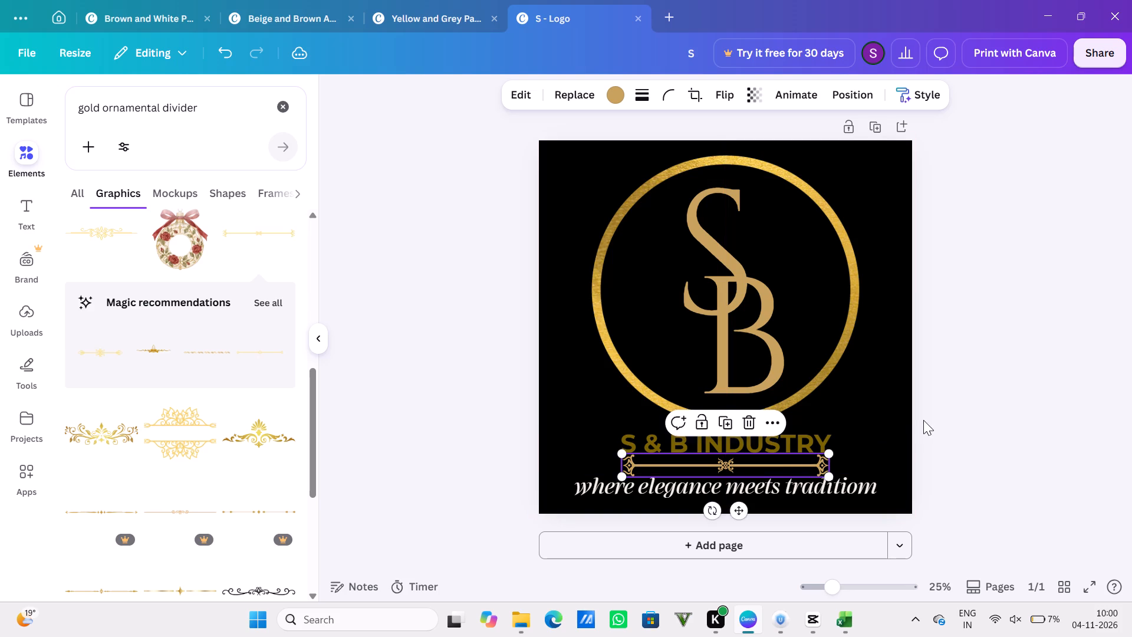
{"action": "left_click", "coordinate": [949, 408]}
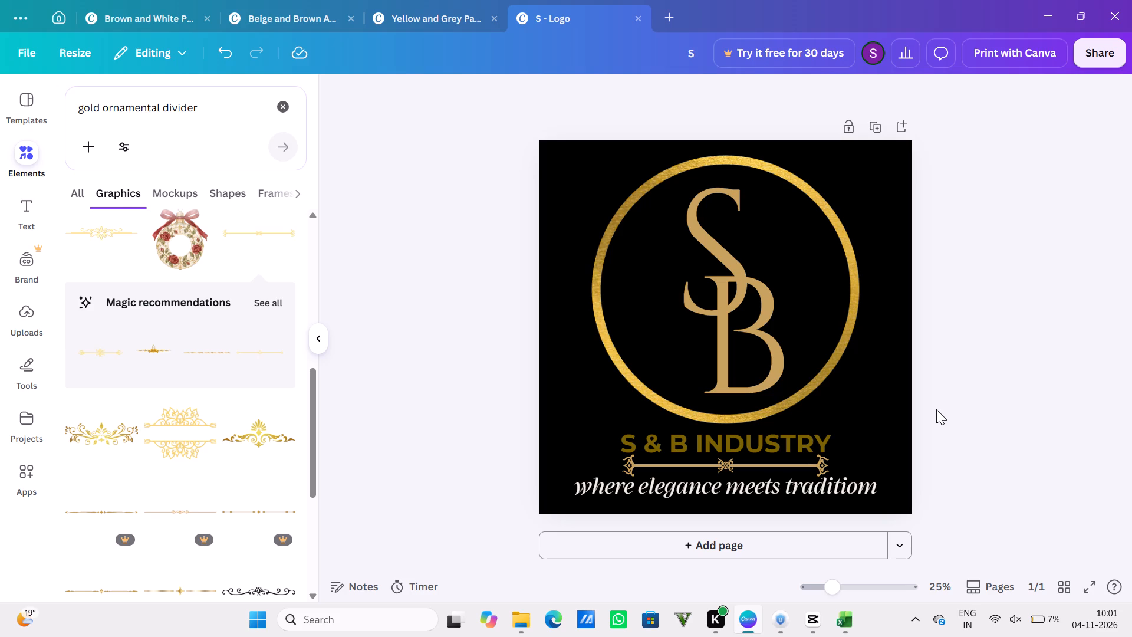
Move the letter S up and slightly left inside the ring to reduce its overlap with the B.
{"action": "left_click_drag", "start_coordinate": [699, 219], "coordinate": [688, 208]}
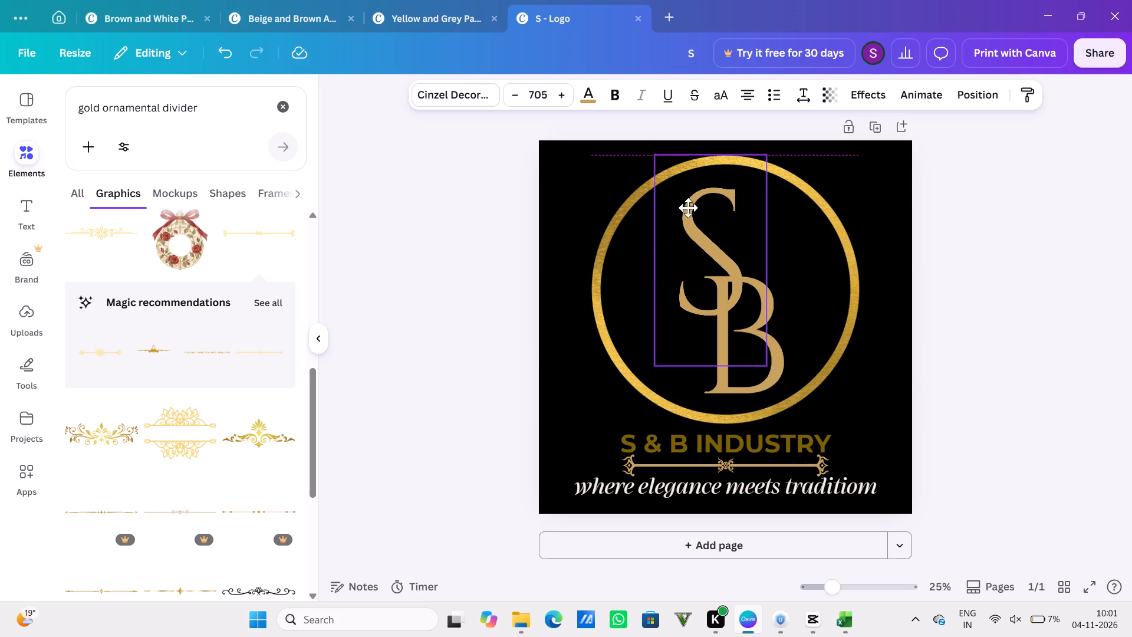
{"action": "left_click_drag", "start_coordinate": [688, 208], "coordinate": [691, 208]}
{"action": "left_click", "coordinate": [742, 310]}
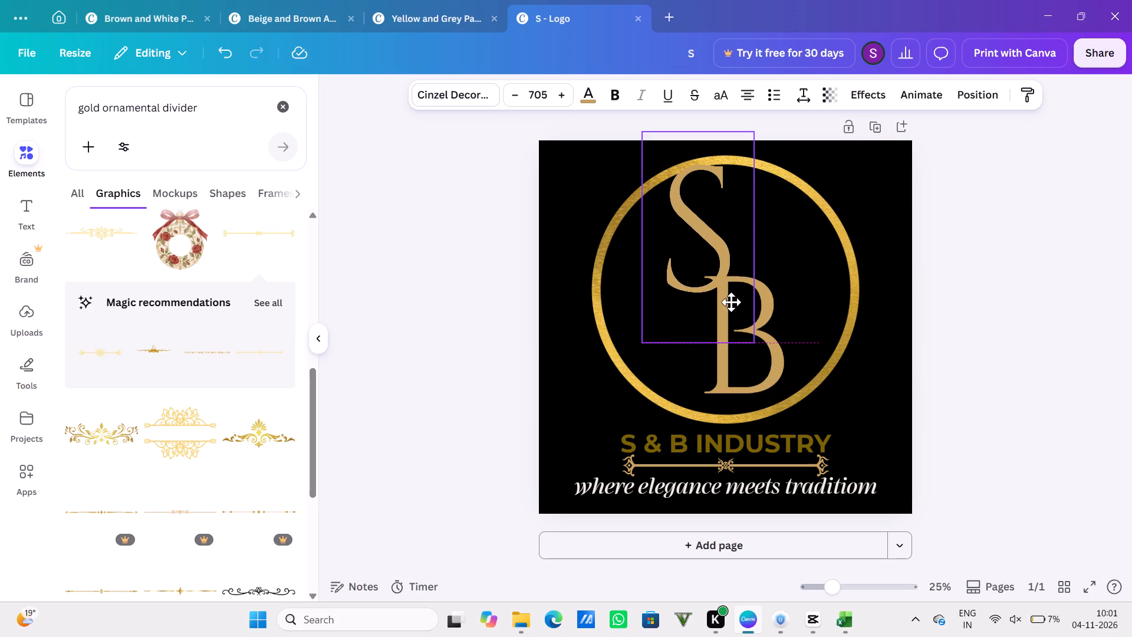
{"action": "left_click", "coordinate": [888, 329]}
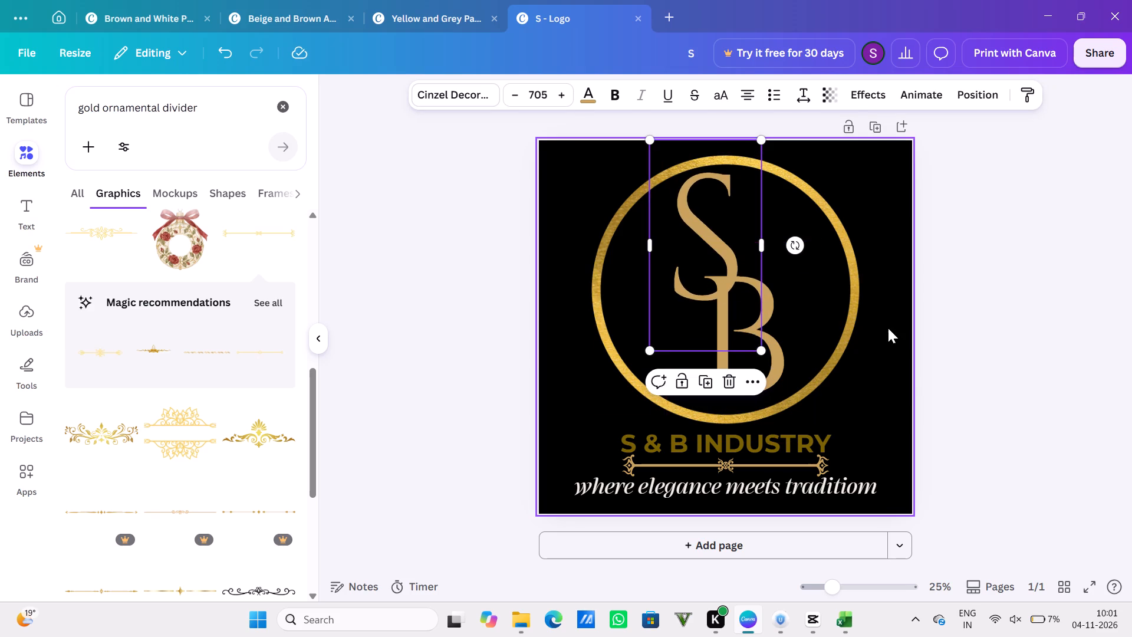
Move the letter B slightly up and left inside the ring so it overlaps the tail of the S.
{"action": "left_click_drag", "start_coordinate": [764, 340], "coordinate": [755, 331]}
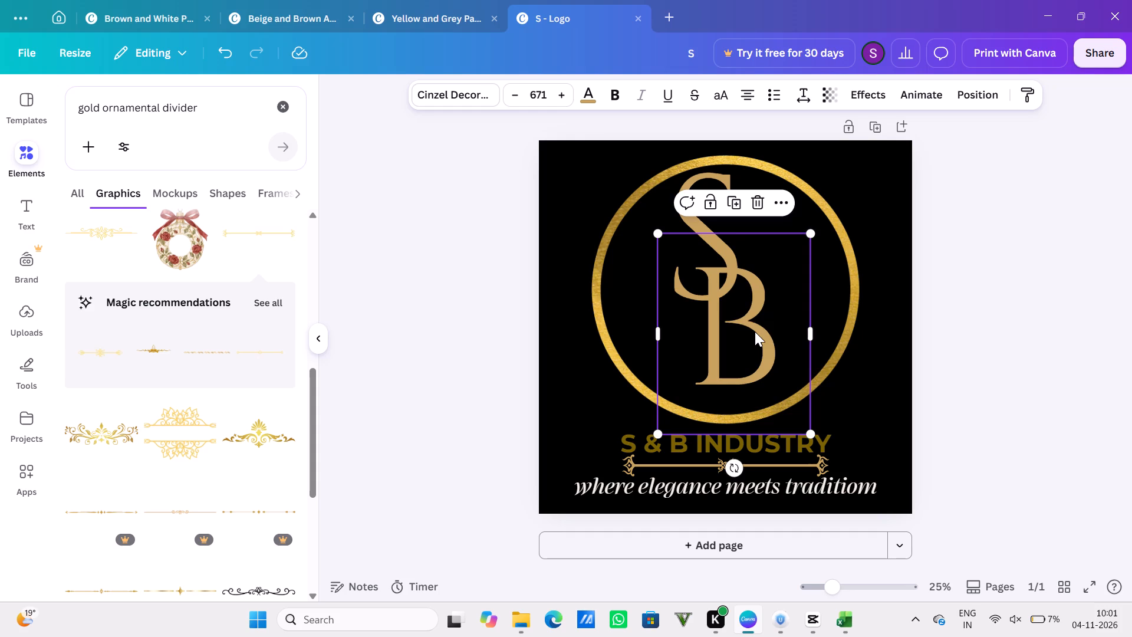
{"action": "left_click", "coordinate": [753, 331]}
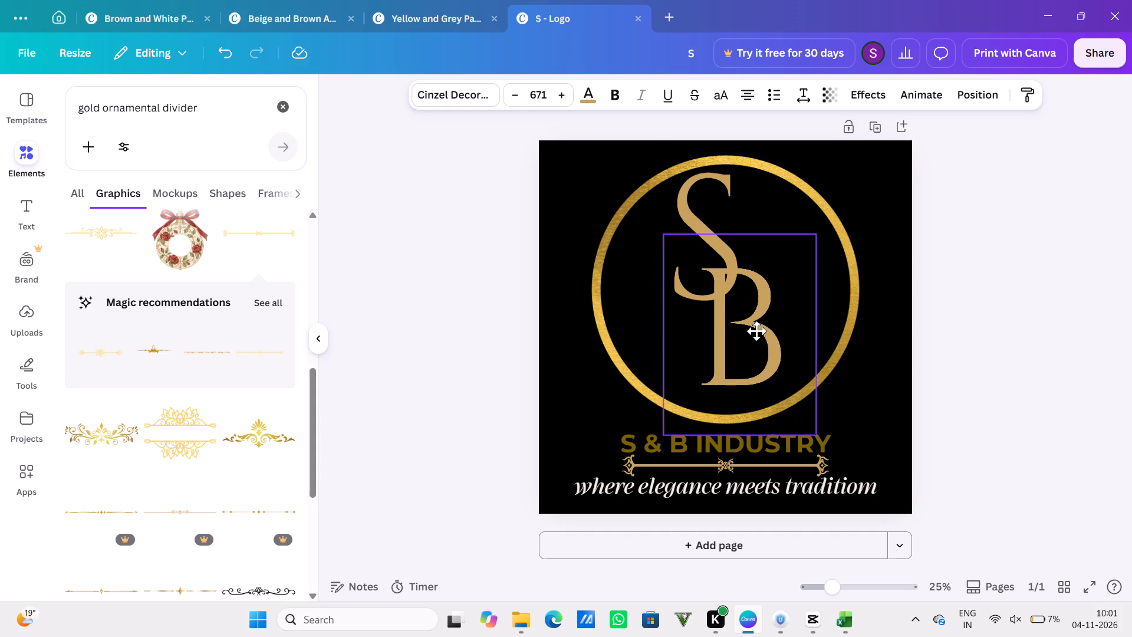
{"action": "left_click", "coordinate": [968, 294]}
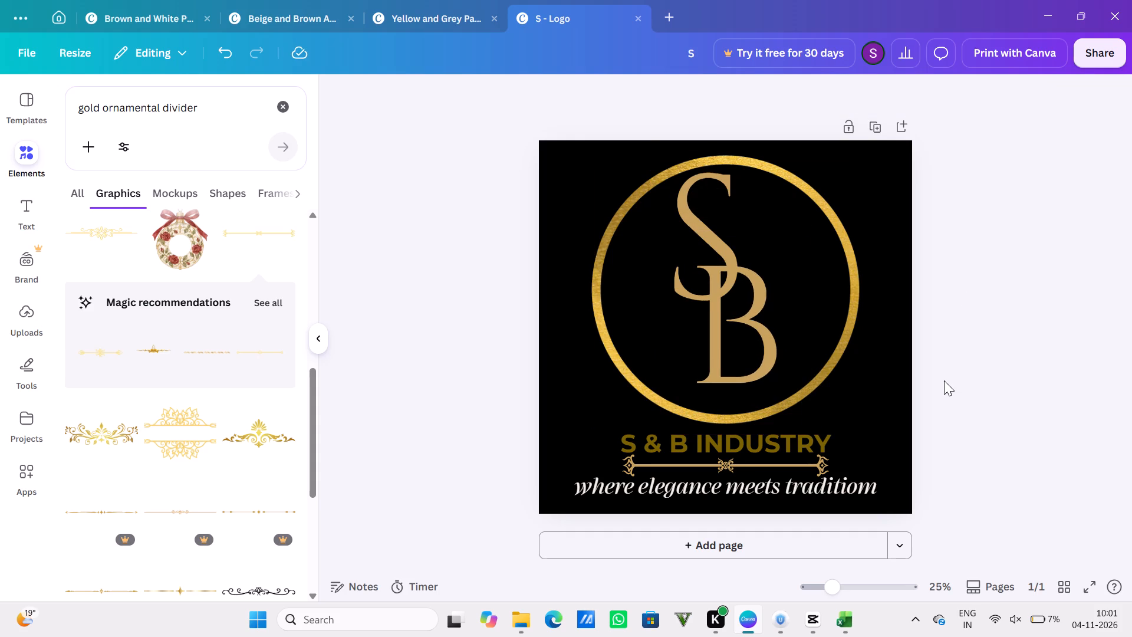
{"action": "left_click", "coordinate": [1004, 338]}
Add a text box reading EST. 1995, scaled down to font size 56.1.
{"action": "left_click", "coordinate": [31, 215]}
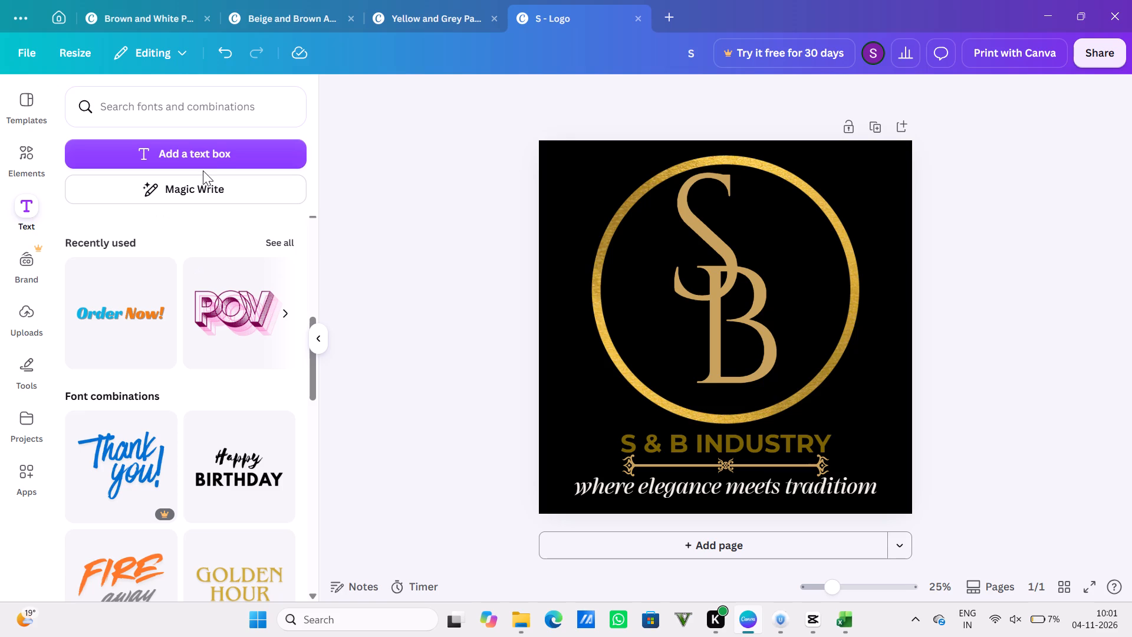
{"action": "left_click", "coordinate": [233, 143]}
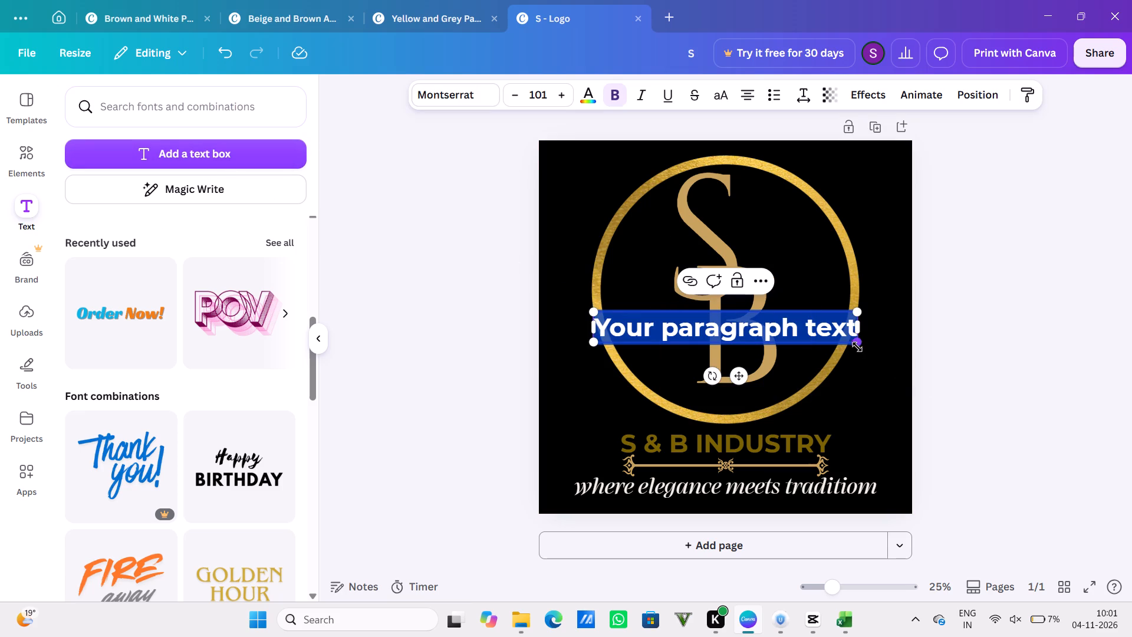
{"action": "left_click_drag", "start_coordinate": [860, 347], "coordinate": [745, 320]}
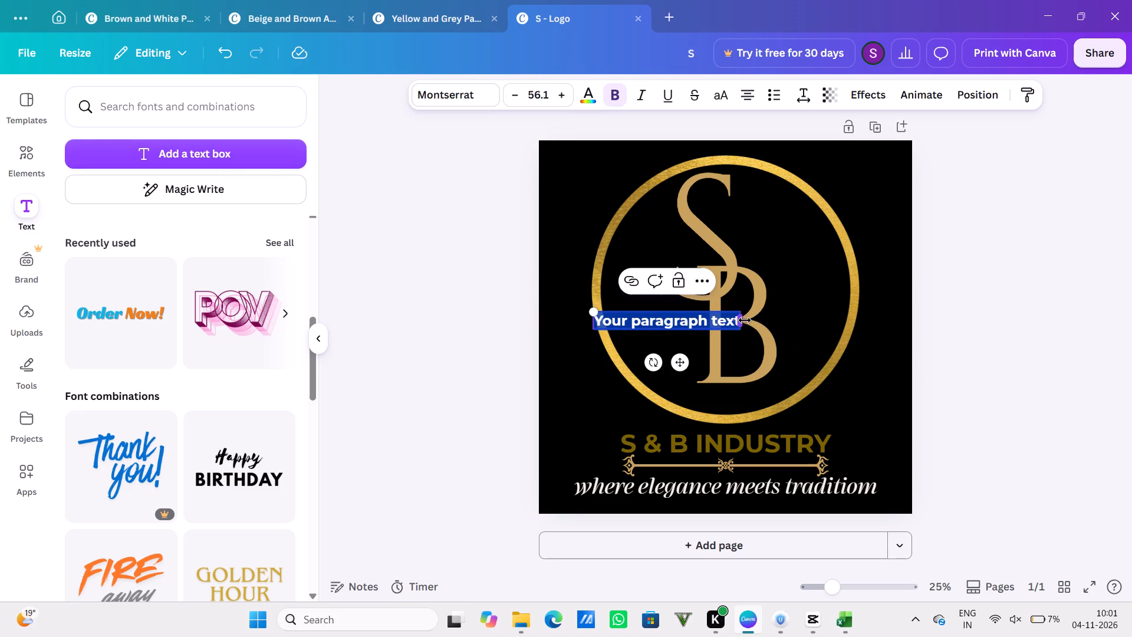
{"action": "type", "text": "es"}
{"action": "key", "text": "BackSpace"}
{"action": "key", "text": "BackSpace"}
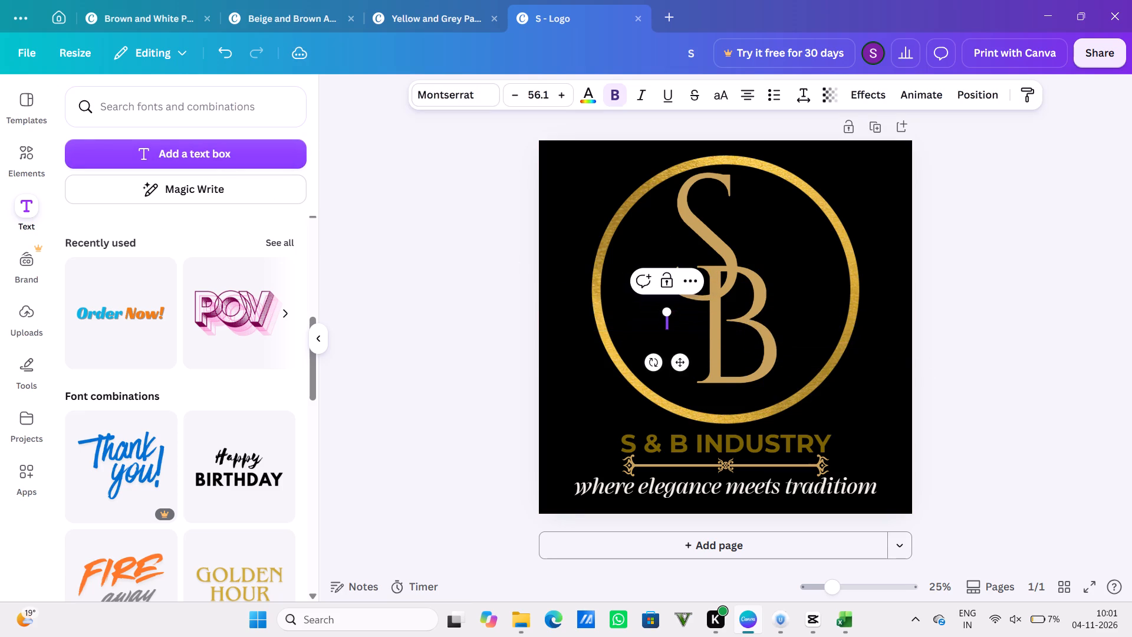
{"action": "type", "text": "EST"}
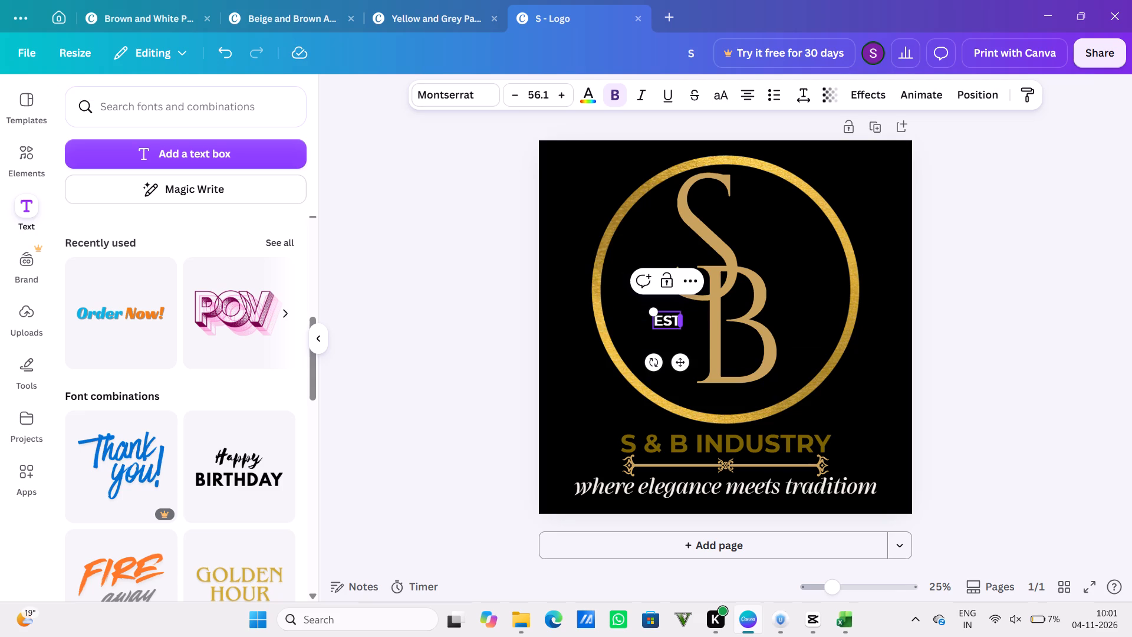
{"action": "key", "text": "period"}
{"action": "key", "text": "space"}
{"action": "key", "text": "1"}
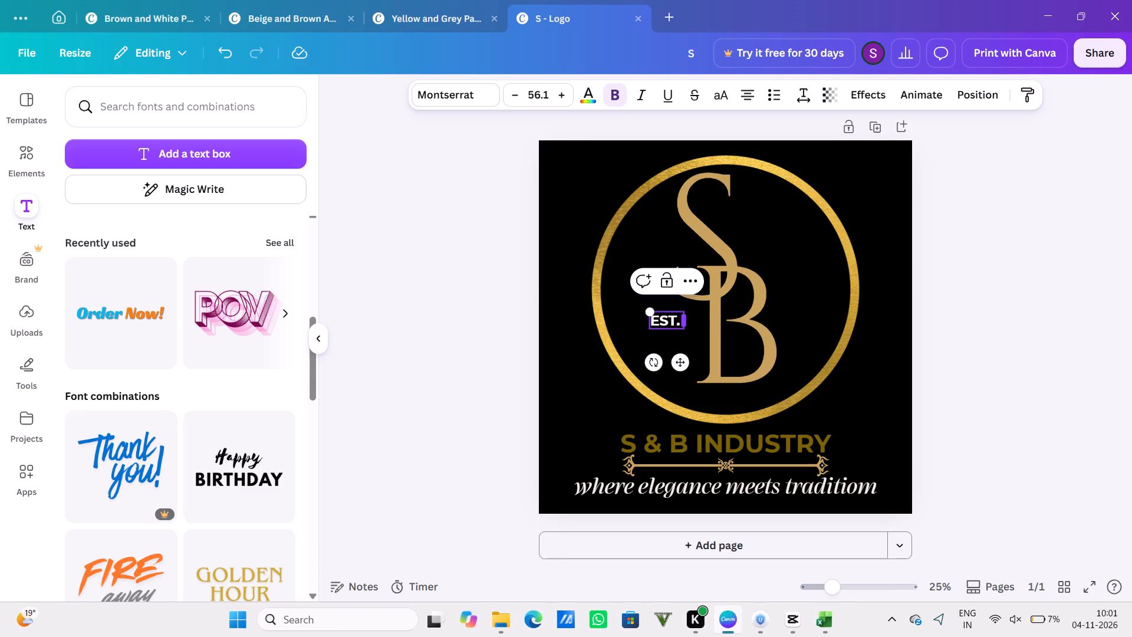
{"action": "type", "text": "995"}
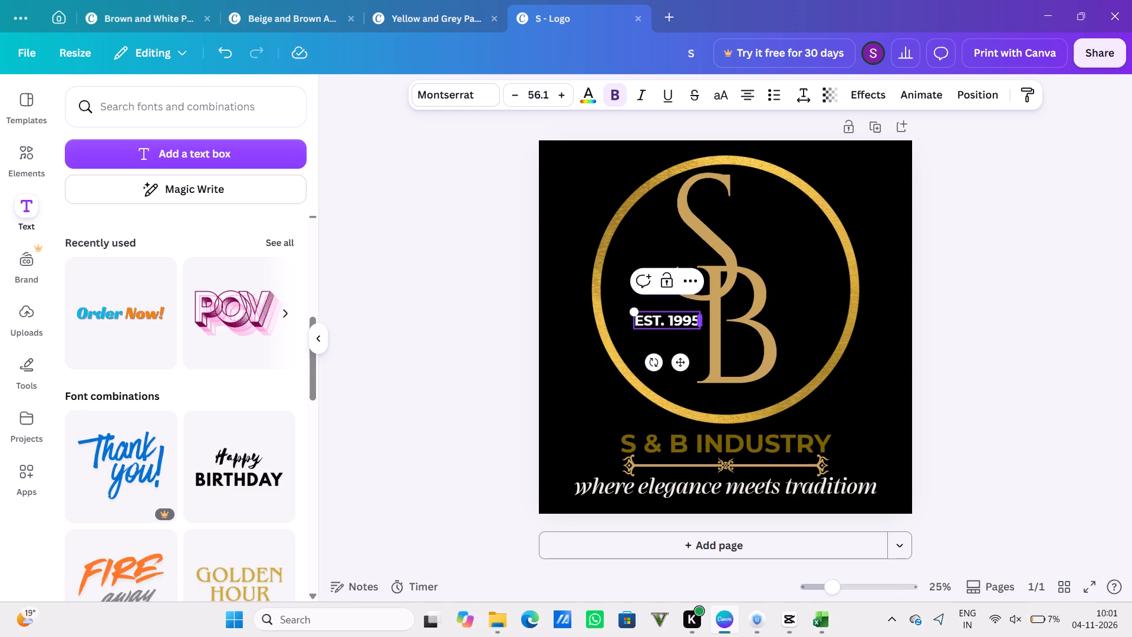
Place EST. 1995 centred below the letter B inside the ring, reducing its font size to 44.1.
{"action": "left_click_drag", "start_coordinate": [684, 360], "coordinate": [692, 367]}
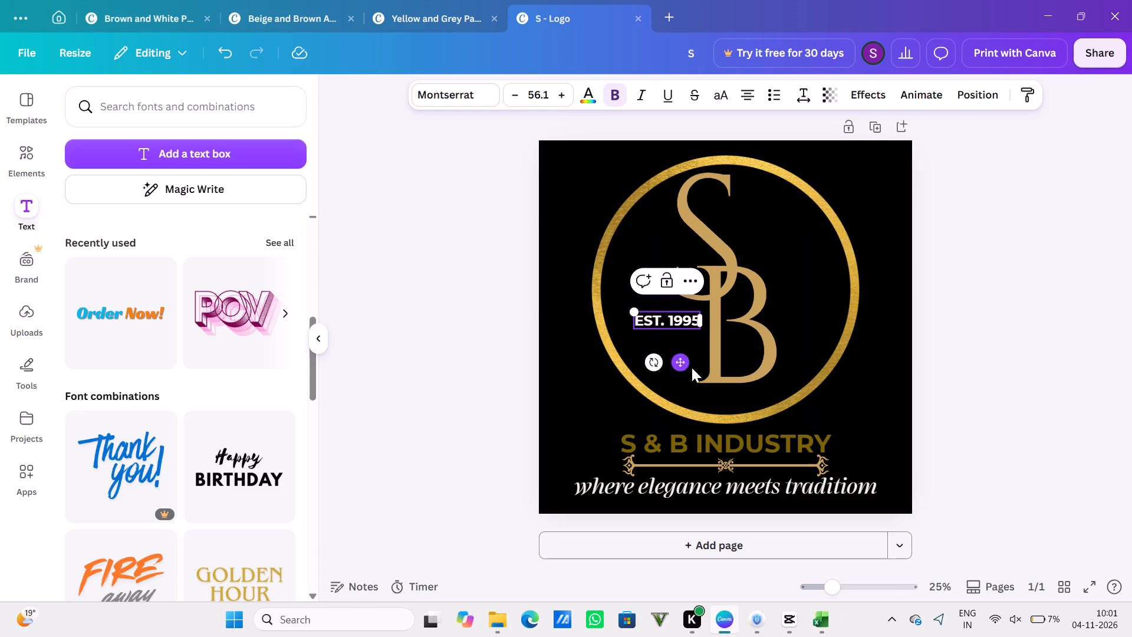
{"action": "left_click_drag", "start_coordinate": [692, 367], "coordinate": [742, 435]}
{"action": "left_click", "coordinate": [739, 433]}
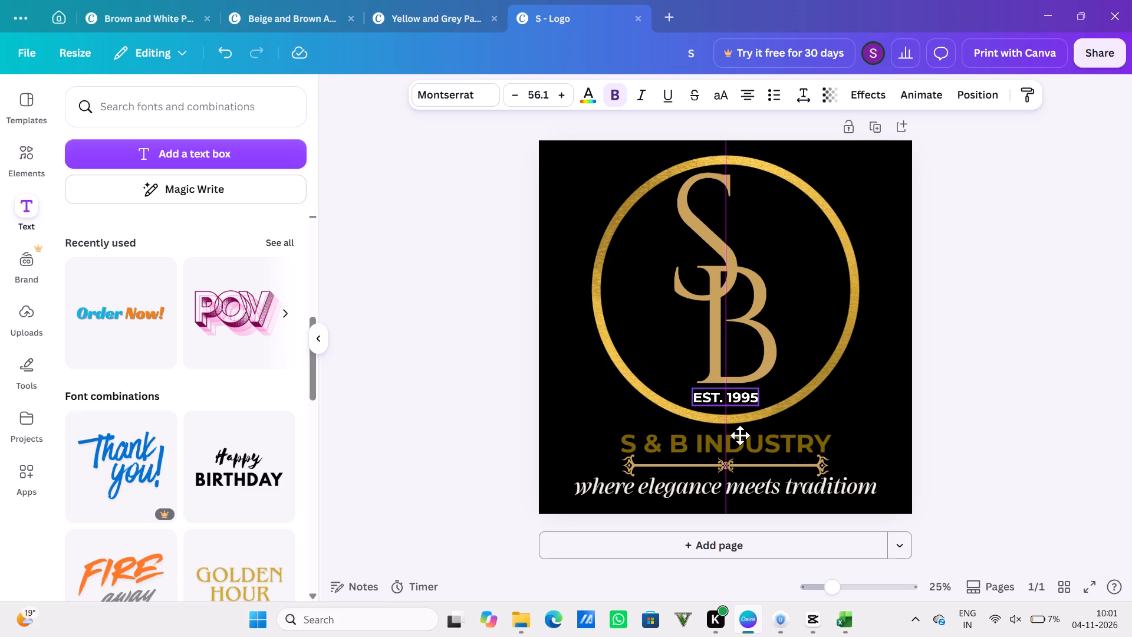
{"action": "left_click", "coordinate": [513, 103]}
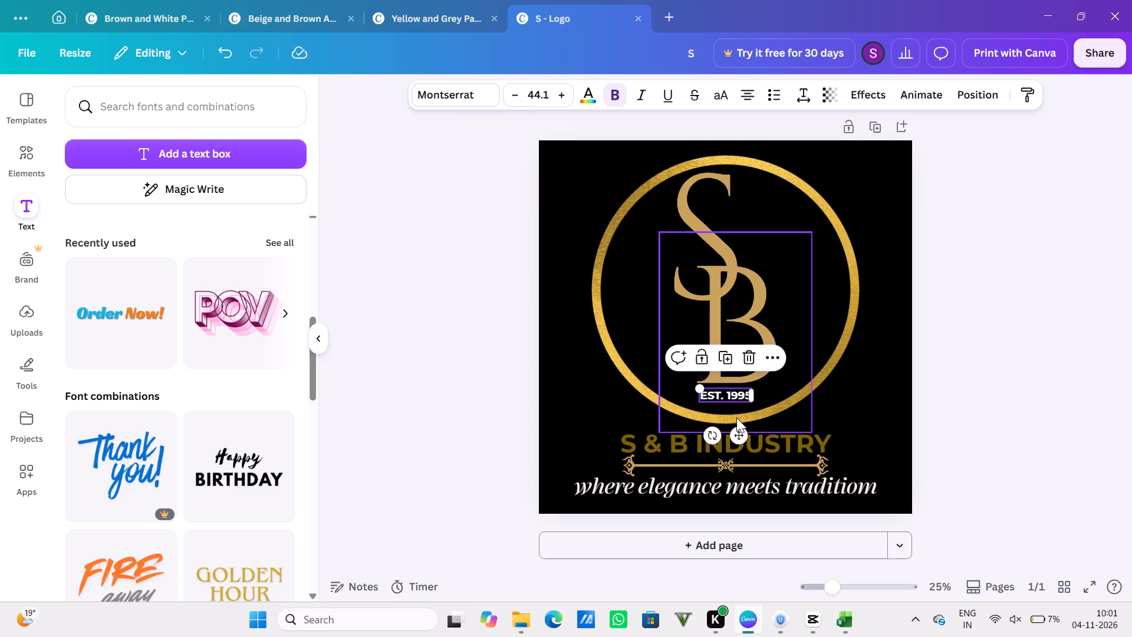
{"action": "left_click", "coordinate": [738, 426]}
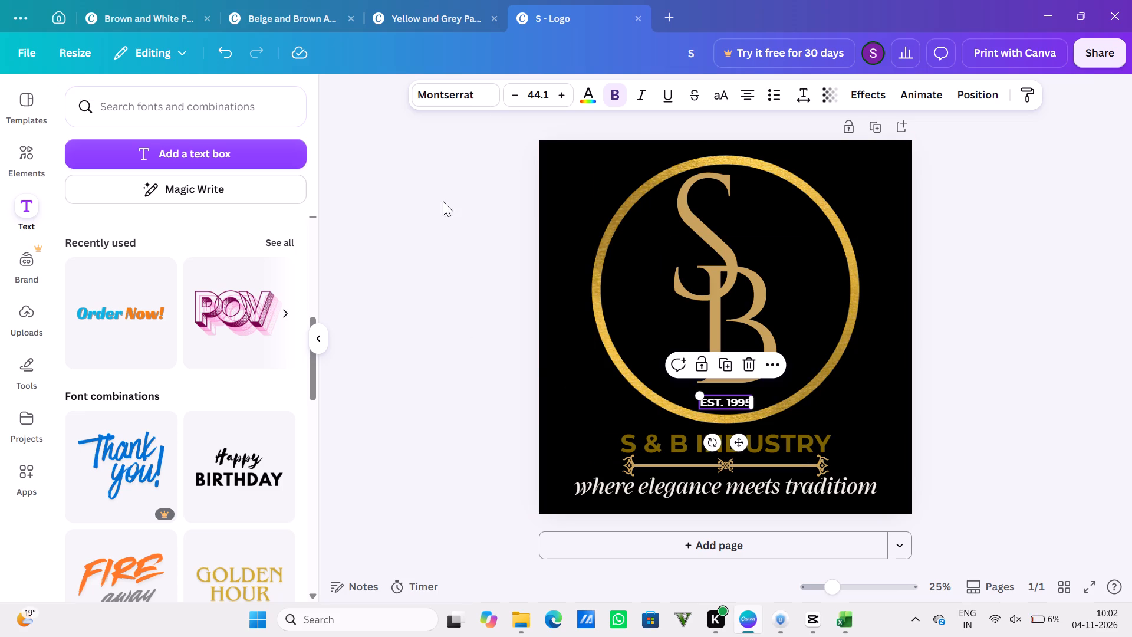
{"action": "left_click", "coordinate": [634, 338]}
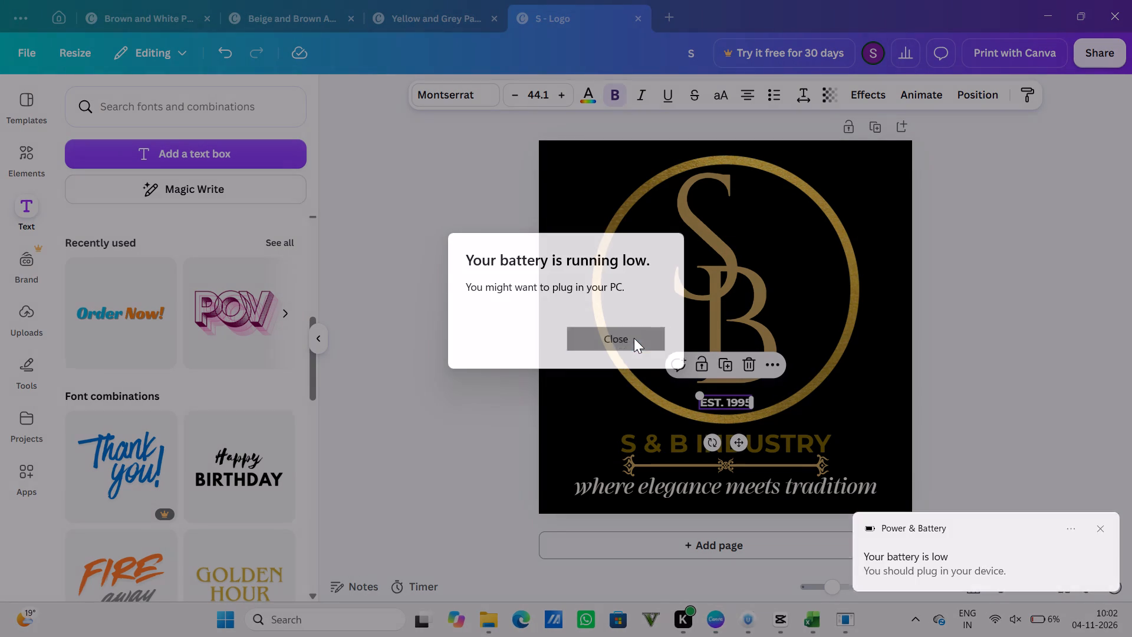
{"action": "scroll", "coordinate": [634, 338], "scroll_direction": "down", "scroll_amount": 2}
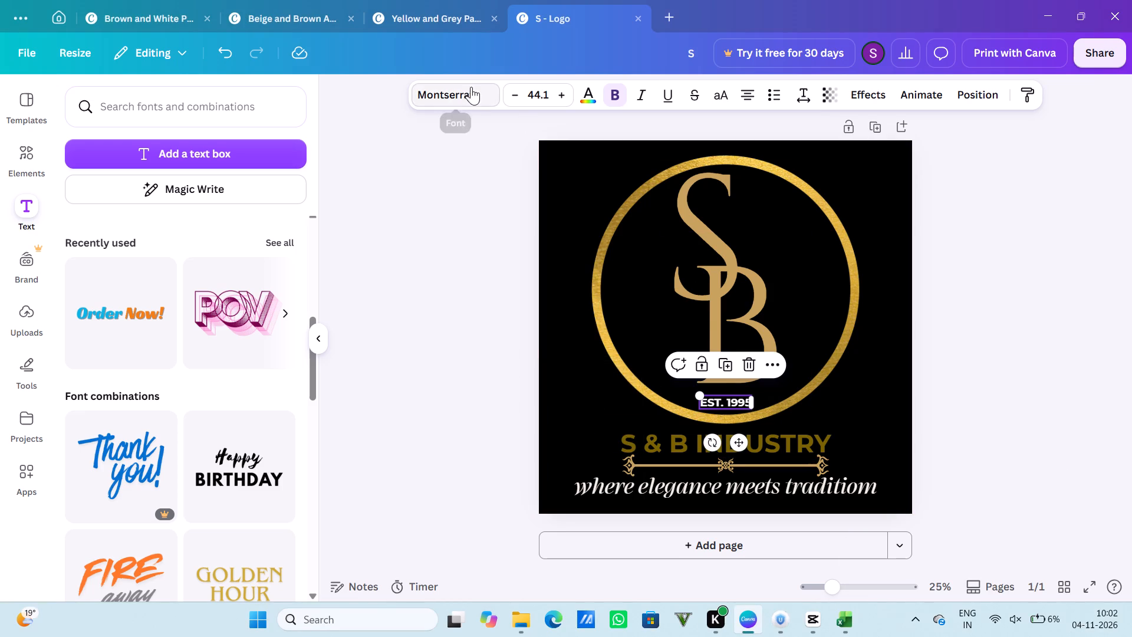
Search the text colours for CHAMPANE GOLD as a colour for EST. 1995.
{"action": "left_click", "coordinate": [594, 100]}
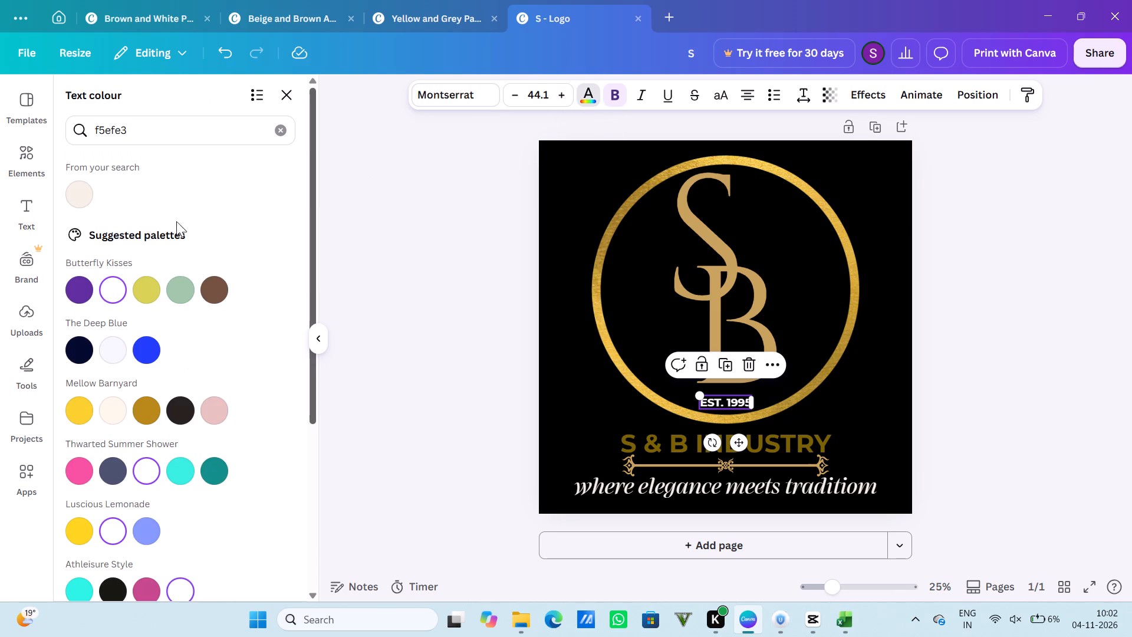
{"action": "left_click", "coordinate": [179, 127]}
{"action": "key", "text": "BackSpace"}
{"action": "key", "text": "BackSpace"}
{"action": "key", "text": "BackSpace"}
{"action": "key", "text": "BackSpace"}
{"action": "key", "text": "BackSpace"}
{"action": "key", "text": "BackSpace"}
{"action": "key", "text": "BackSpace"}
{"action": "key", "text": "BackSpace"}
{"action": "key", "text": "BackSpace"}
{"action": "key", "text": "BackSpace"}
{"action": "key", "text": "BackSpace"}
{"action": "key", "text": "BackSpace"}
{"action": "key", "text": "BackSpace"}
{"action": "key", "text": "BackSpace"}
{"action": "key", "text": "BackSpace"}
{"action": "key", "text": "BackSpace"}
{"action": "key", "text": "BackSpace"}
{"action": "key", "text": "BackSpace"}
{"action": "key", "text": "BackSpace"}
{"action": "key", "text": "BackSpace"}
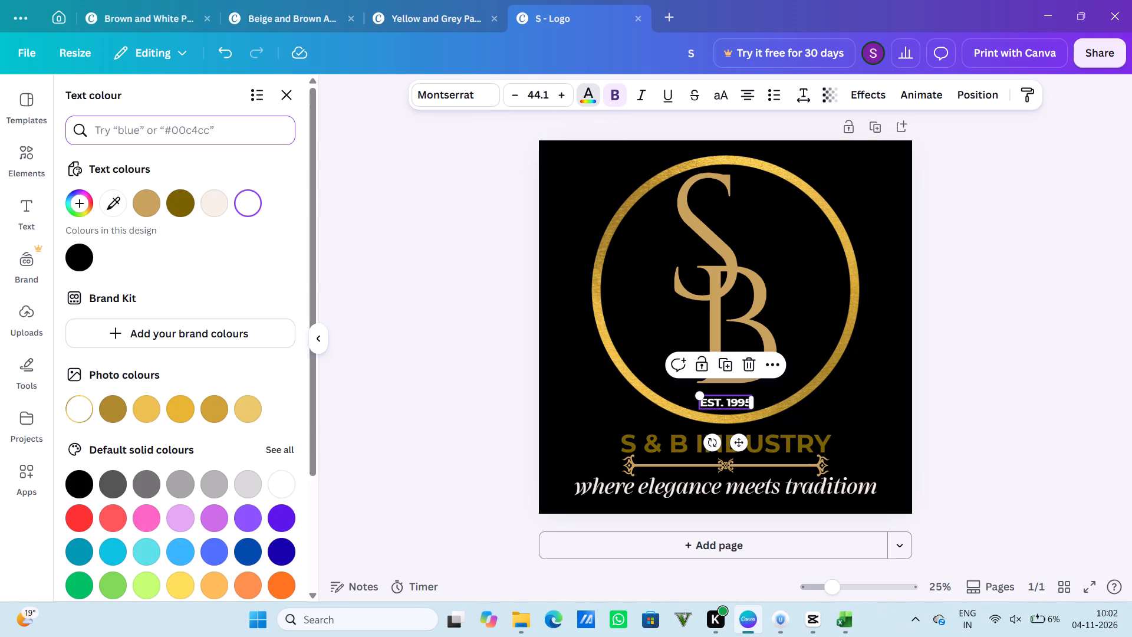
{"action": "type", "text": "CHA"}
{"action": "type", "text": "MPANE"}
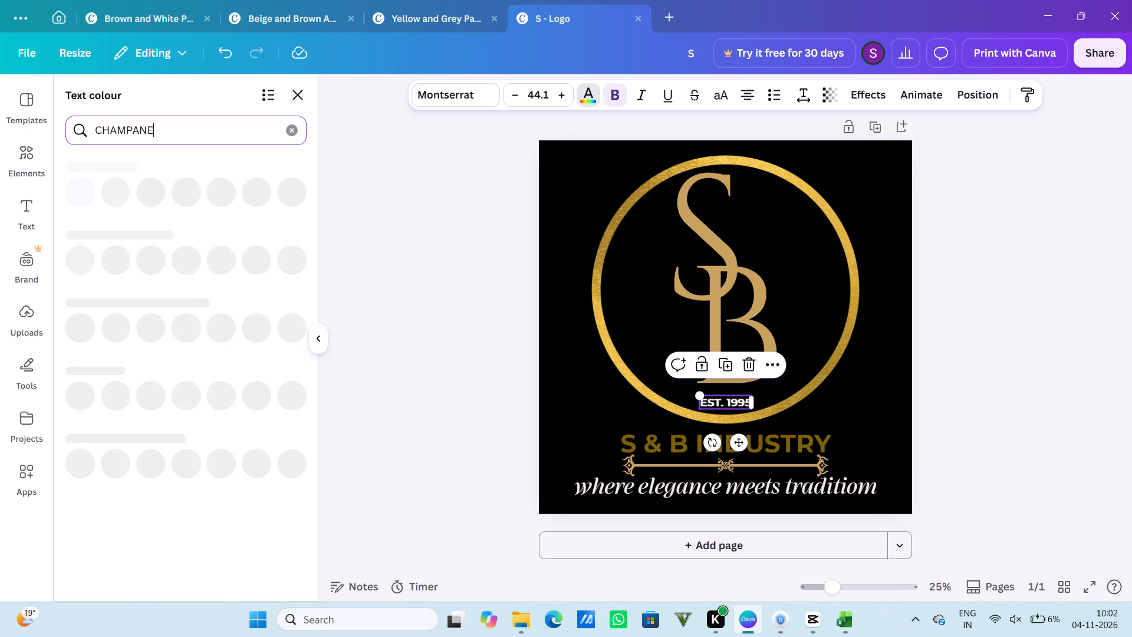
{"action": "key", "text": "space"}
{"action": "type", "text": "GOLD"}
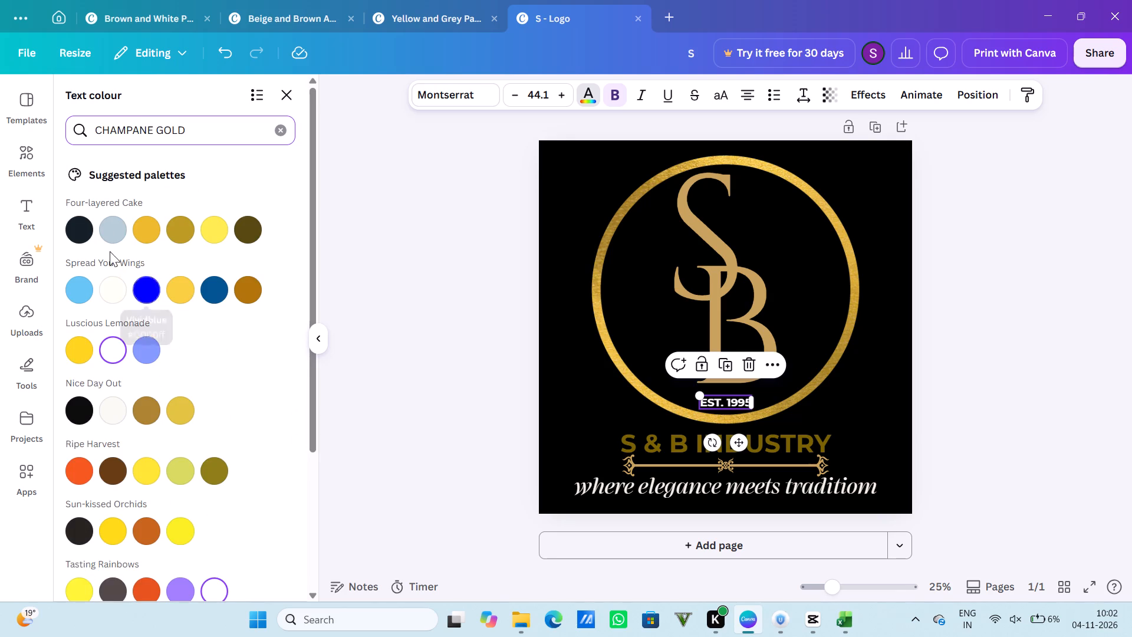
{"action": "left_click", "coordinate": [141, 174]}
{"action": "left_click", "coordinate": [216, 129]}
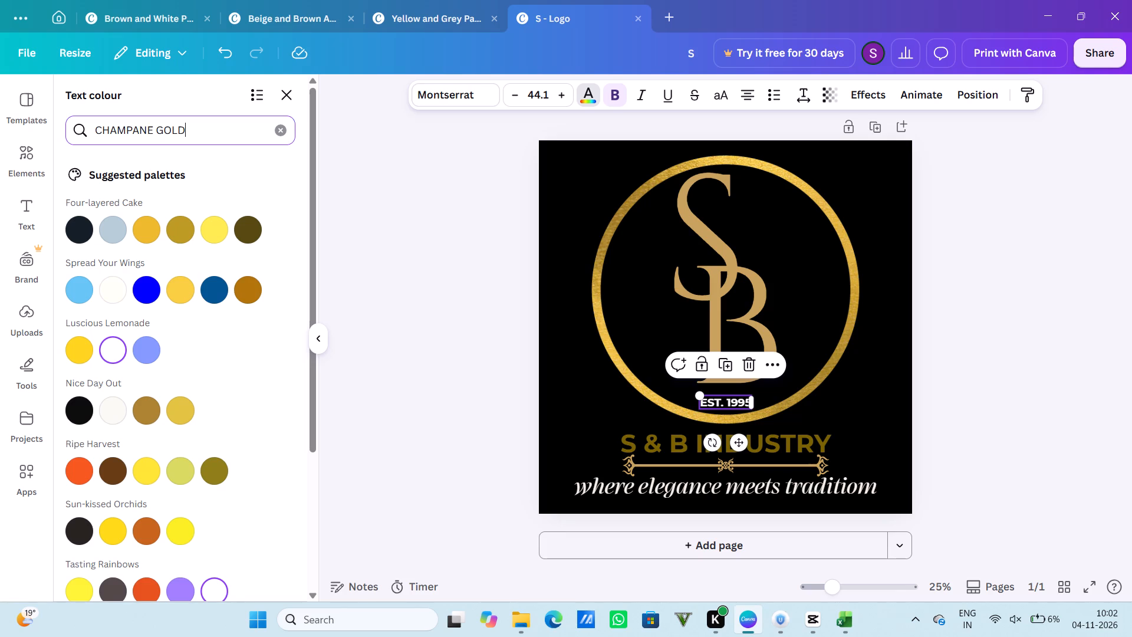
Recolour EST. 1995 to gold C6A15B.
{"action": "key", "text": "BackSpace"}
{"action": "key", "text": "BackSpace"}
{"action": "key", "text": "BackSpace"}
{"action": "key", "text": "BackSpace"}
{"action": "key", "text": "BackSpace"}
{"action": "key", "text": "BackSpace"}
{"action": "key", "text": "BackSpace"}
{"action": "key", "text": "BackSpace"}
{"action": "key", "text": "BackSpace"}
{"action": "key", "text": "BackSpace"}
{"action": "key", "text": "BackSpace"}
{"action": "key", "text": "BackSpace"}
{"action": "key", "text": "BackSpace"}
{"action": "key", "text": "BackSpace"}
{"action": "key", "text": "BackSpace"}
{"action": "key", "text": "BackSpace"}
{"action": "key", "text": "BackSpace"}
{"action": "key", "text": "BackSpace"}
{"action": "key", "text": "BackSpace"}
{"action": "key", "text": "BackSpace"}
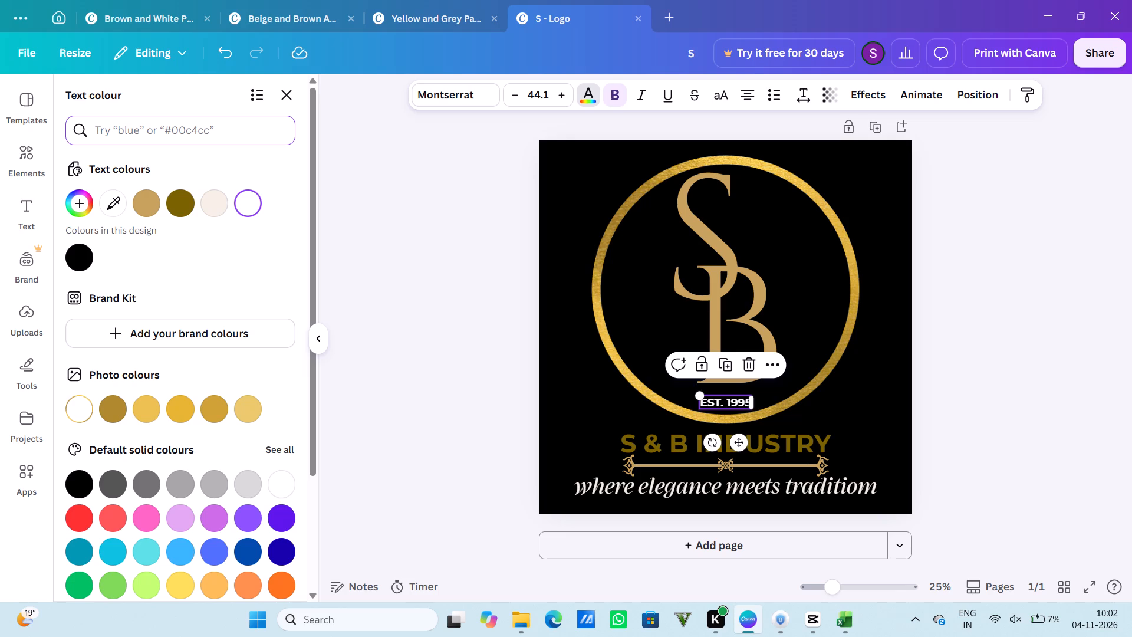
{"action": "left_click", "coordinate": [143, 132]}
{"action": "type", "text": "C6"}
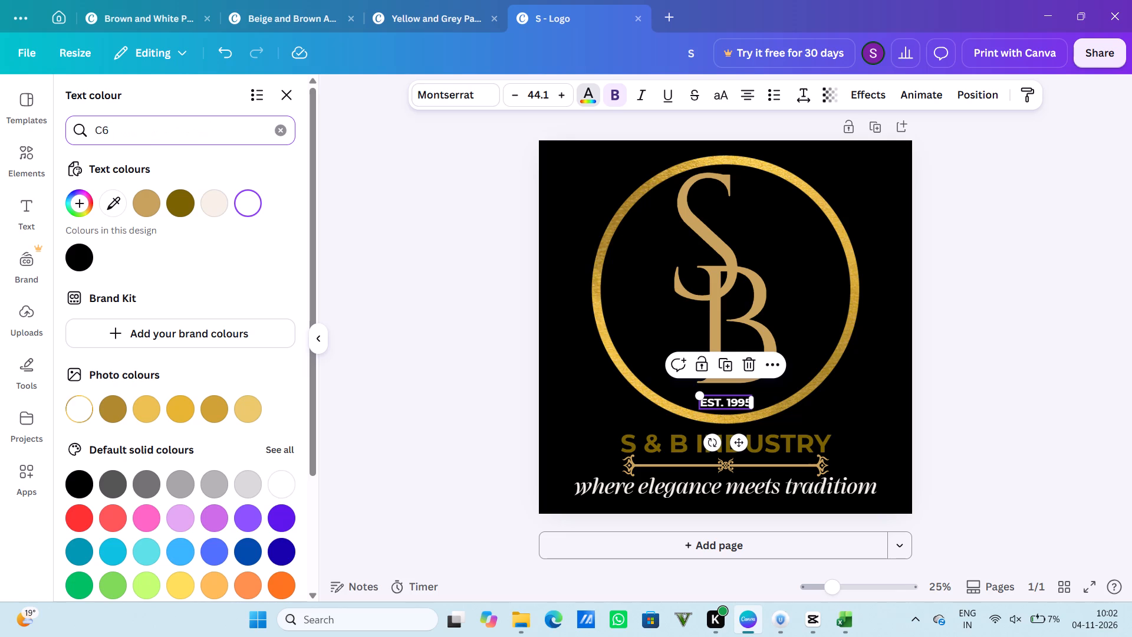
{"action": "type", "text": "A15B"}
{"action": "left_click", "coordinate": [75, 190]}
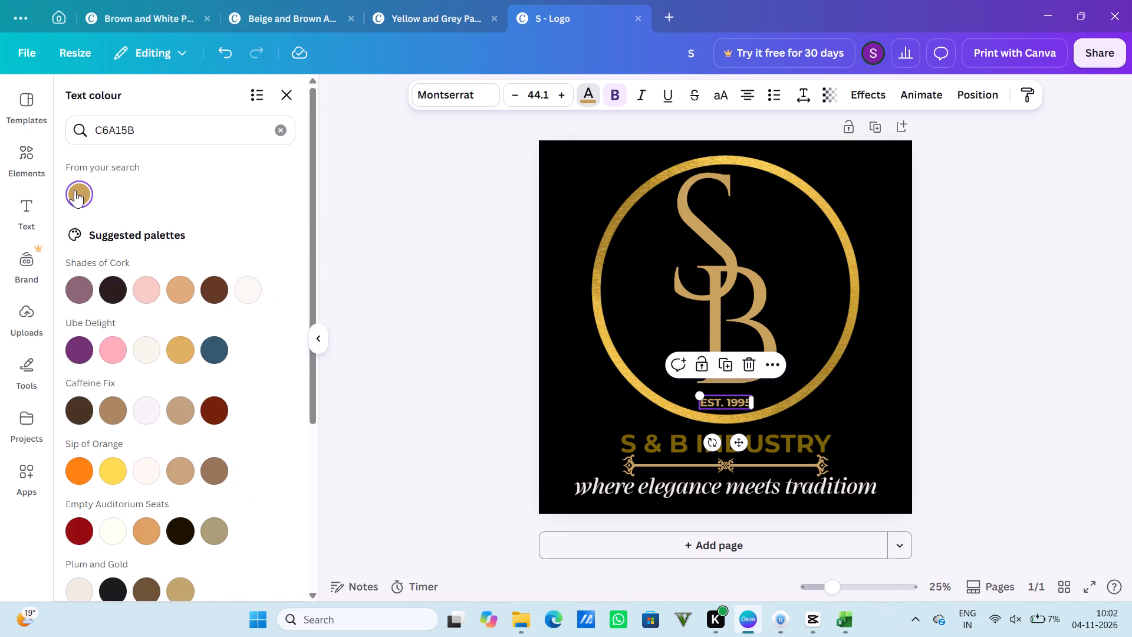
{"action": "left_click", "coordinate": [941, 237]}
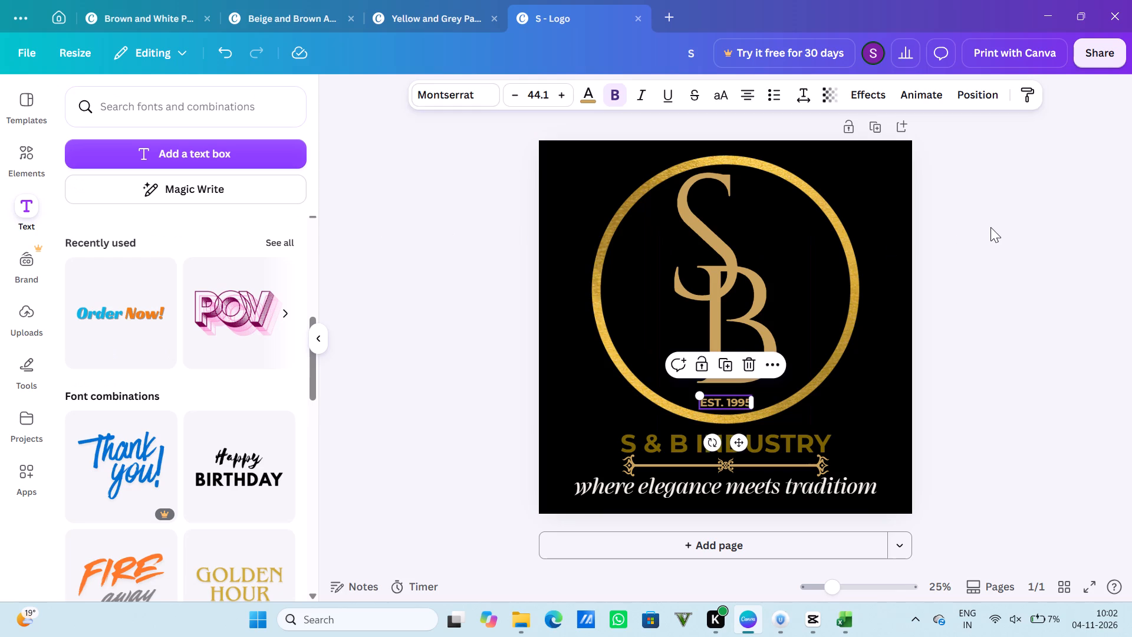
{"action": "left_click", "coordinate": [990, 227]}
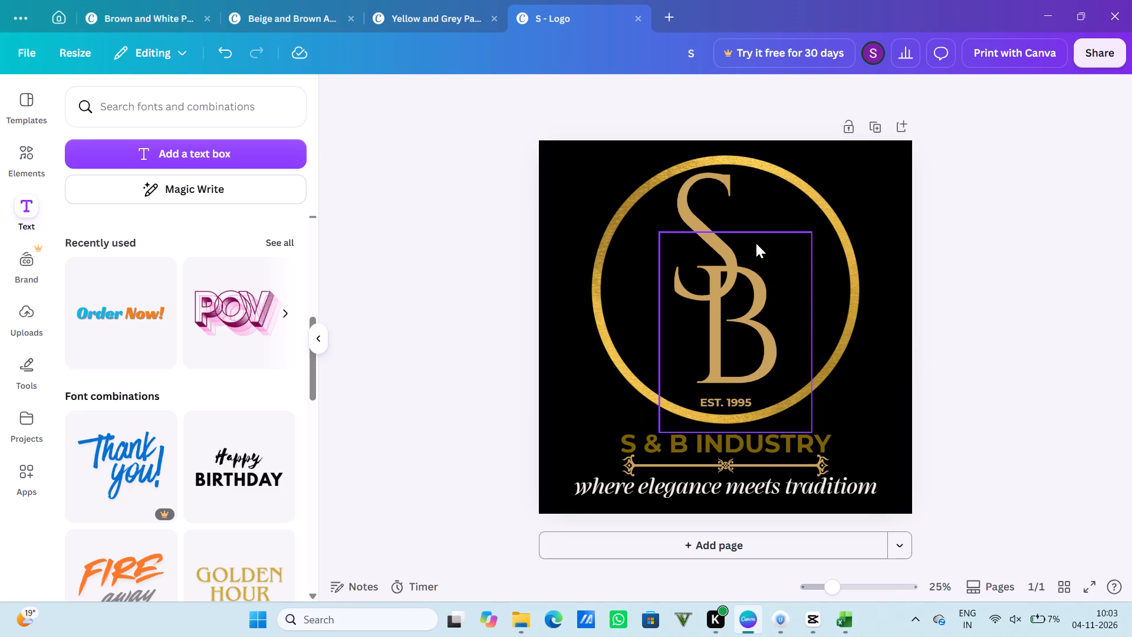
Remove the bold formatting from EST. 1995.
{"action": "left_click", "coordinate": [738, 396]}
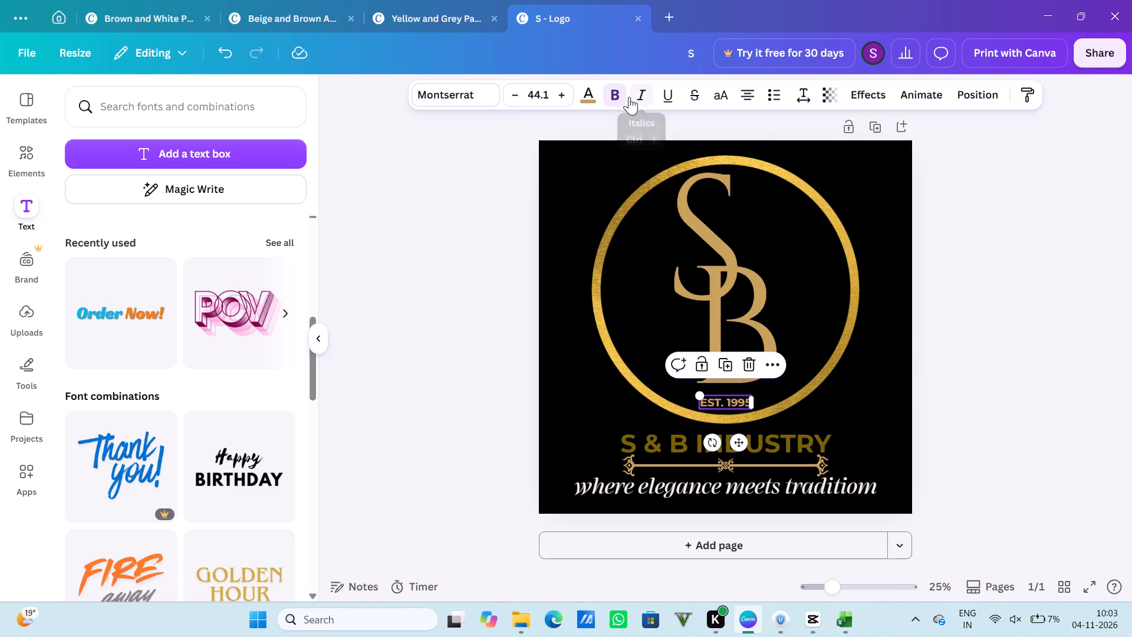
{"action": "left_click", "coordinate": [620, 93]}
{"action": "left_click", "coordinate": [1088, 228]}
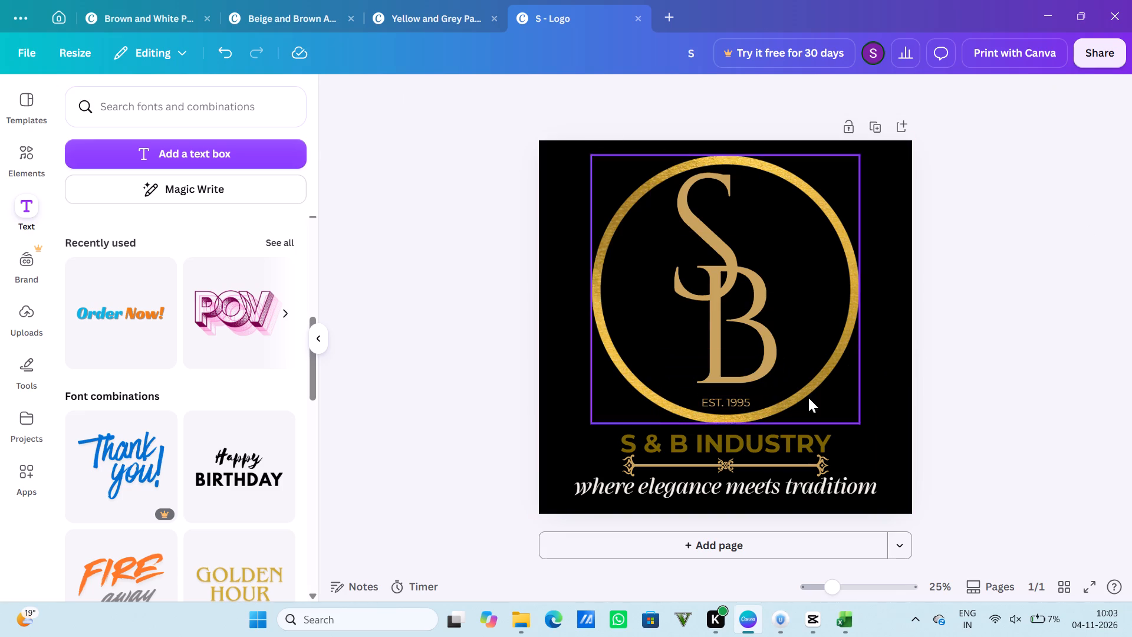
{"action": "left_click", "coordinate": [741, 402]}
{"action": "left_click", "coordinate": [739, 400]}
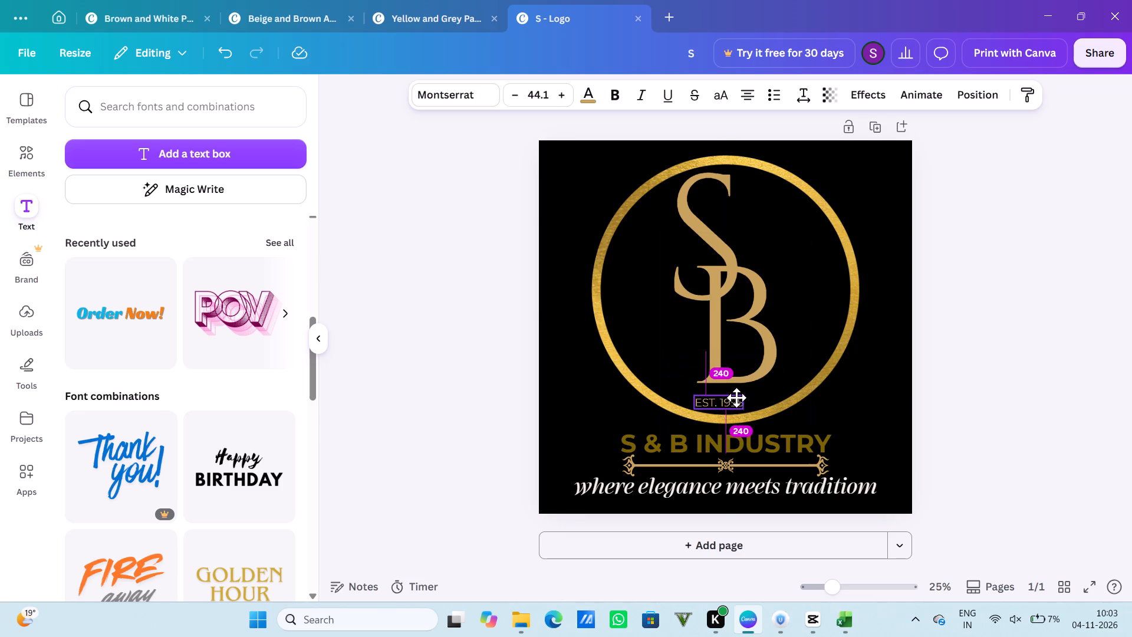
{"action": "left_click", "coordinate": [1094, 295]}
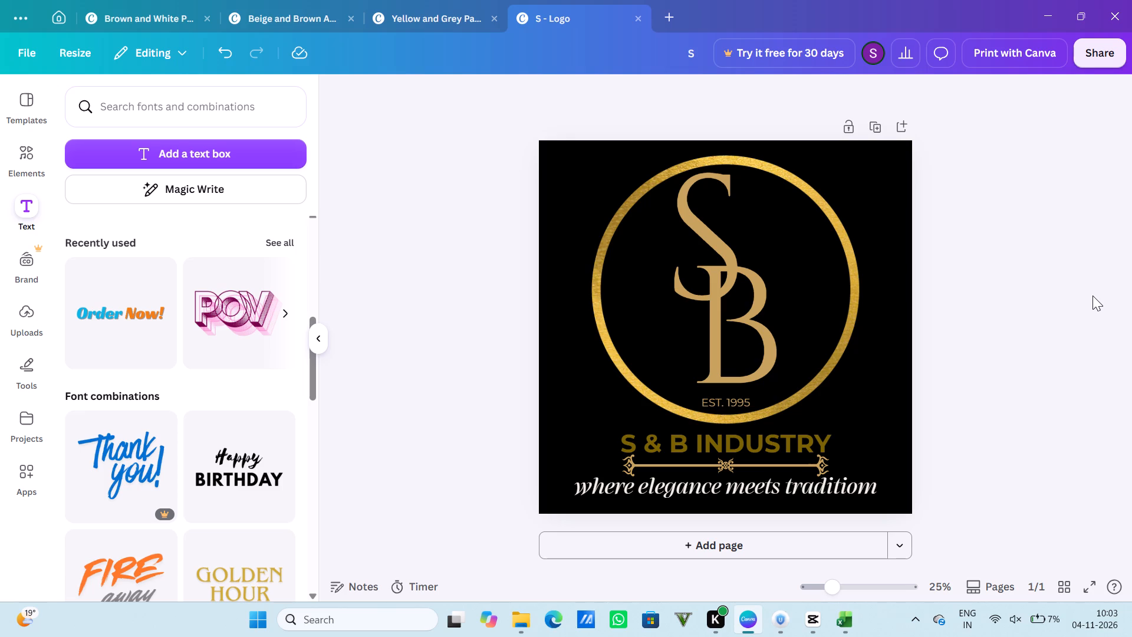
Move the tagline slightly down to widen the gap below the ornamental divider.
{"action": "left_click", "coordinate": [780, 481]}
{"action": "left_click_drag", "start_coordinate": [780, 481], "coordinate": [780, 488]}
{"action": "left_click", "coordinate": [1050, 420]}
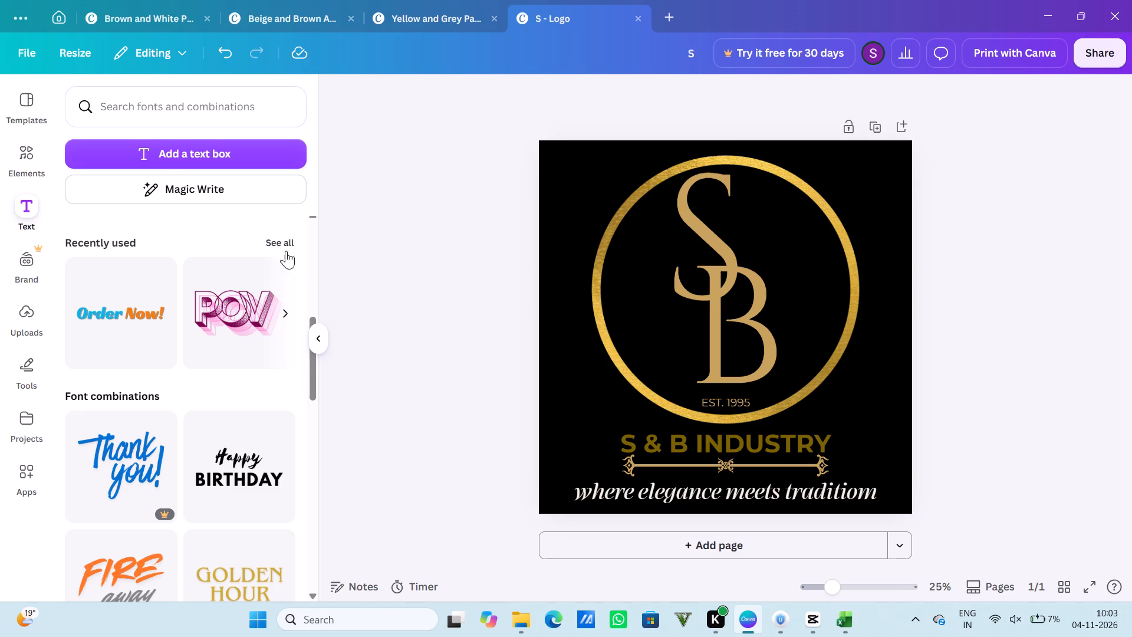
Search the graphic elements for gold ornamental CORNER.
{"action": "left_click", "coordinate": [41, 156]}
{"action": "left_click", "coordinate": [213, 107]}
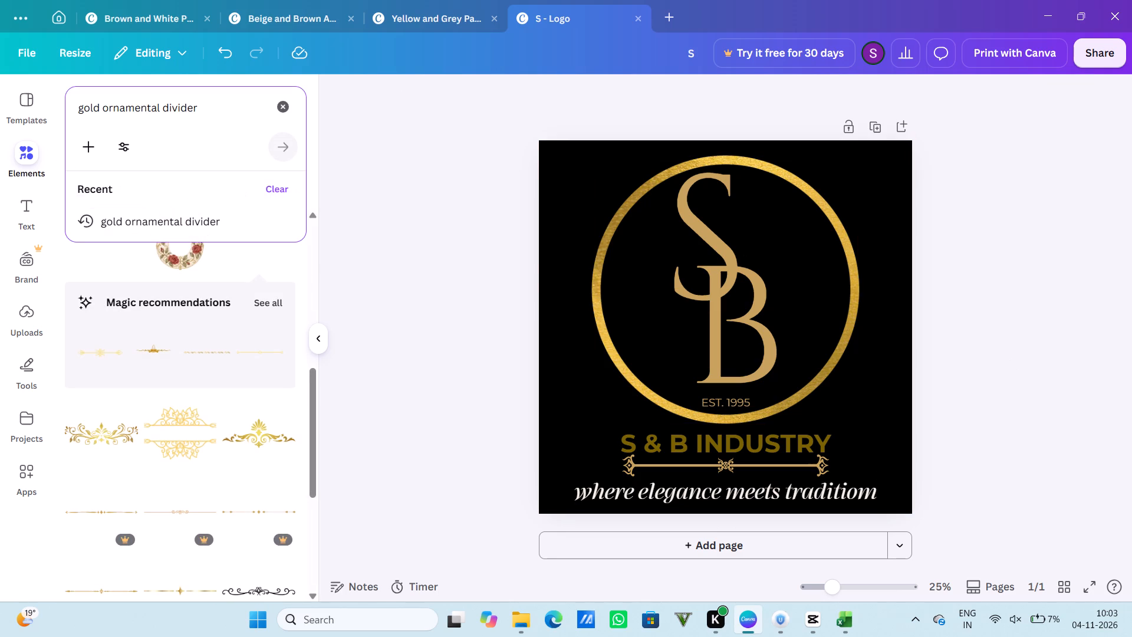
{"action": "key", "text": "BackSpace"}
{"action": "key", "text": "BackSpace"}
{"action": "key", "text": "BackSpace"}
{"action": "key", "text": "BackSpace"}
{"action": "key", "text": "BackSpace"}
{"action": "key", "text": "BackSpace"}
{"action": "key", "text": "BackSpace"}
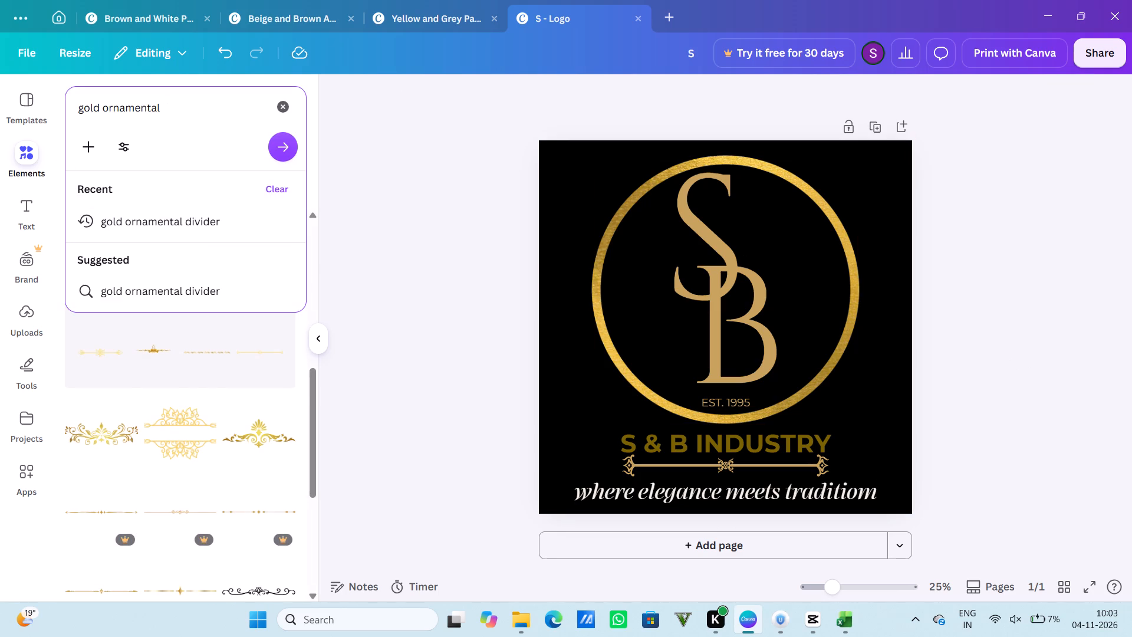
{"action": "type", "text": "CORNER"}
{"action": "key", "text": "Return"}
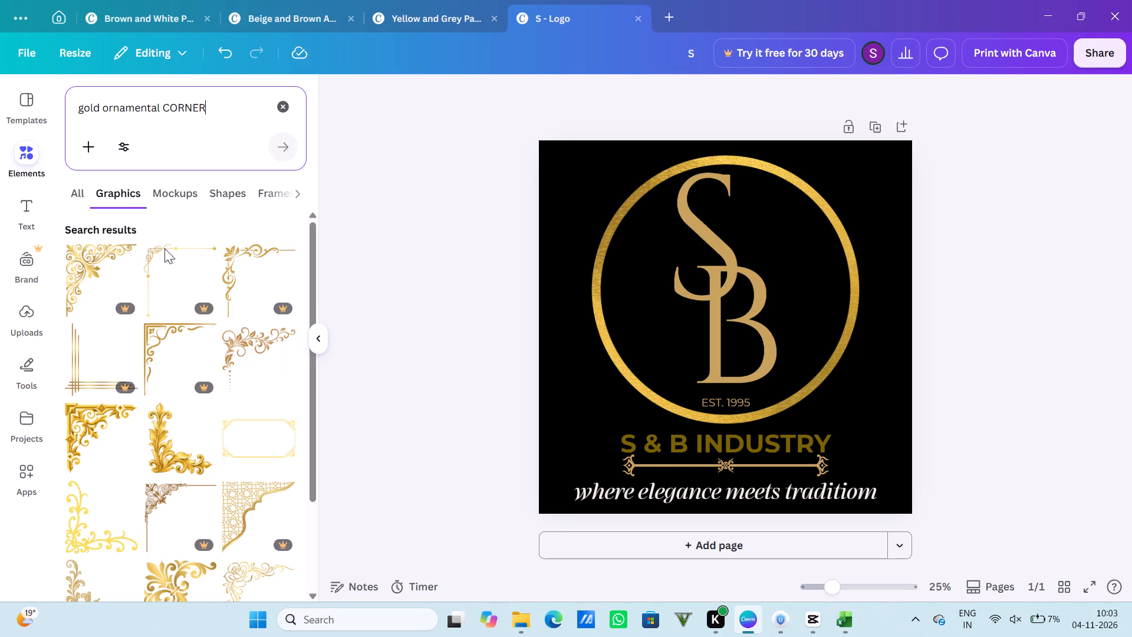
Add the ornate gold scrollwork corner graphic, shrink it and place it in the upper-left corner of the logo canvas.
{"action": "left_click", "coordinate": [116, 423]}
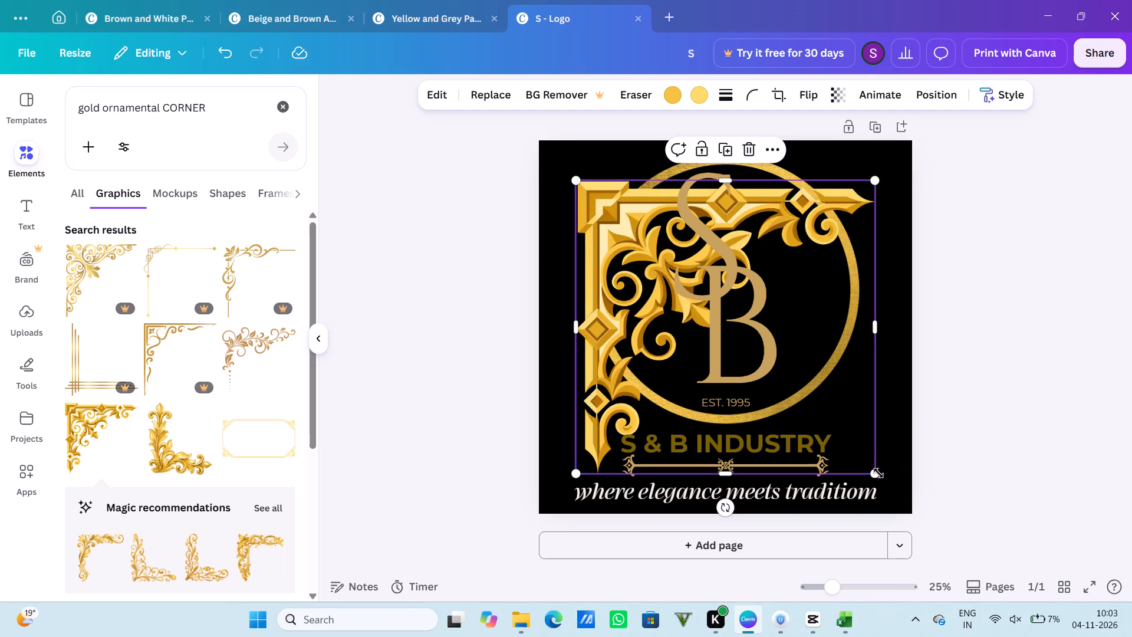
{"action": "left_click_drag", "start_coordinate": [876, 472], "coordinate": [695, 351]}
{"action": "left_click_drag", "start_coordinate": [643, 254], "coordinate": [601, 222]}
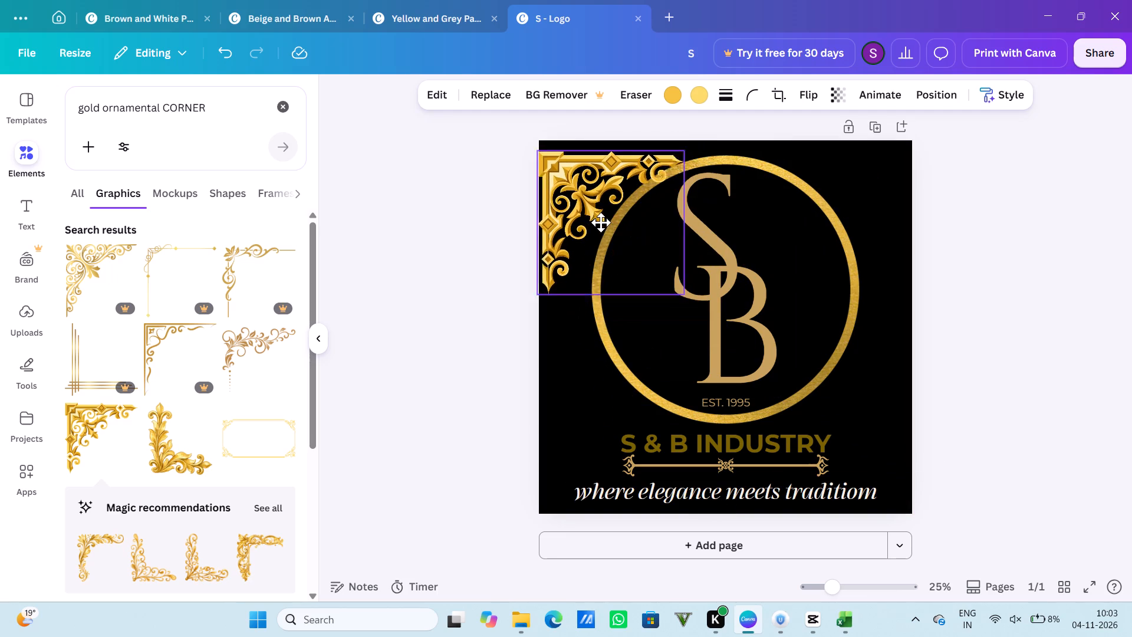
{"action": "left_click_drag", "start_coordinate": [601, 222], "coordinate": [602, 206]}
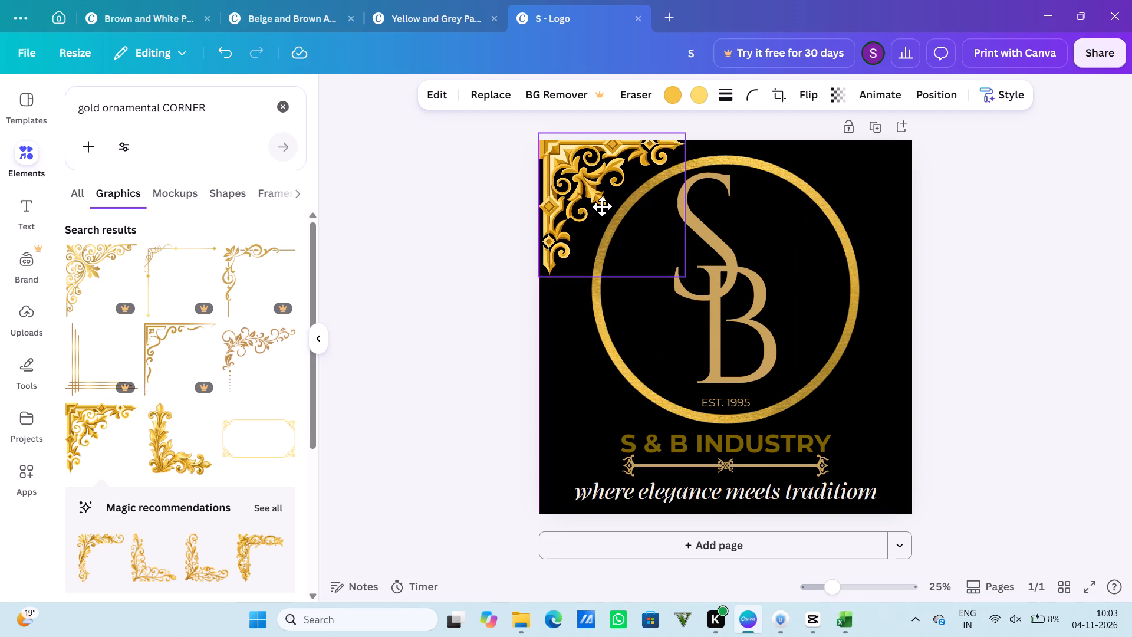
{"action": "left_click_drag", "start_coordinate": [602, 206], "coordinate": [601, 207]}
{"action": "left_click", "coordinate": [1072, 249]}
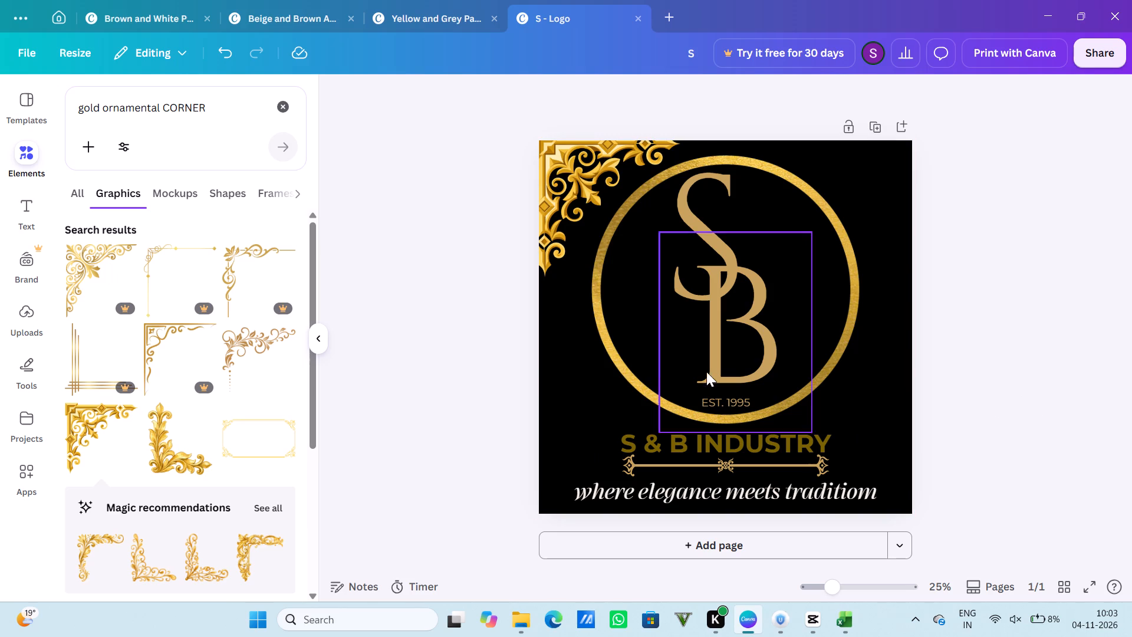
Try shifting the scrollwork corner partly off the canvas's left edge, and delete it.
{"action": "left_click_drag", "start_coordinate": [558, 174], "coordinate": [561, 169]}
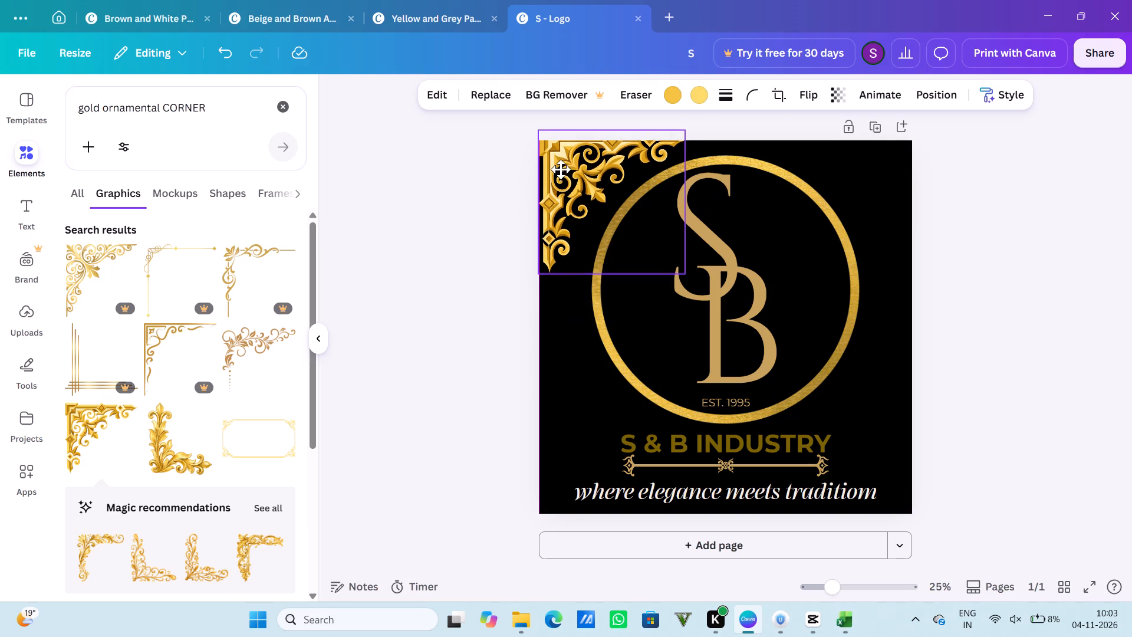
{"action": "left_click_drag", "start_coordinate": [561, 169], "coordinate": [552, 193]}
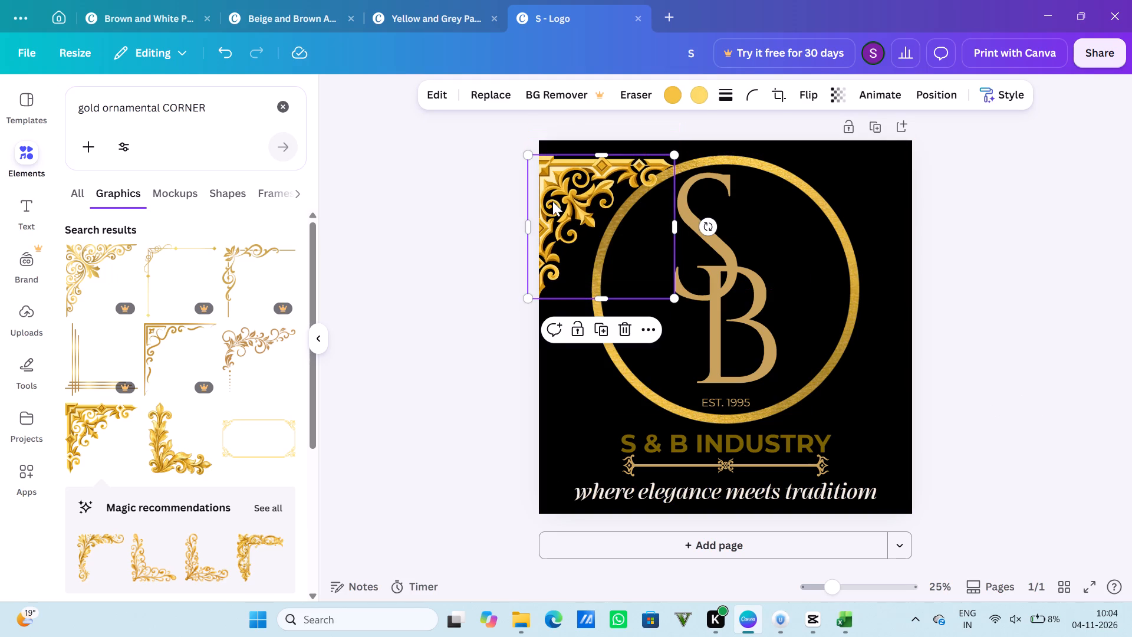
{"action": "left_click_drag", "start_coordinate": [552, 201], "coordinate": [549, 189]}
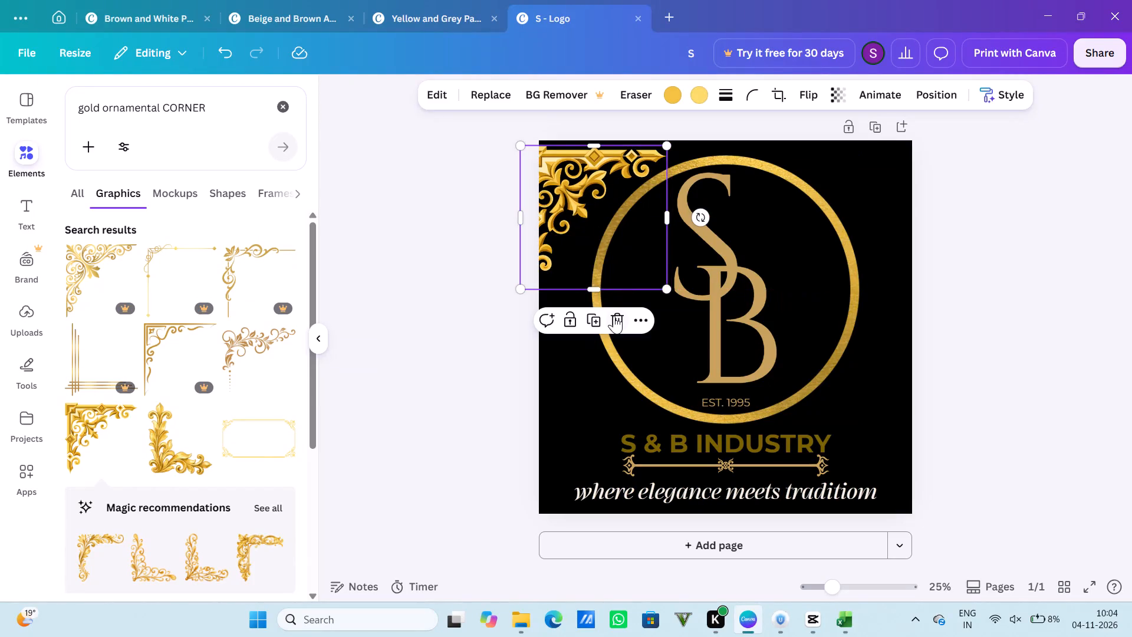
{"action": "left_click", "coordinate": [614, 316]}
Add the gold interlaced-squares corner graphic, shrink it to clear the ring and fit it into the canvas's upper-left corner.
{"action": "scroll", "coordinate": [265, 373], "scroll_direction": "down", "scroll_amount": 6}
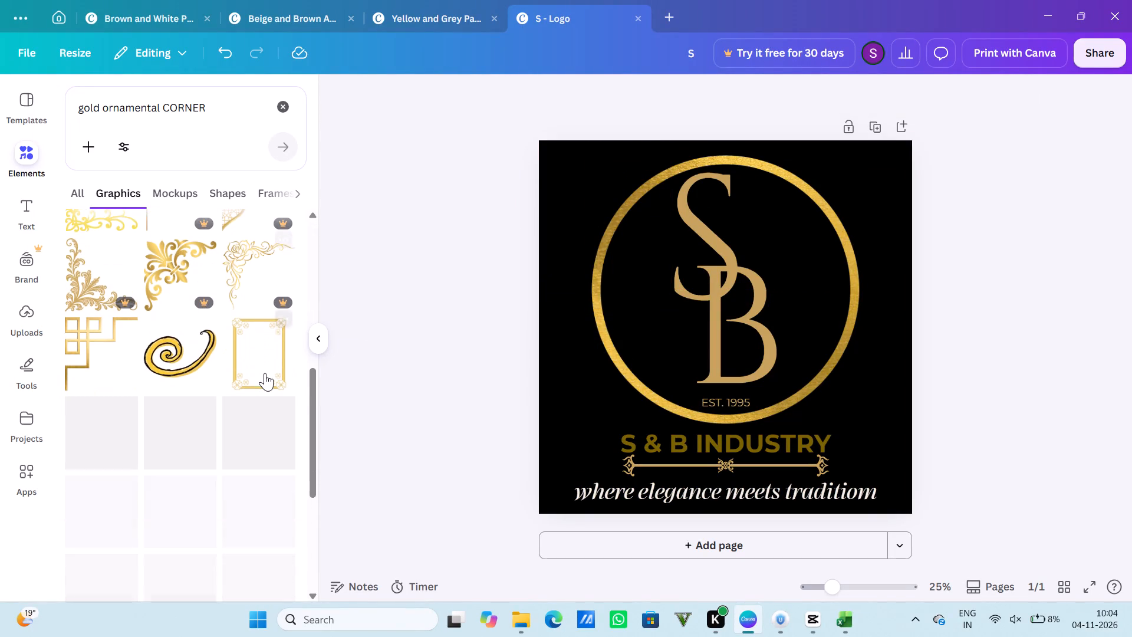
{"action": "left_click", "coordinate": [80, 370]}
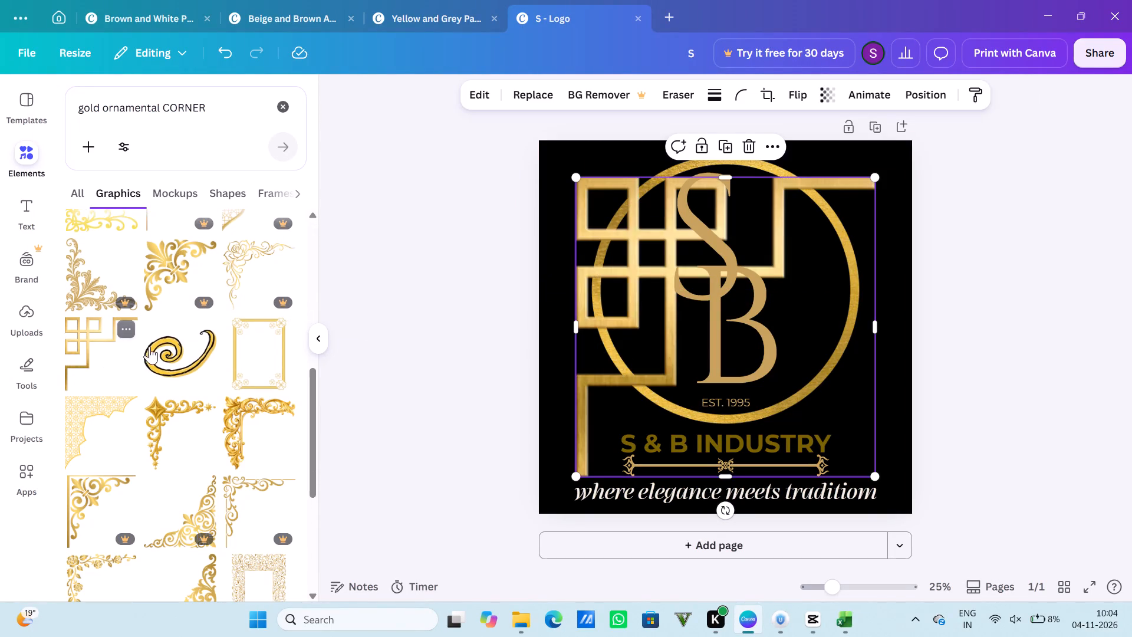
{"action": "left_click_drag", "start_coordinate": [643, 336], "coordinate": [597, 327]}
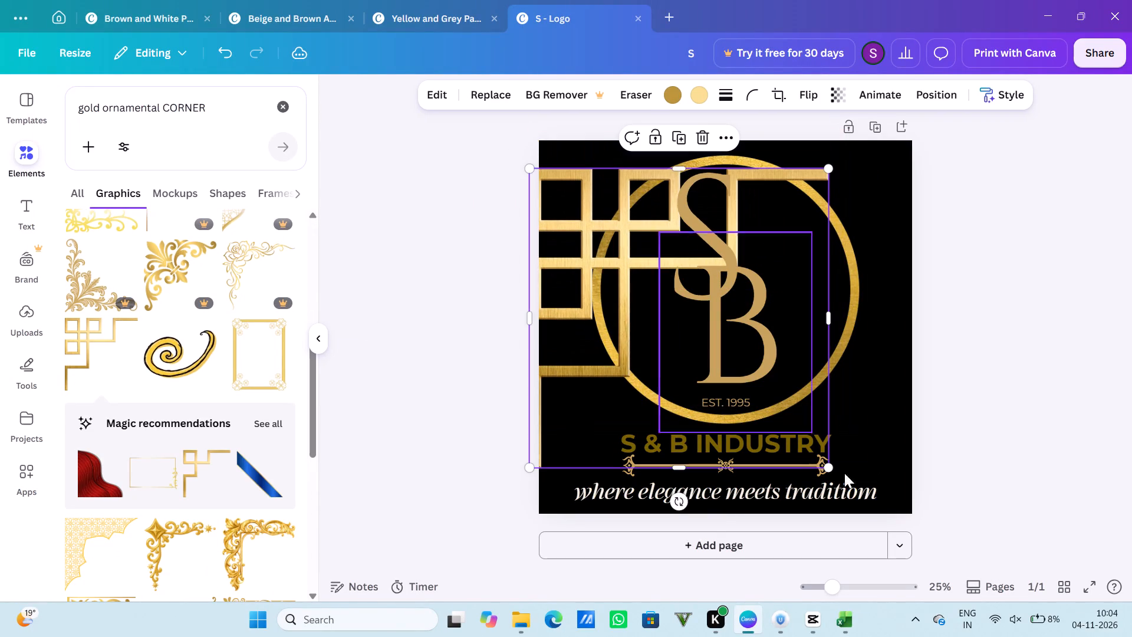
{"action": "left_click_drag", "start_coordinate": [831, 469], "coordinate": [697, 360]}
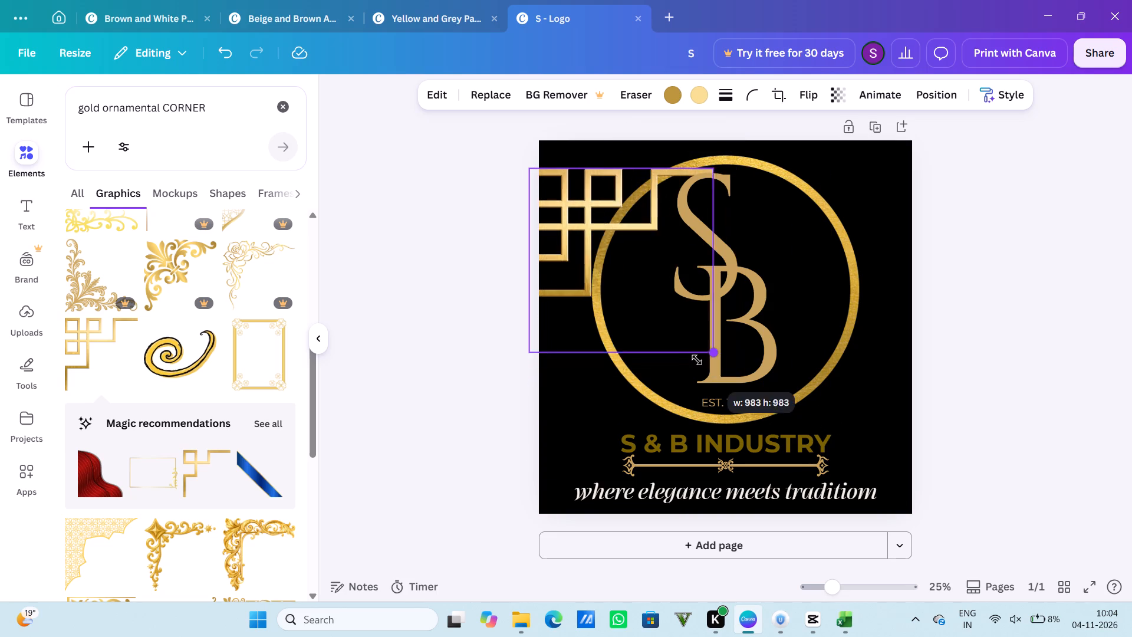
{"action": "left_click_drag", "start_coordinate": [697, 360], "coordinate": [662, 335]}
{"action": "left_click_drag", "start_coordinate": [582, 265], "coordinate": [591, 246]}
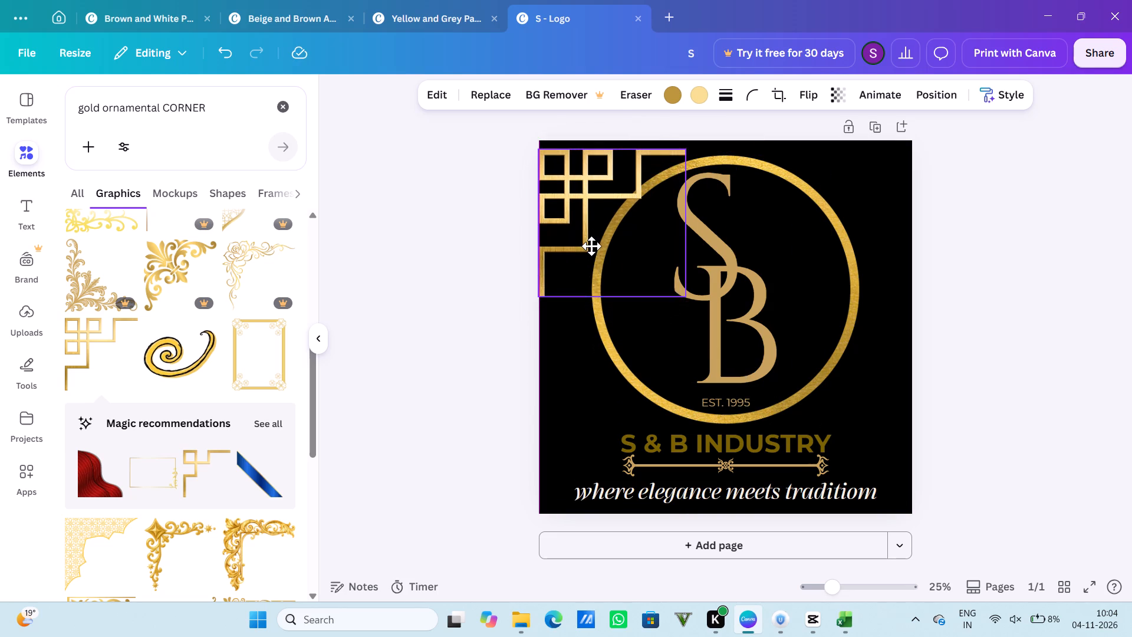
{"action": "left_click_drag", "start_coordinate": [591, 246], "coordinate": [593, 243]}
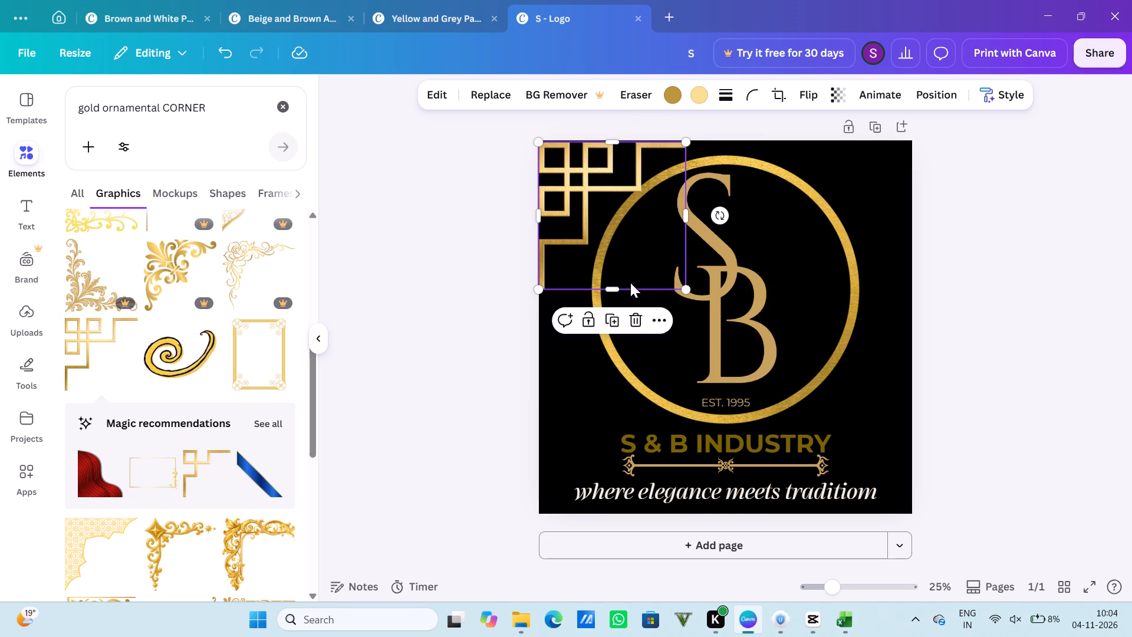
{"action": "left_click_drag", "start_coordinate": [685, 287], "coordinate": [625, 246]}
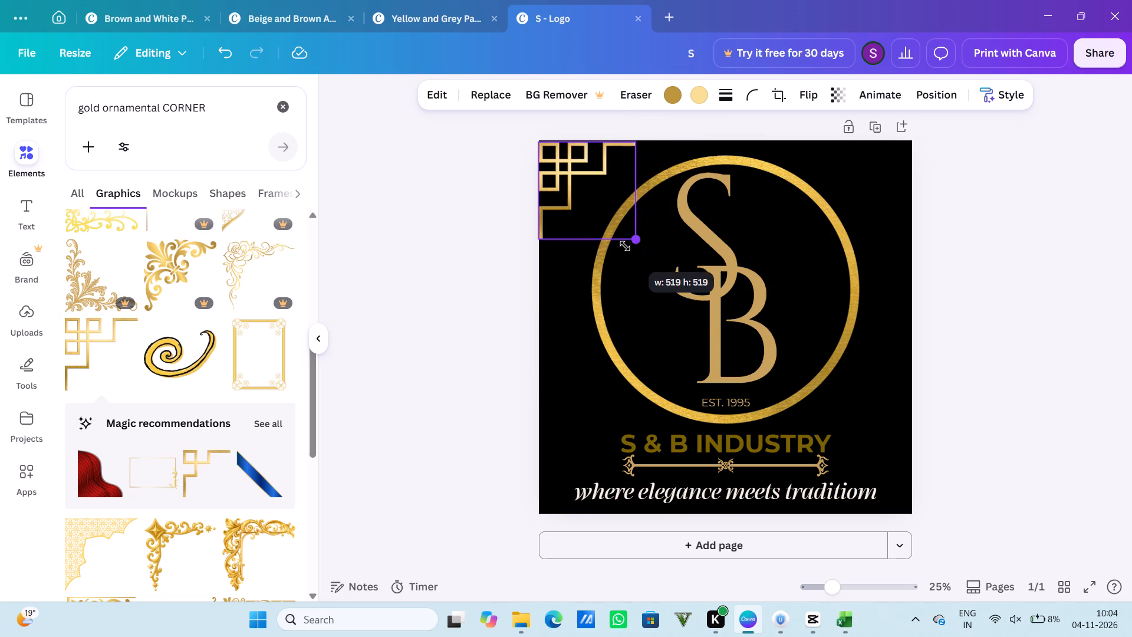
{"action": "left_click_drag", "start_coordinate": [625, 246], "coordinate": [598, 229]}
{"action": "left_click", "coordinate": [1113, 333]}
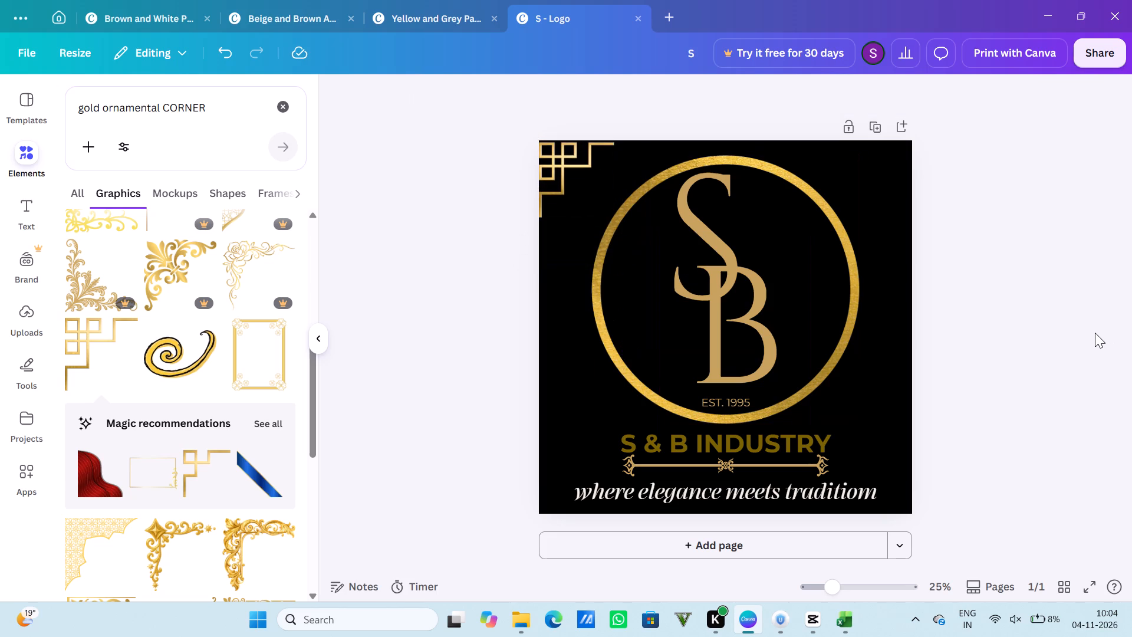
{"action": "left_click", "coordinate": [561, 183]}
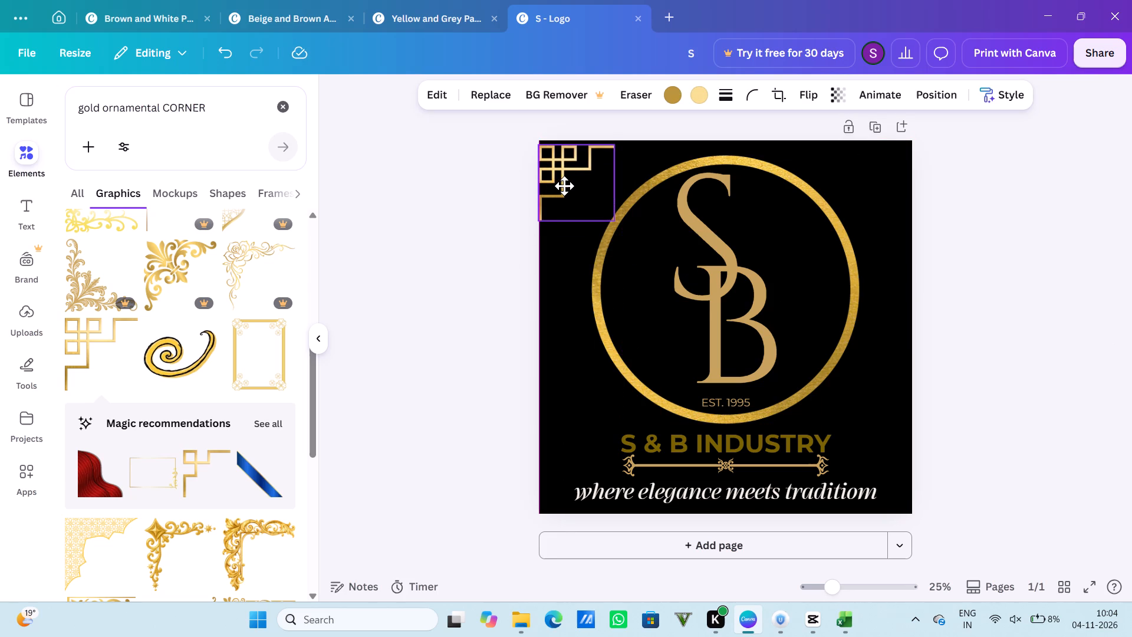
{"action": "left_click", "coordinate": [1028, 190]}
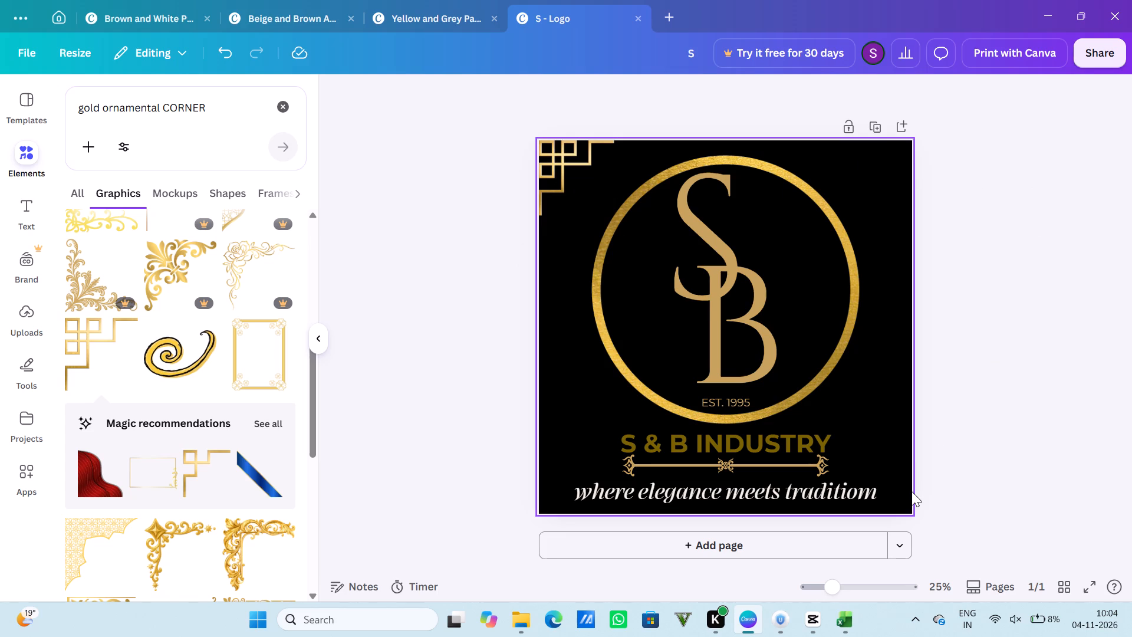
Add the thin gold leafy branch graphic from further down the results and place it in the canvas's lower-right corner.
{"action": "scroll", "coordinate": [261, 474], "scroll_direction": "down", "scroll_amount": 1}
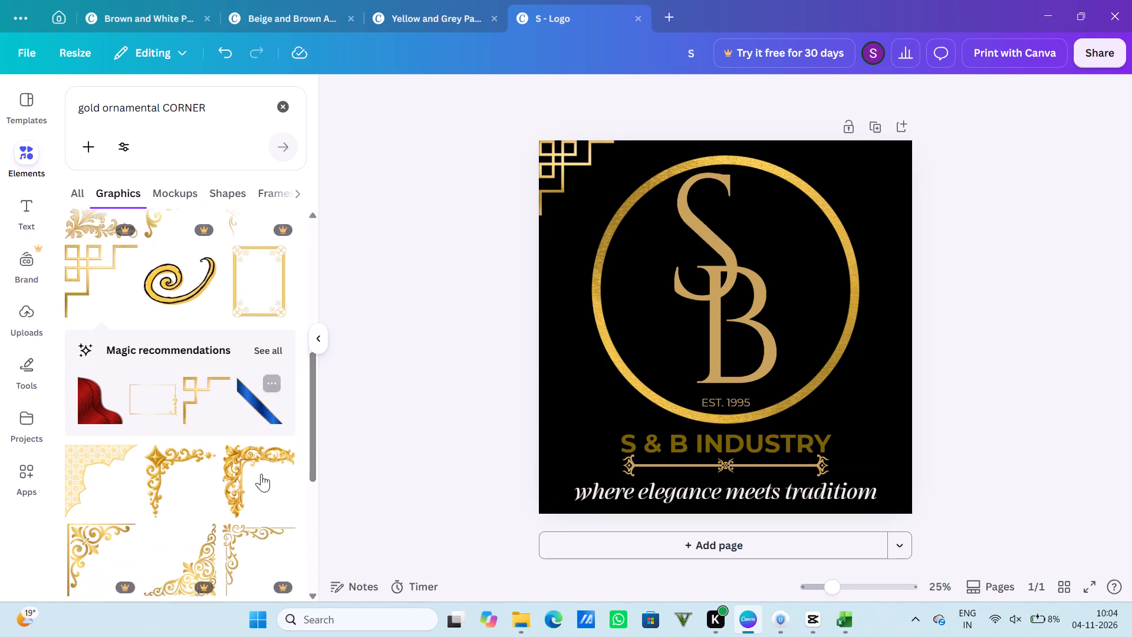
{"action": "scroll", "coordinate": [261, 474], "scroll_direction": "down", "scroll_amount": 5}
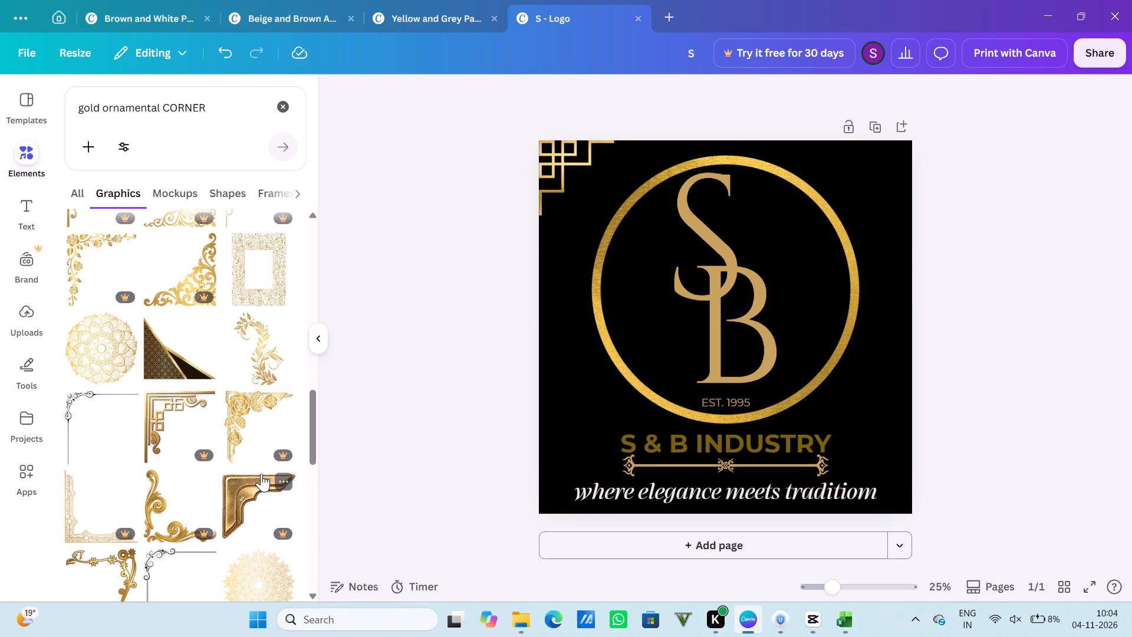
{"action": "scroll", "coordinate": [261, 474], "scroll_direction": "down", "scroll_amount": 1}
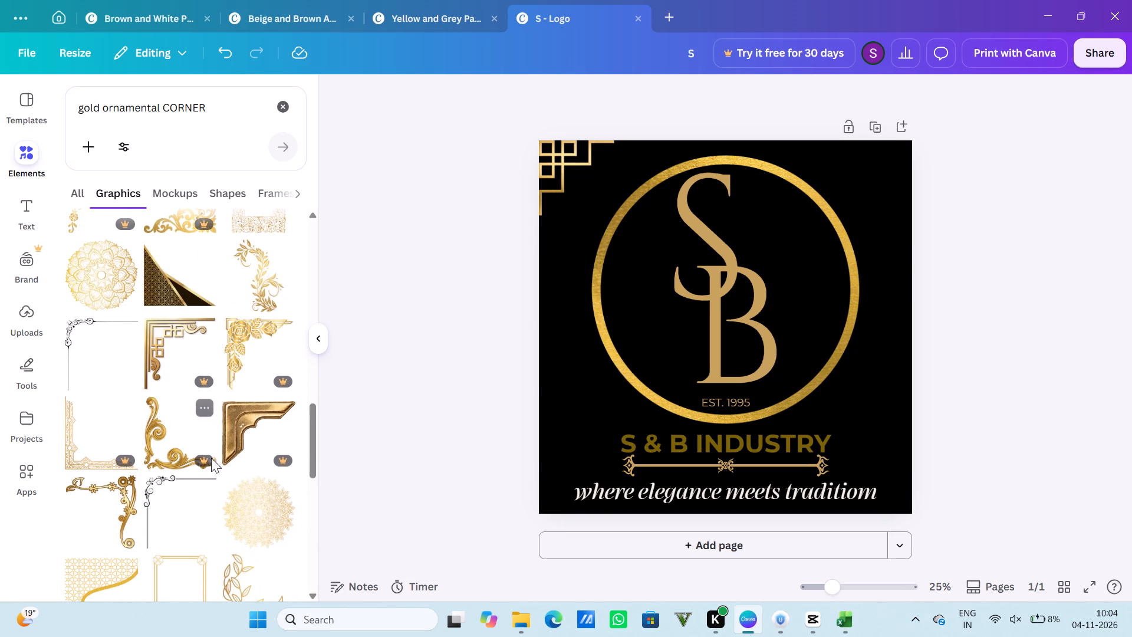
{"action": "scroll", "coordinate": [213, 459], "scroll_direction": "down", "scroll_amount": 8}
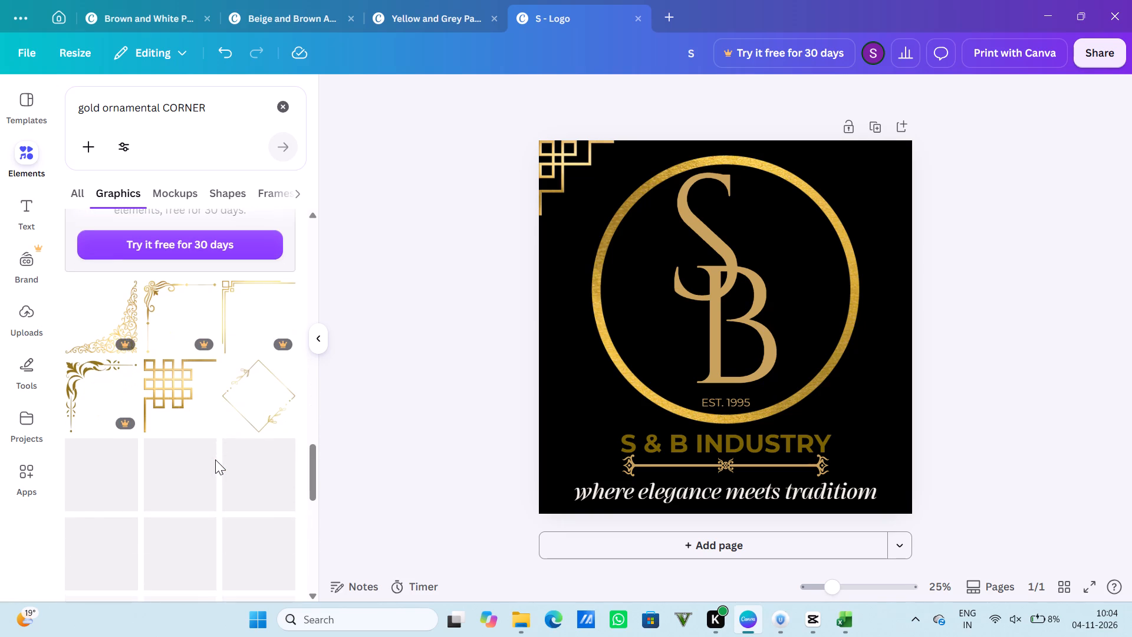
{"action": "scroll", "coordinate": [226, 446], "scroll_direction": "down", "scroll_amount": 2}
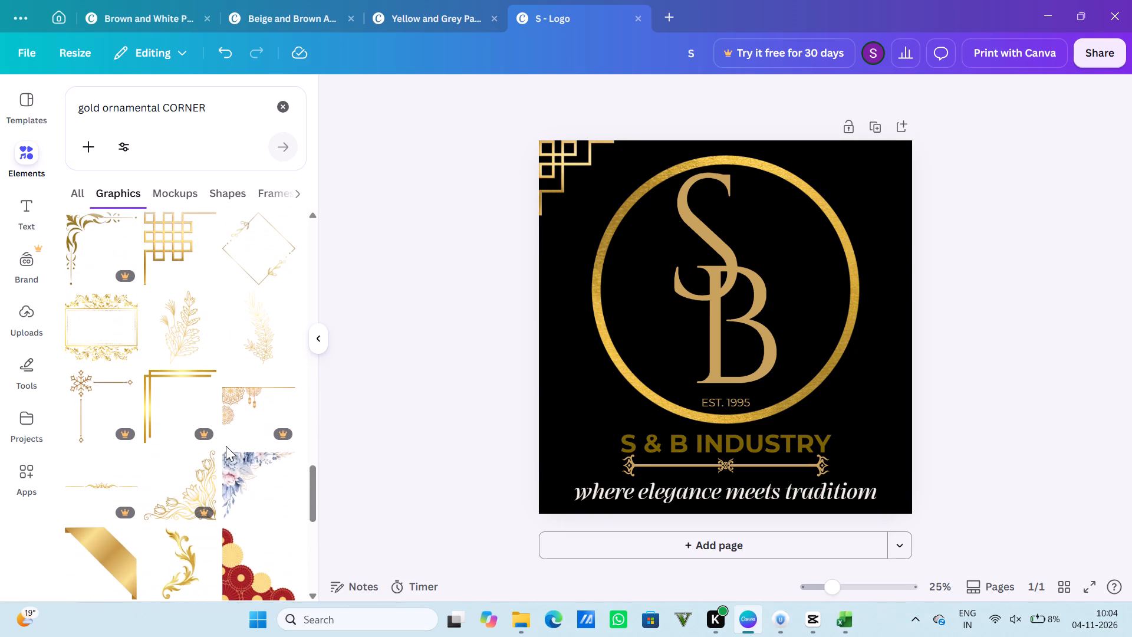
{"action": "left_click", "coordinate": [257, 344]}
{"action": "left_click_drag", "start_coordinate": [727, 359], "coordinate": [771, 405]}
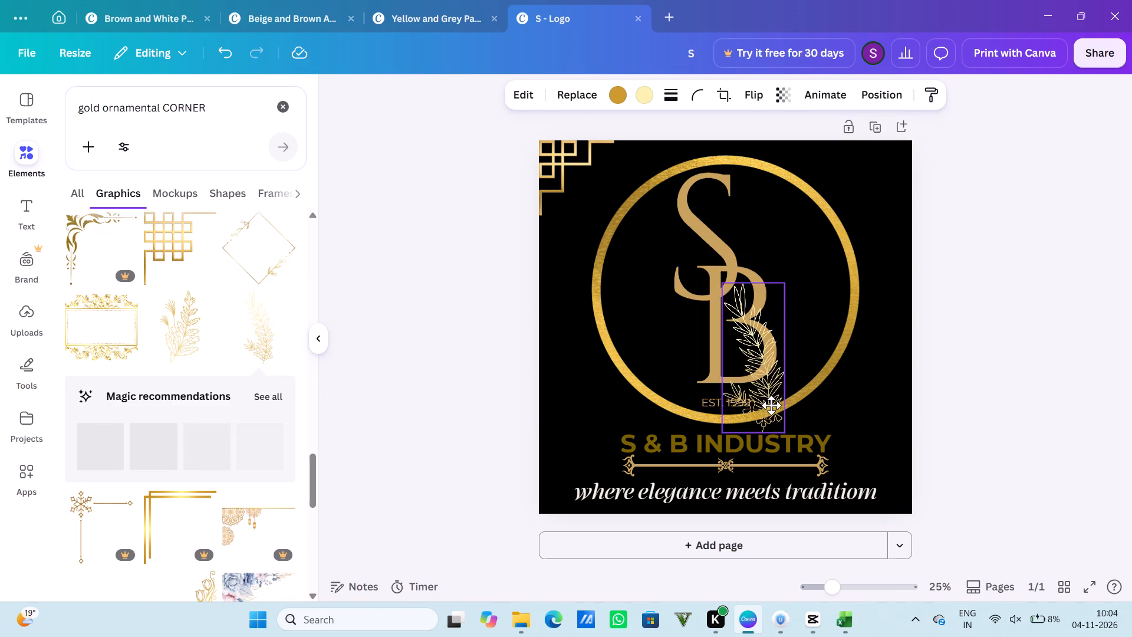
{"action": "left_click_drag", "start_coordinate": [771, 405], "coordinate": [882, 462]}
Shift the company name, ornamental divider and tagline slightly left, away from the leafy branch.
{"action": "left_click_drag", "start_coordinate": [735, 451], "coordinate": [716, 449]}
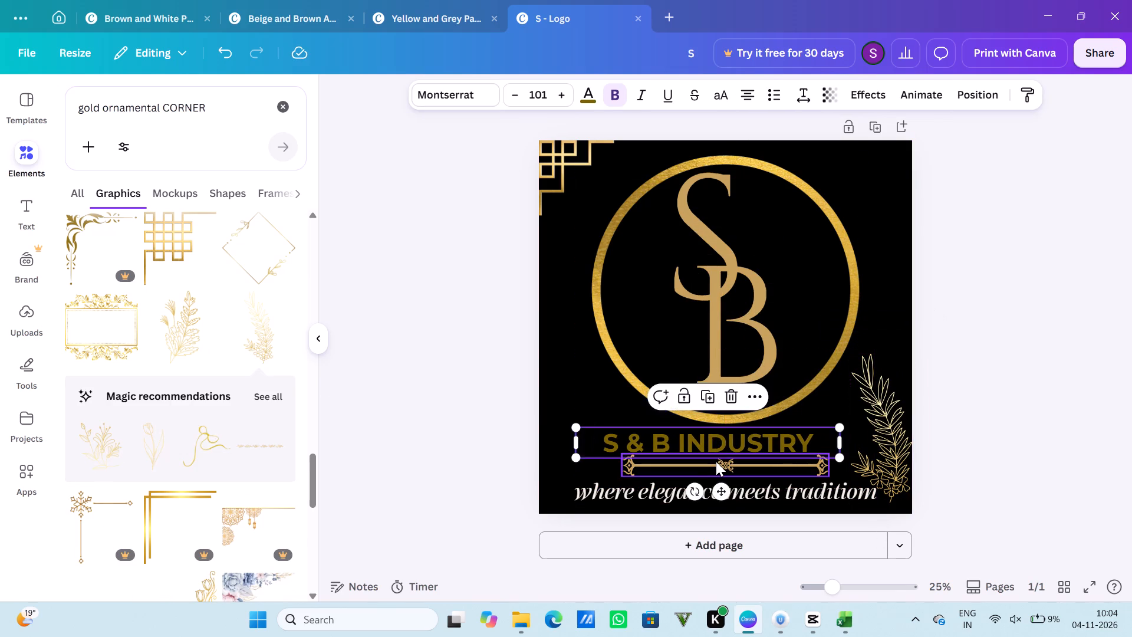
{"action": "left_click_drag", "start_coordinate": [716, 461], "coordinate": [705, 461]}
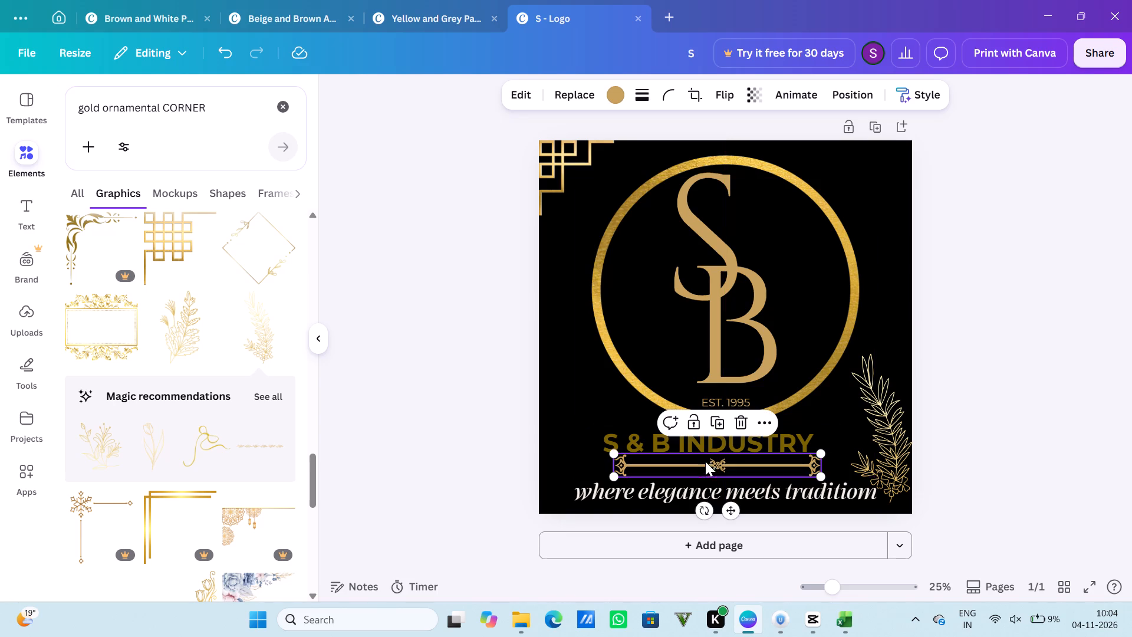
{"action": "left_click_drag", "start_coordinate": [692, 496], "coordinate": [682, 495]}
{"action": "left_click", "coordinate": [1072, 390]}
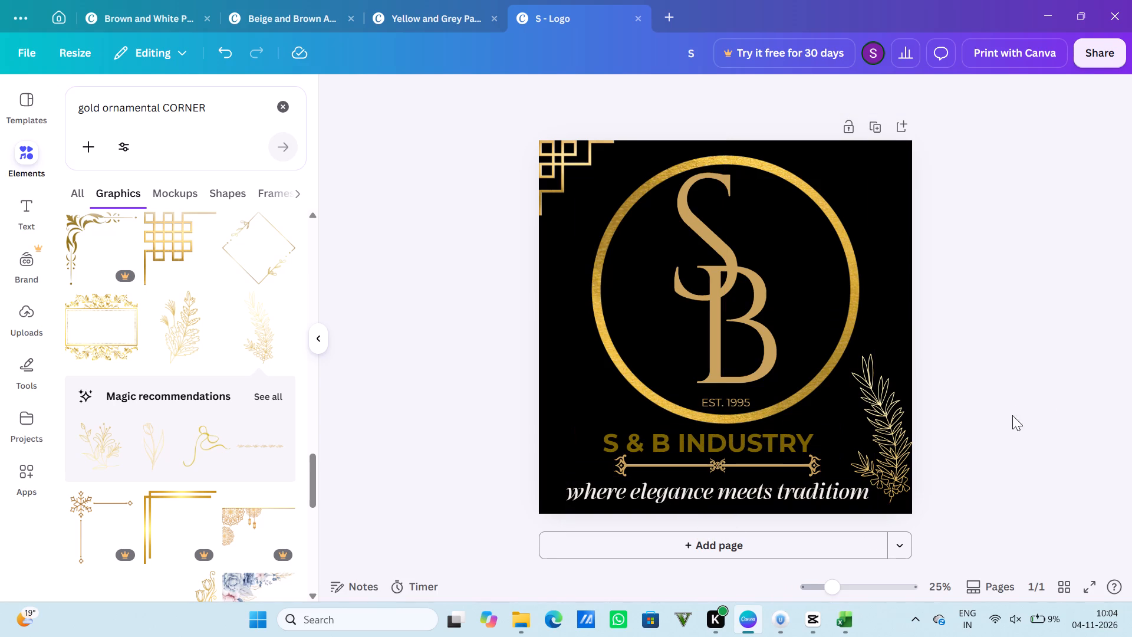
{"action": "left_click", "coordinate": [1085, 337]}
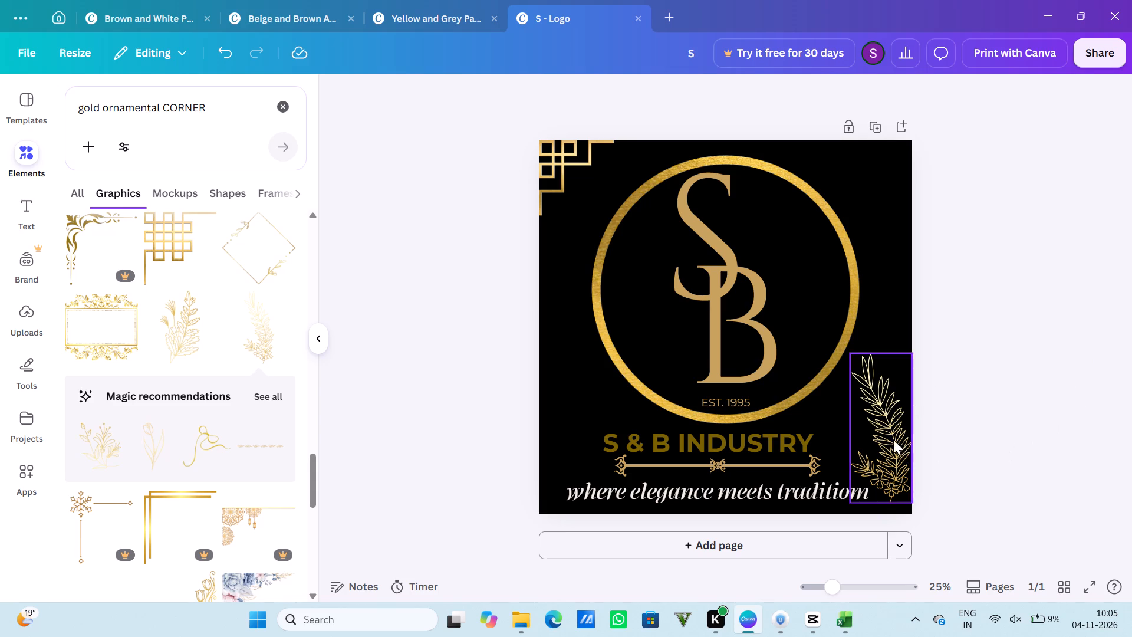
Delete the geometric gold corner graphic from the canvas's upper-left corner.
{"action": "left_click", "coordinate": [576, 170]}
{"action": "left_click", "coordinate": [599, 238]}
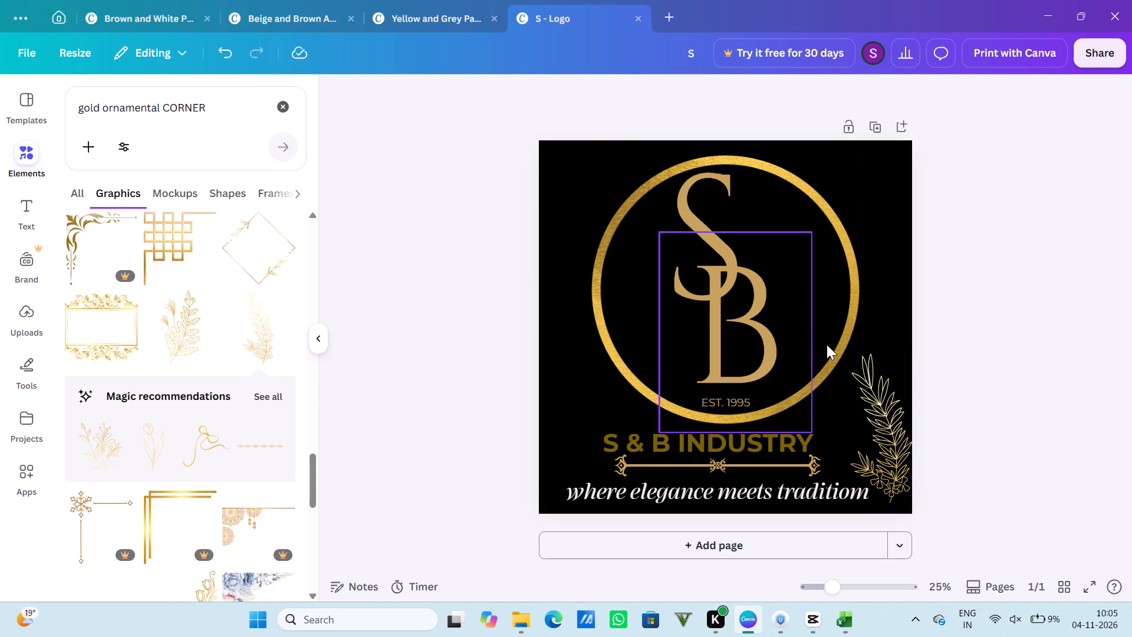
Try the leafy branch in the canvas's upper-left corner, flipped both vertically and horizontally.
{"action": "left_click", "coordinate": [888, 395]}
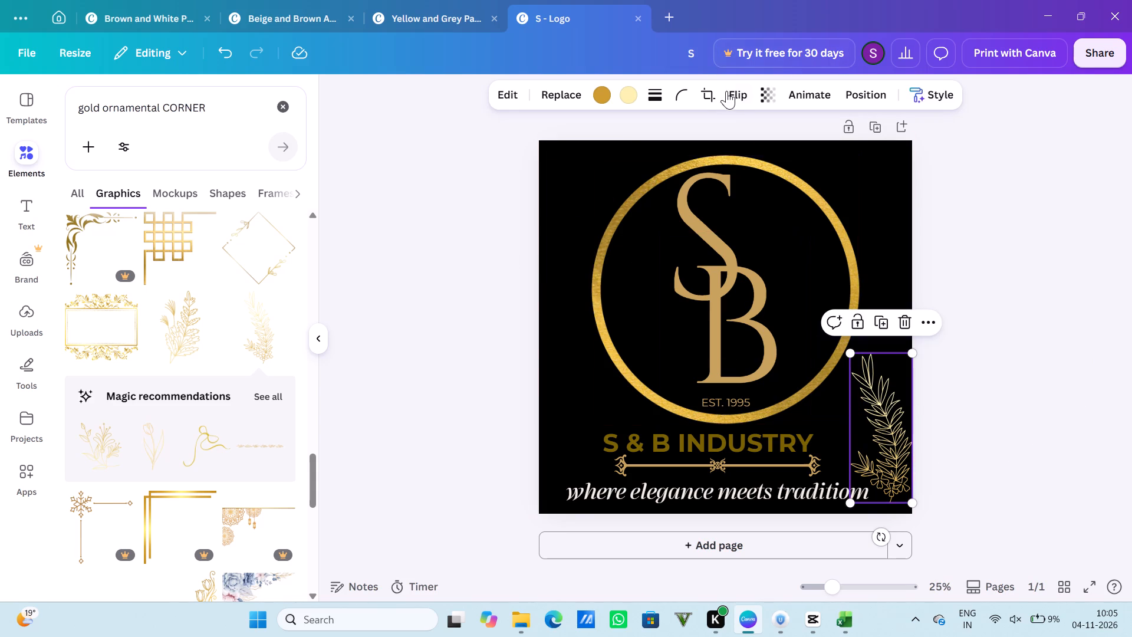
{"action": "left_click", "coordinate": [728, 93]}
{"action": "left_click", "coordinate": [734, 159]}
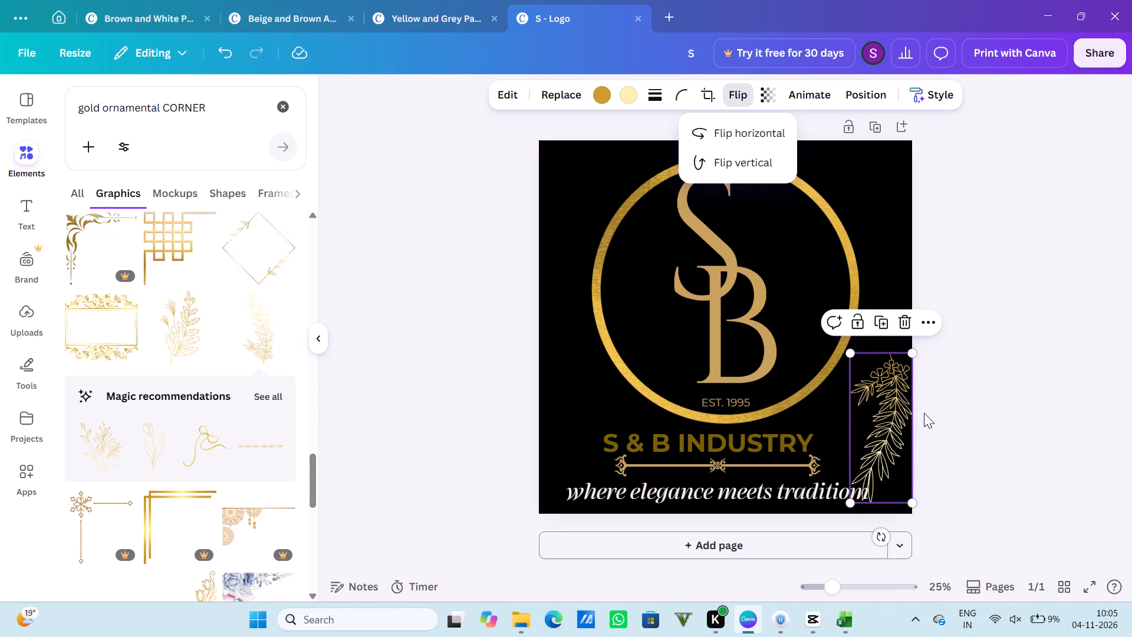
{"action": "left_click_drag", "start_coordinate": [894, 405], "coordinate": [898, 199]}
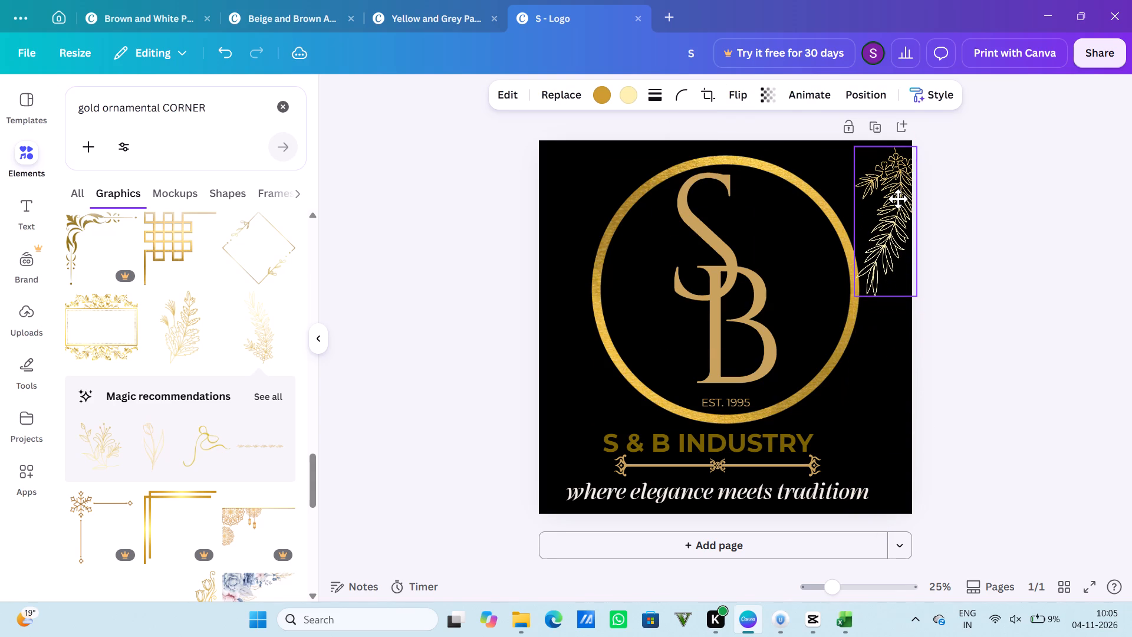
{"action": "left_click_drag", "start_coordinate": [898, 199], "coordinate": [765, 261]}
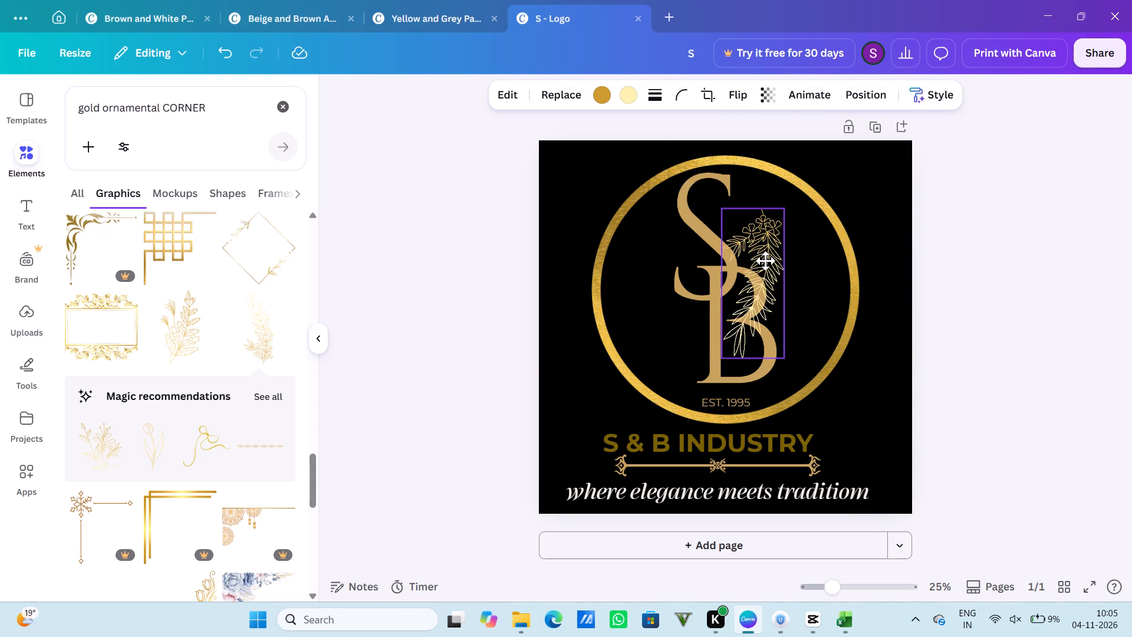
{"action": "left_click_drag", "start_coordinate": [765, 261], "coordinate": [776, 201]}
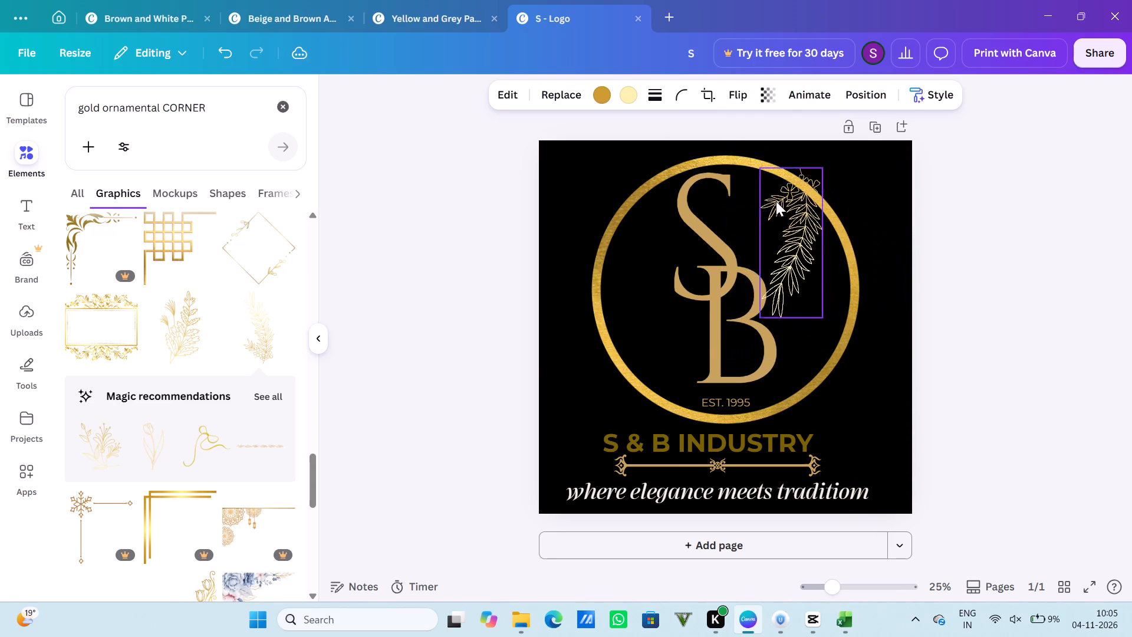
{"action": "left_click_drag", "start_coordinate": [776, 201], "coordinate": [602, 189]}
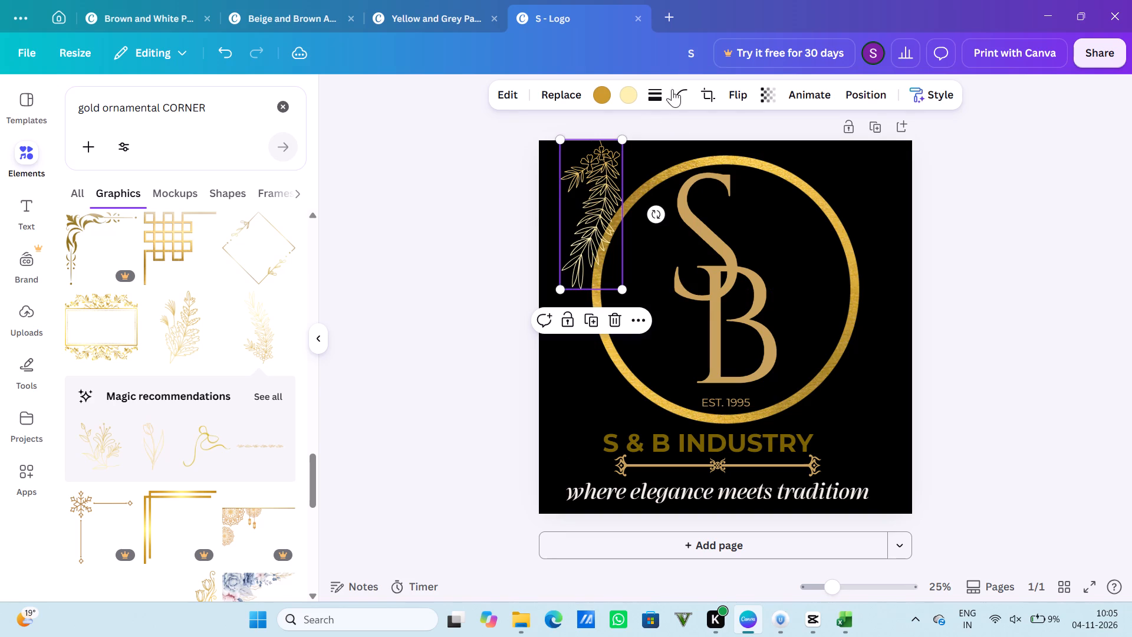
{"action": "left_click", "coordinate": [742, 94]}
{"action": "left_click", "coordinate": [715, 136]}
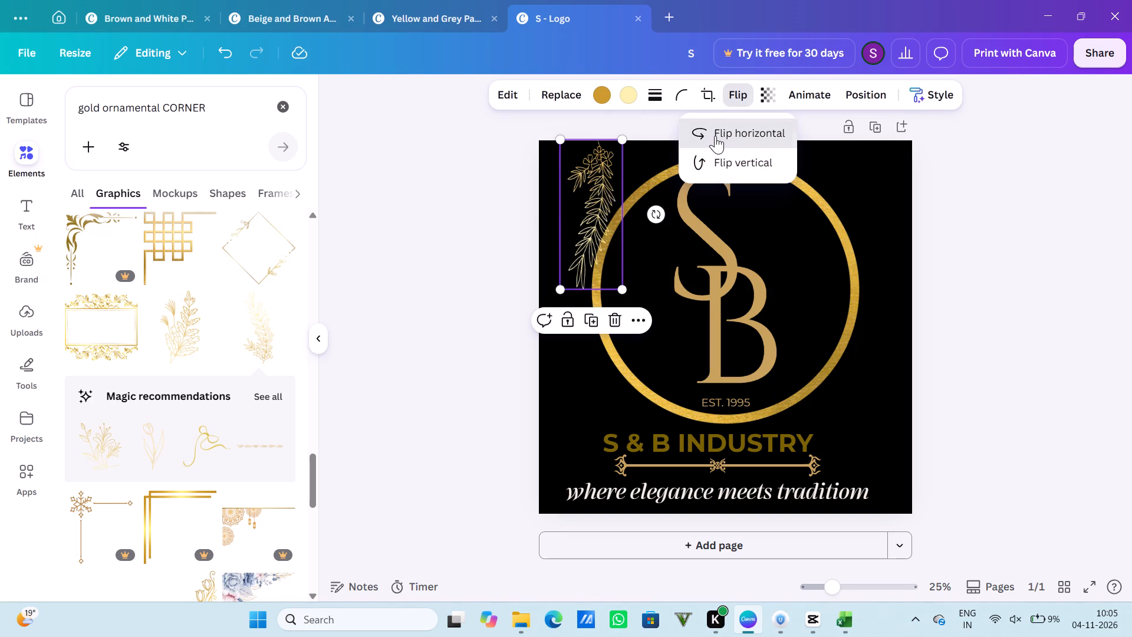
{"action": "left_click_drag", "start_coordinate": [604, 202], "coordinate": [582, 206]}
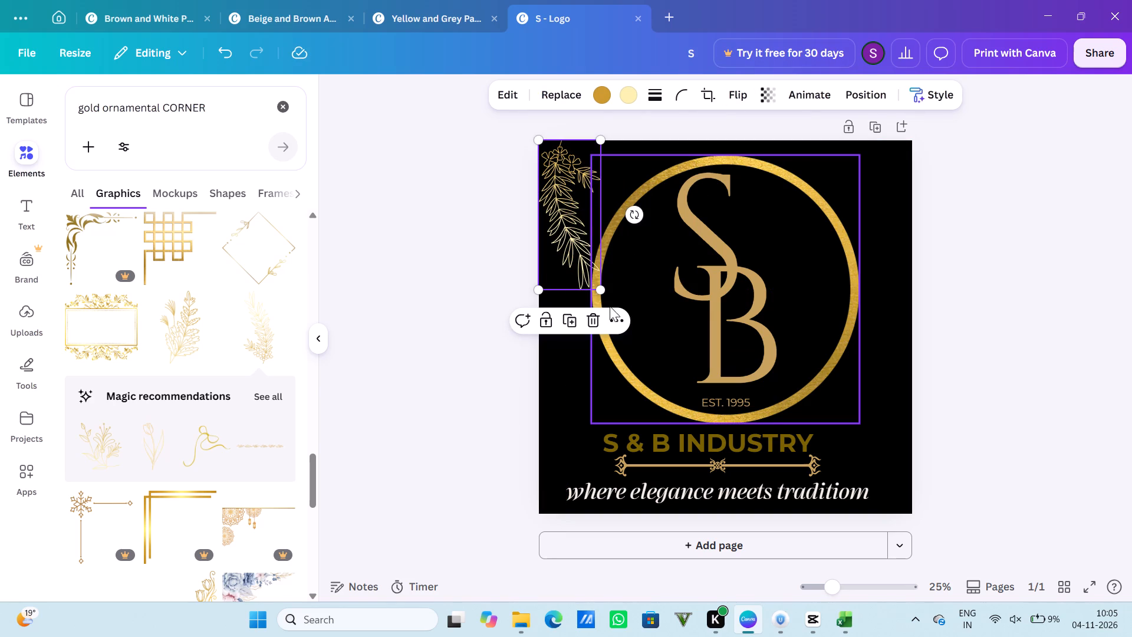
Delete the leafy branch graphic from the canvas's upper-left corner.
{"action": "left_click", "coordinate": [597, 316]}
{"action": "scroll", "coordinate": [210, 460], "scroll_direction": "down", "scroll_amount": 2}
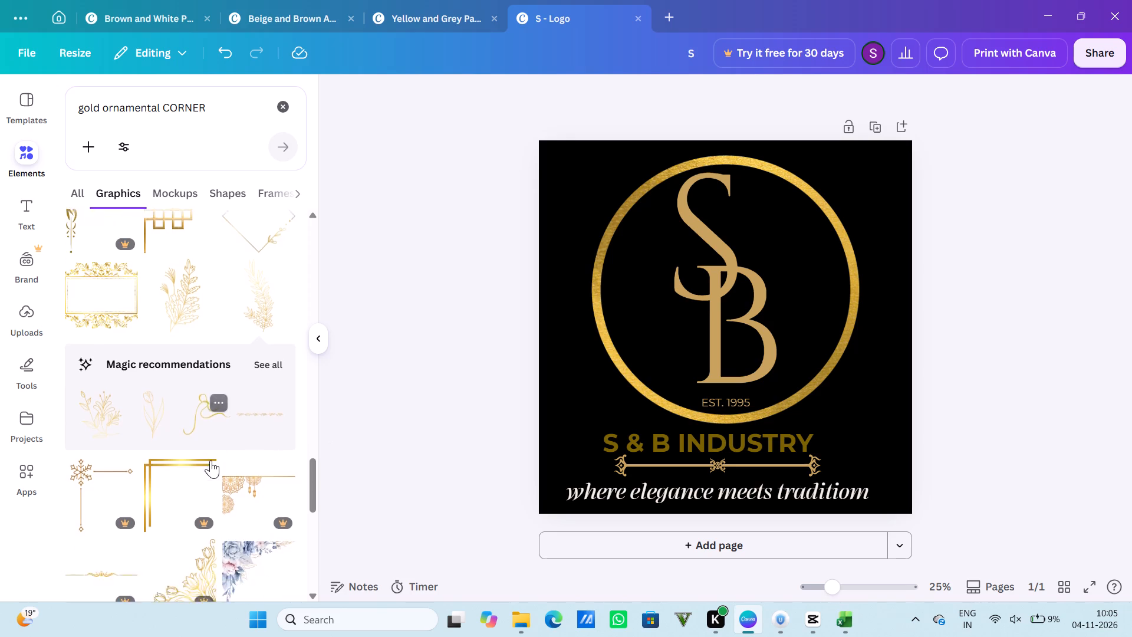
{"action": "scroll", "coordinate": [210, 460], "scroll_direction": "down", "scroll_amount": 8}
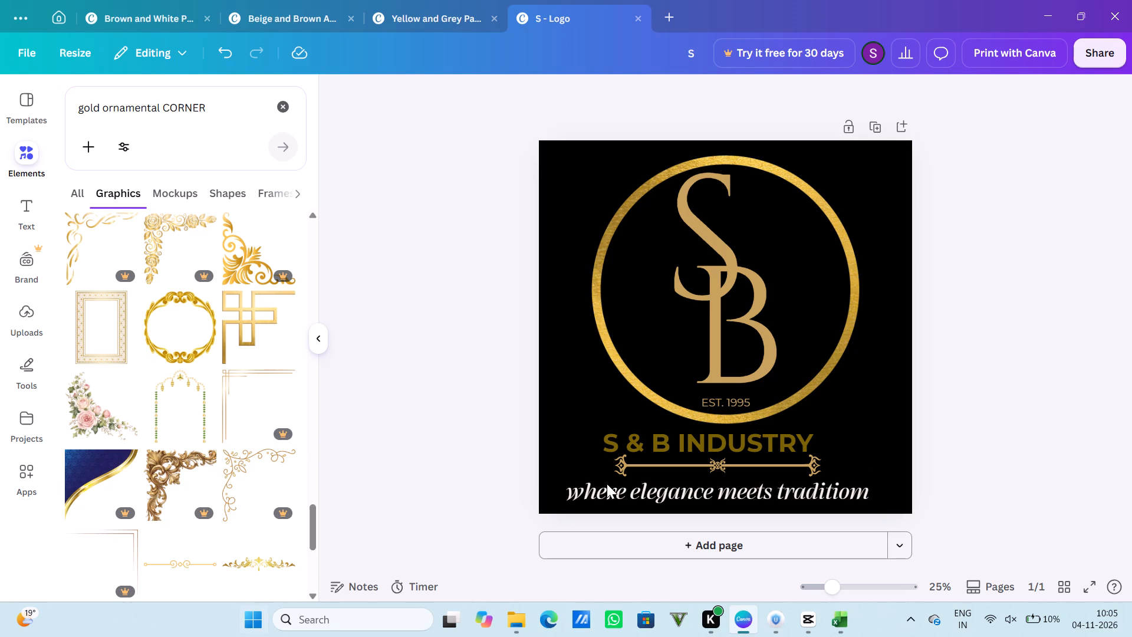
Shift the company name, ornamental divider and tagline right to centre them under the ring, and nudge the divider slightly down.
{"action": "left_click_drag", "start_coordinate": [685, 441], "coordinate": [704, 442]}
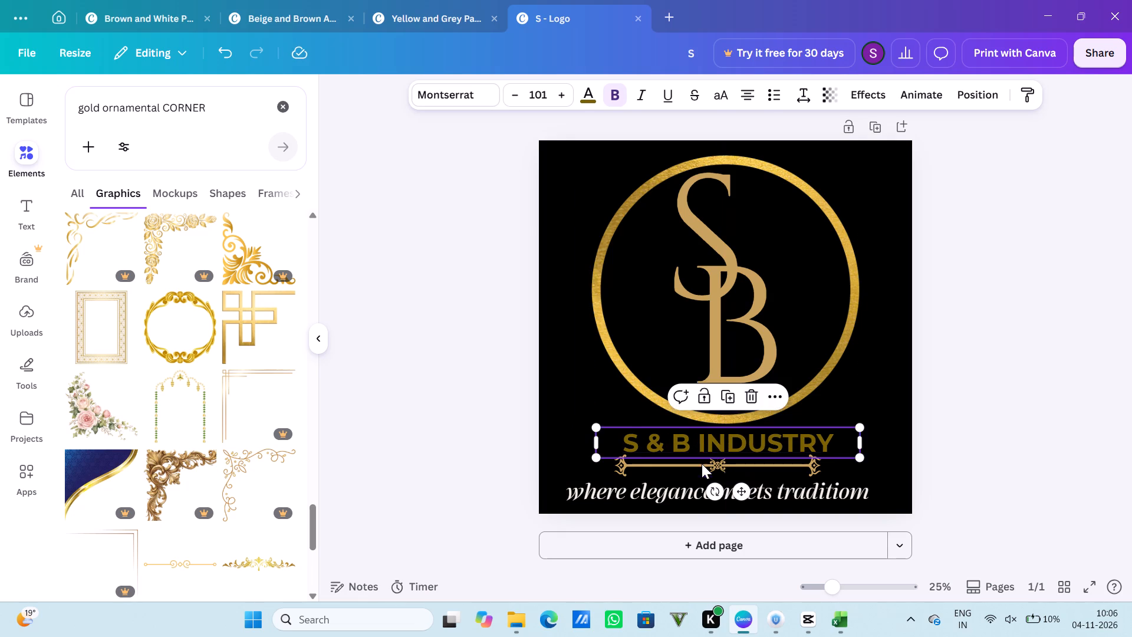
{"action": "left_click_drag", "start_coordinate": [702, 464], "coordinate": [712, 464]}
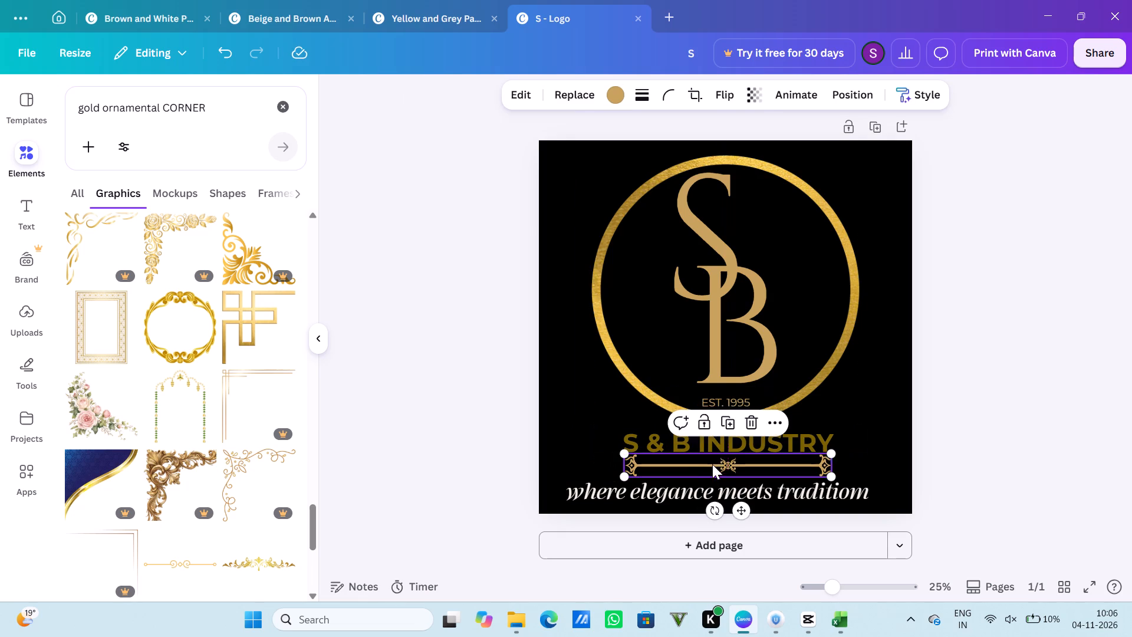
{"action": "left_click", "coordinate": [1025, 419]}
{"action": "left_click_drag", "start_coordinate": [825, 489], "coordinate": [832, 490]}
{"action": "left_click", "coordinate": [1072, 436]}
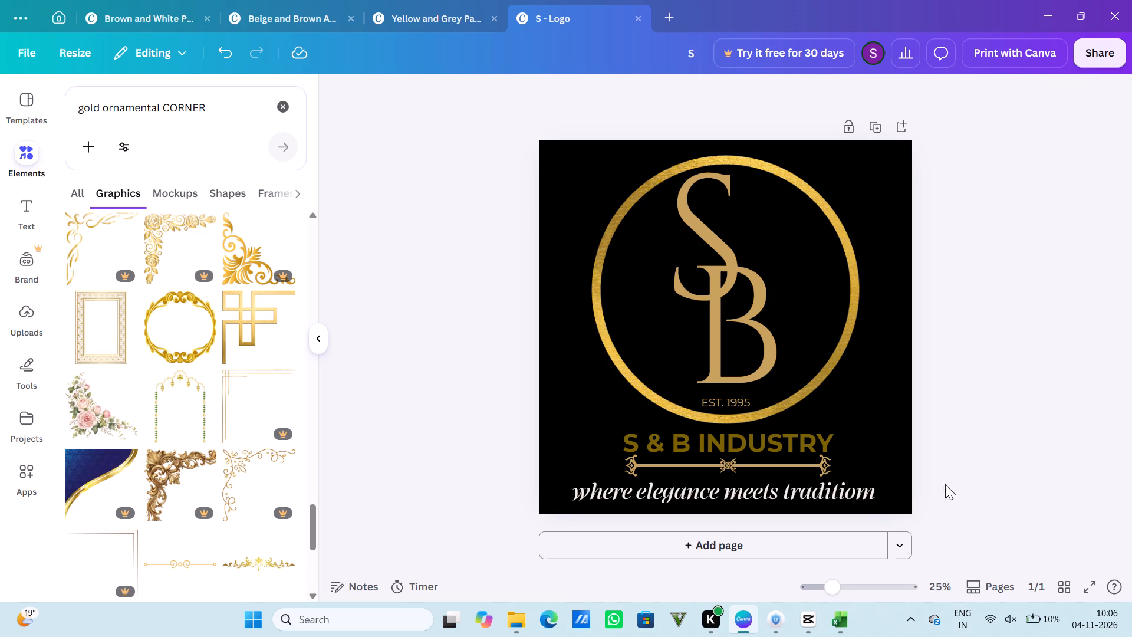
{"action": "left_click", "coordinate": [801, 471]}
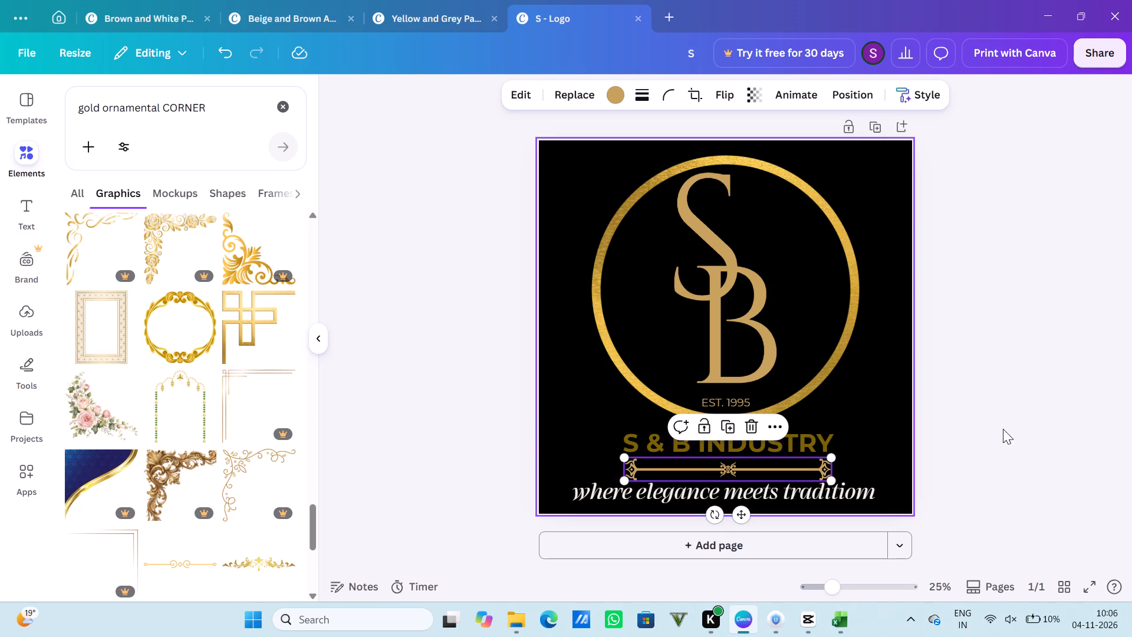
{"action": "left_click", "coordinate": [1006, 427]}
{"action": "left_click", "coordinate": [788, 443]}
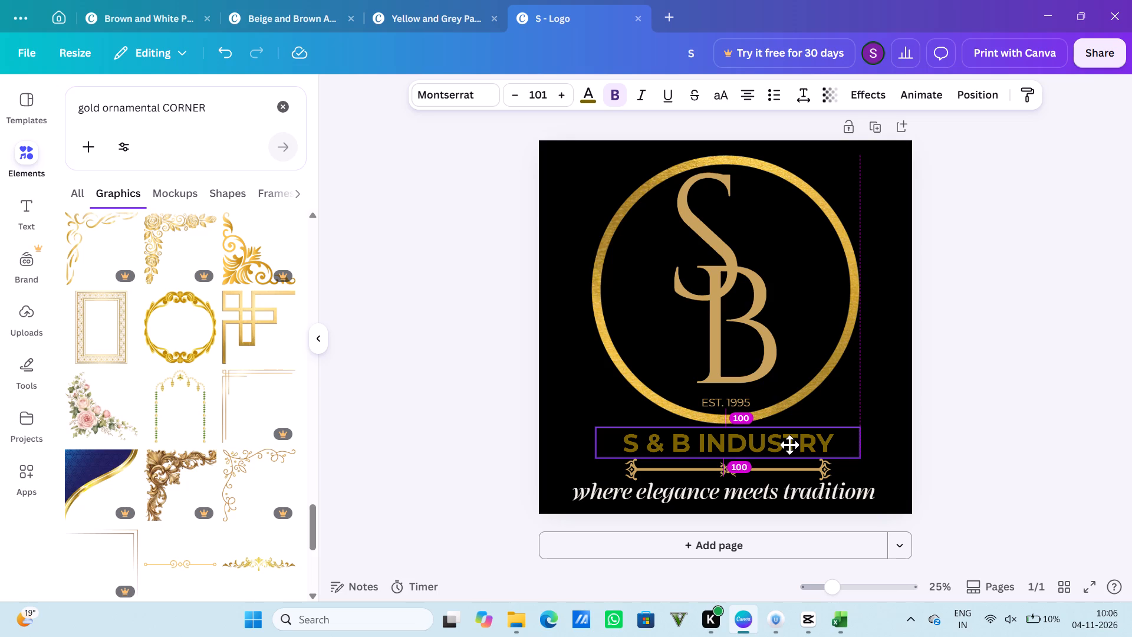
{"action": "left_click", "coordinate": [1131, 388]}
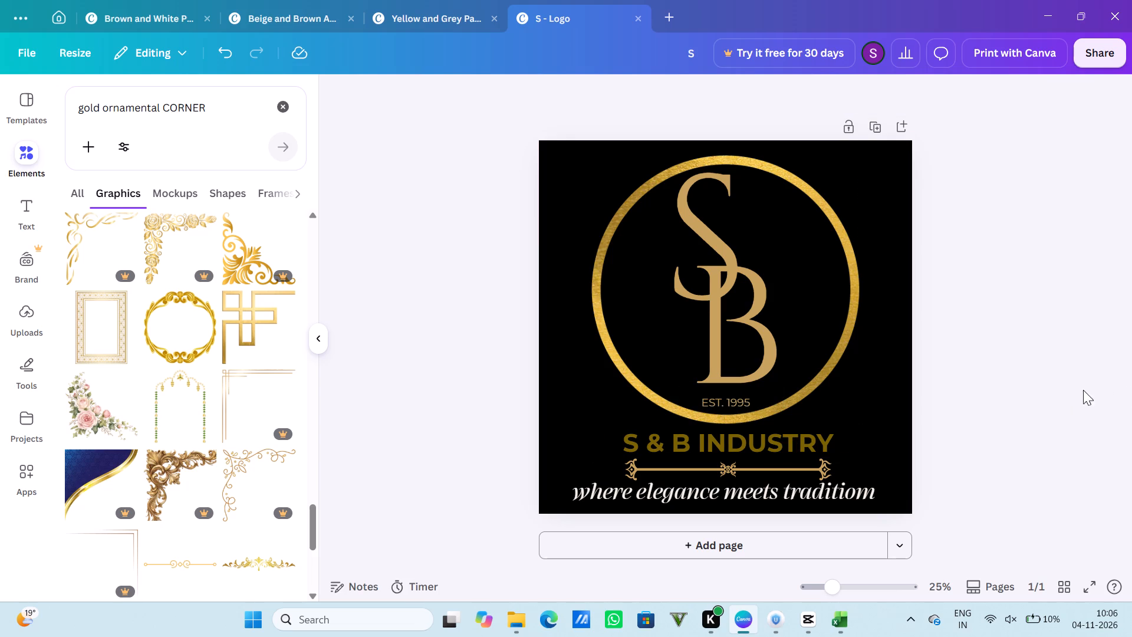
Add the gold hanging lantern graphic from further down the results, shrink it and hang it in the canvas's upper-left corner beside the ring.
{"action": "scroll", "coordinate": [195, 403], "scroll_direction": "down", "scroll_amount": 7}
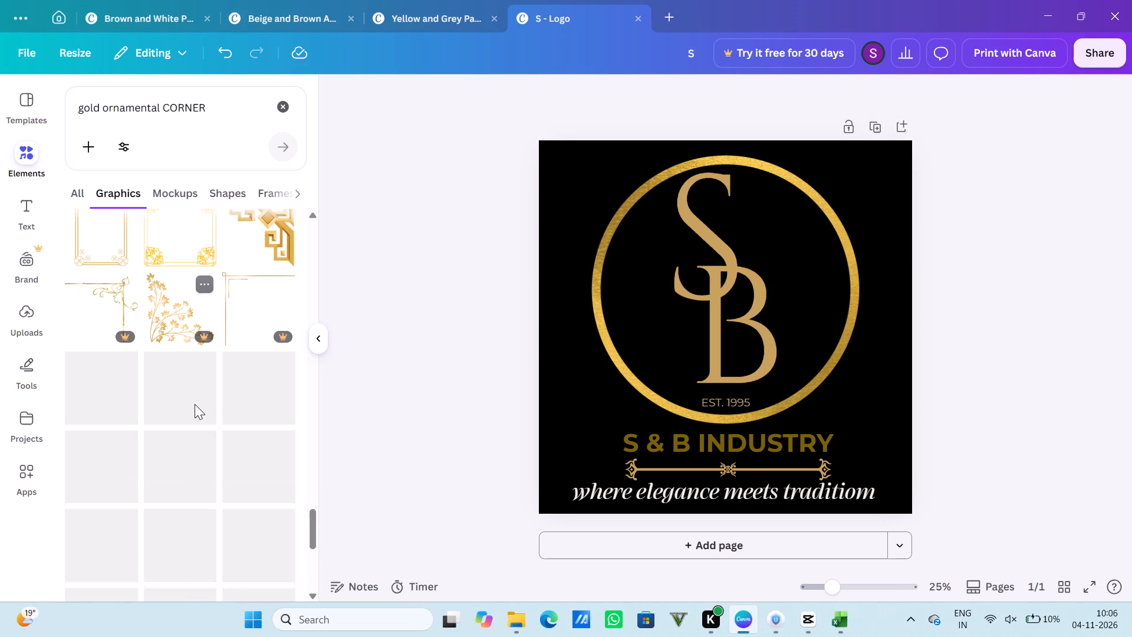
{"action": "scroll", "coordinate": [195, 404], "scroll_direction": "up", "scroll_amount": 1}
{"action": "scroll", "coordinate": [195, 404], "scroll_direction": "down", "scroll_amount": 2}
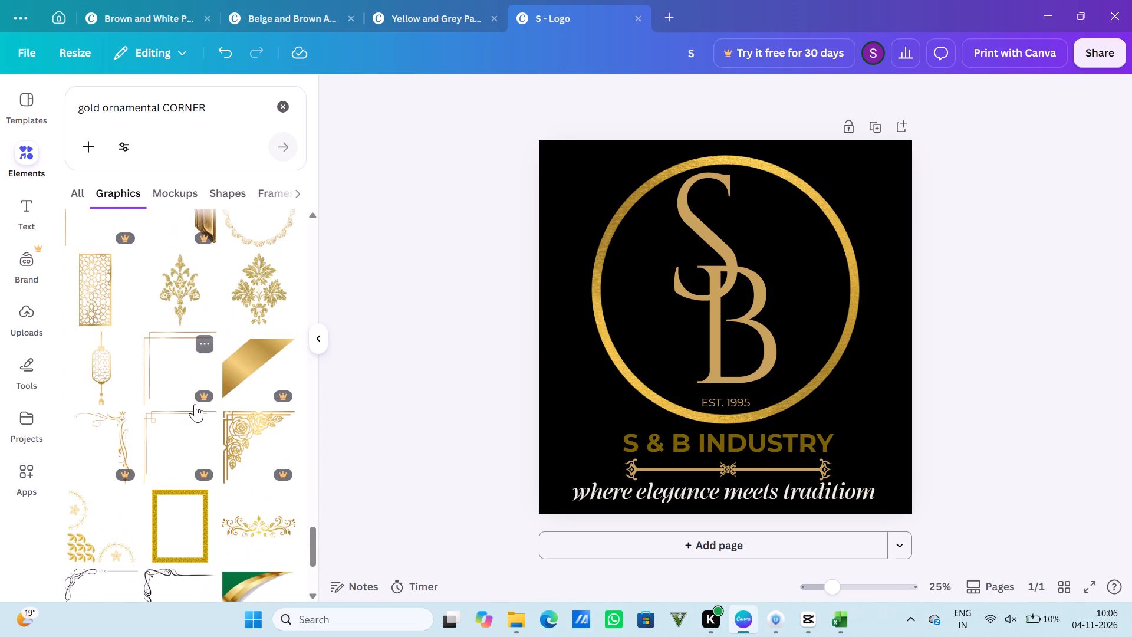
{"action": "left_click", "coordinate": [112, 394]}
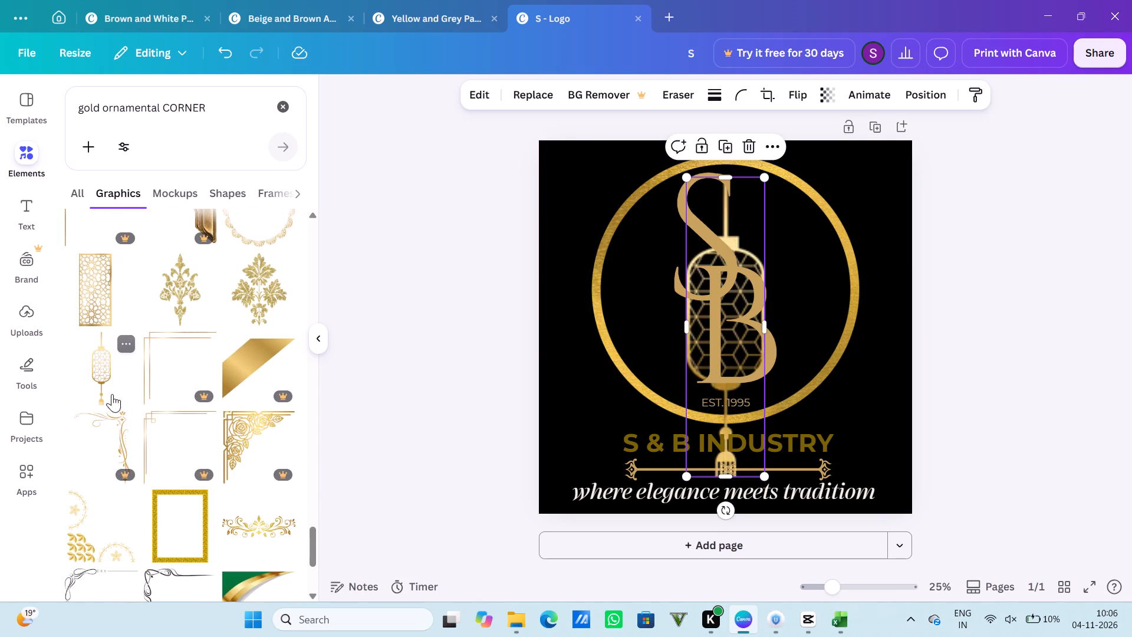
{"action": "left_click_drag", "start_coordinate": [695, 376], "coordinate": [638, 349]}
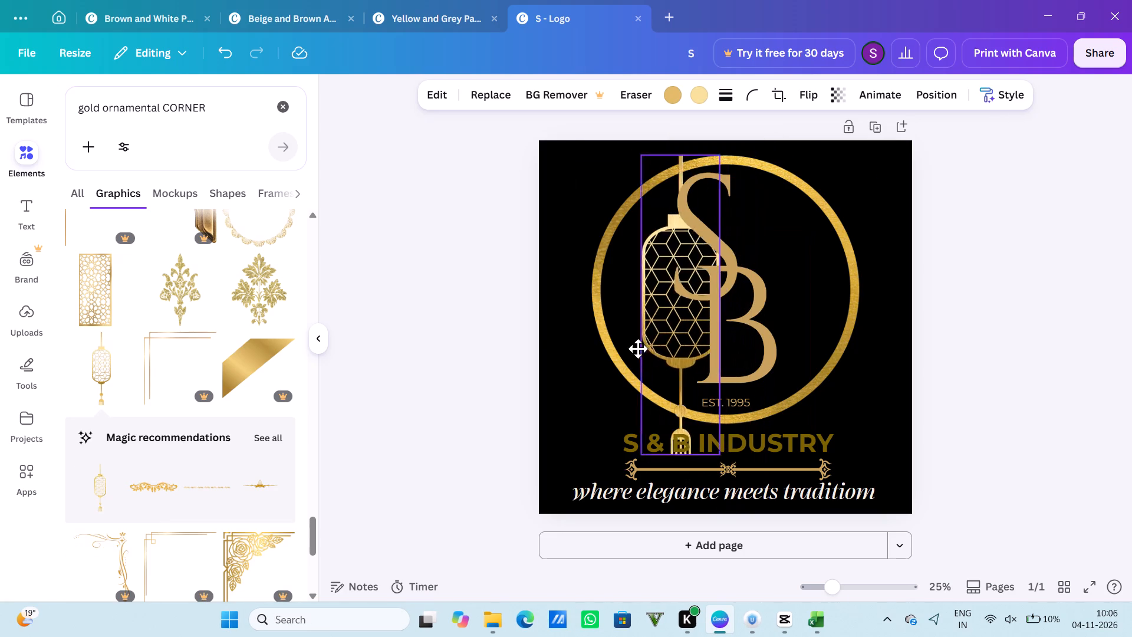
{"action": "left_click_drag", "start_coordinate": [638, 349], "coordinate": [545, 339]}
{"action": "left_click_drag", "start_coordinate": [613, 445], "coordinate": [542, 313]}
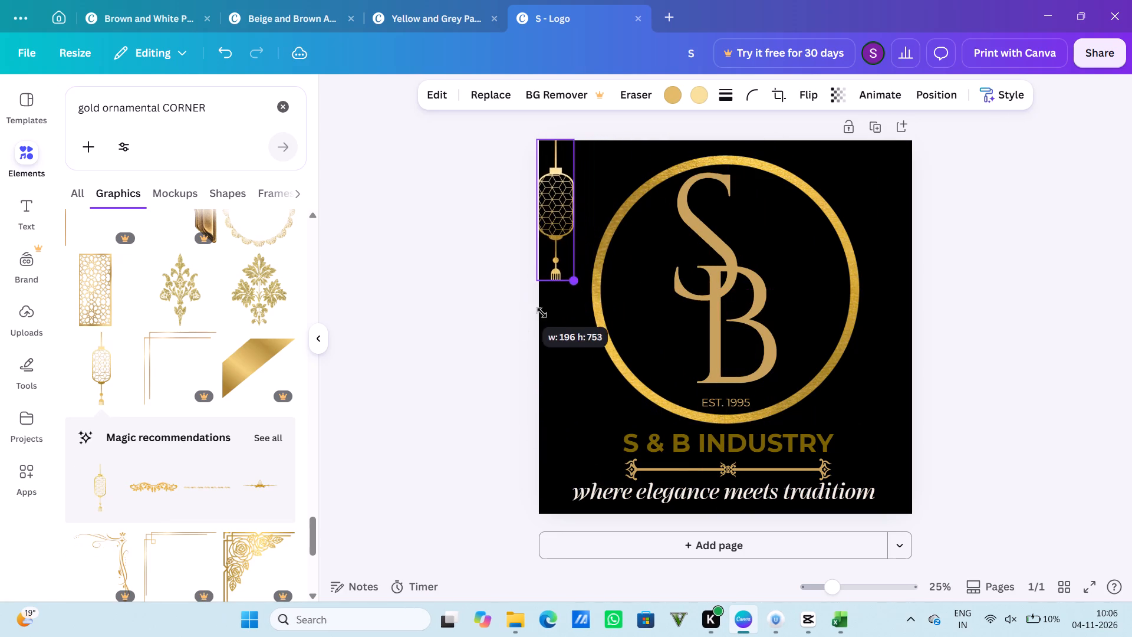
{"action": "left_click_drag", "start_coordinate": [542, 313], "coordinate": [554, 320]}
{"action": "left_click_drag", "start_coordinate": [554, 239], "coordinate": [564, 240]}
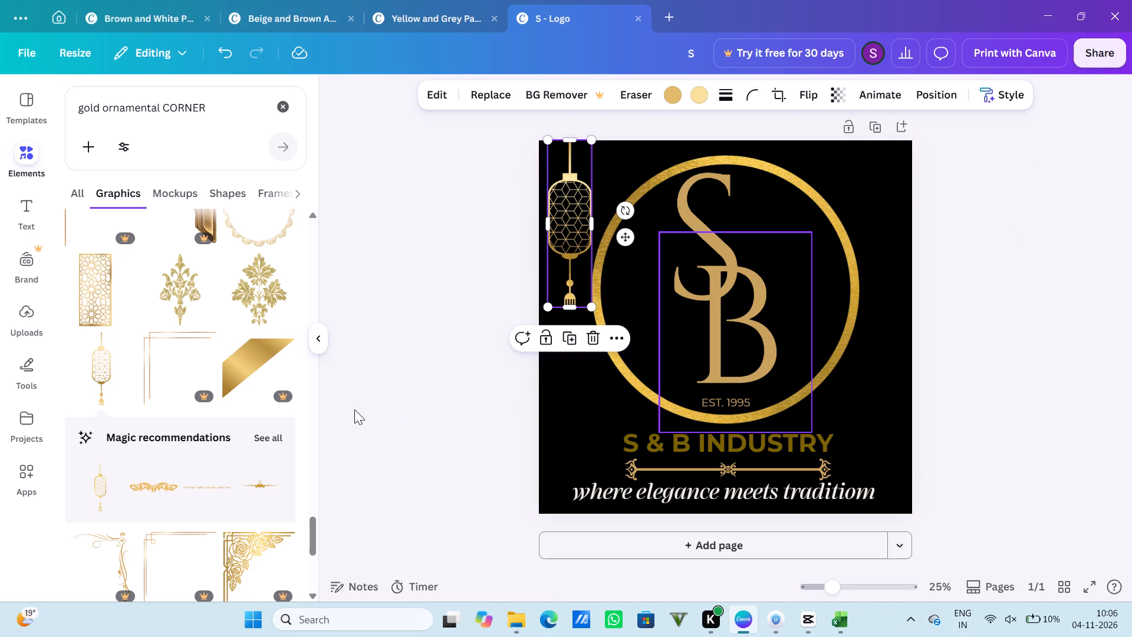
Duplicate the gold lantern and hang the copy at the same height in the canvas's upper-right corner.
{"action": "left_click", "coordinate": [572, 344]}
{"action": "left_click_drag", "start_coordinate": [566, 244], "coordinate": [570, 244]}
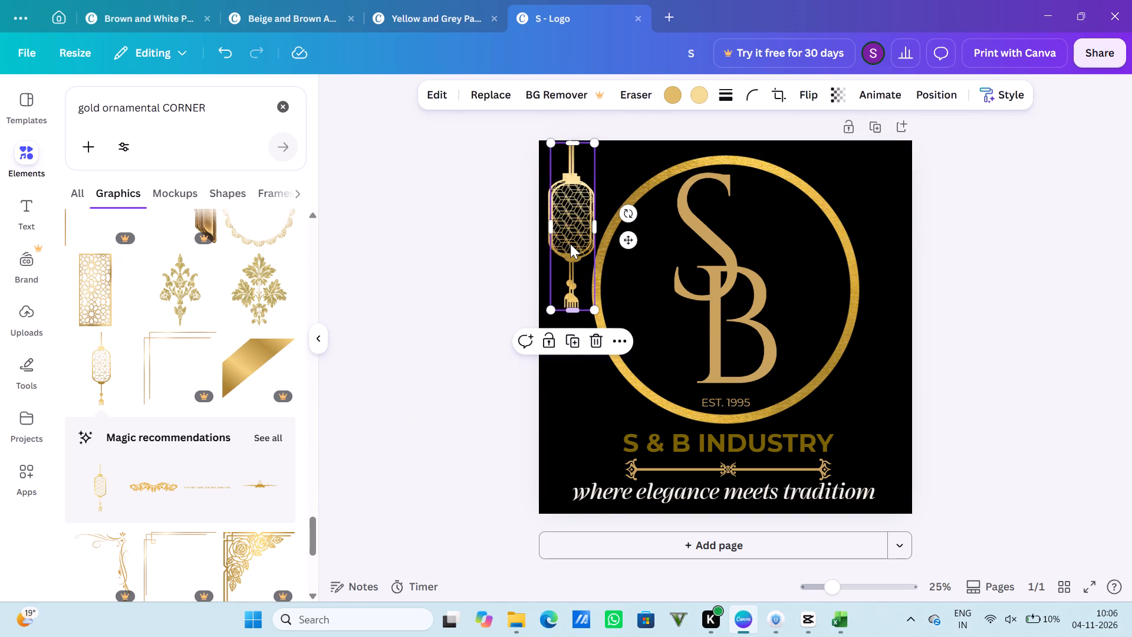
{"action": "left_click_drag", "start_coordinate": [570, 244], "coordinate": [871, 247]}
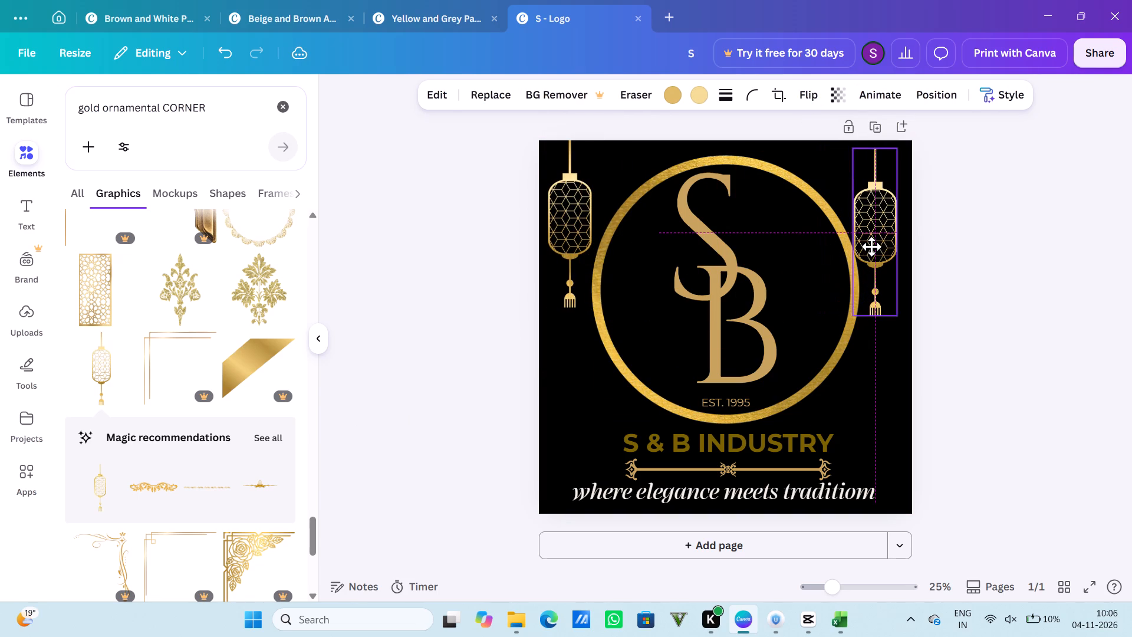
{"action": "left_click_drag", "start_coordinate": [871, 247], "coordinate": [876, 242]}
{"action": "left_click", "coordinate": [1084, 215]}
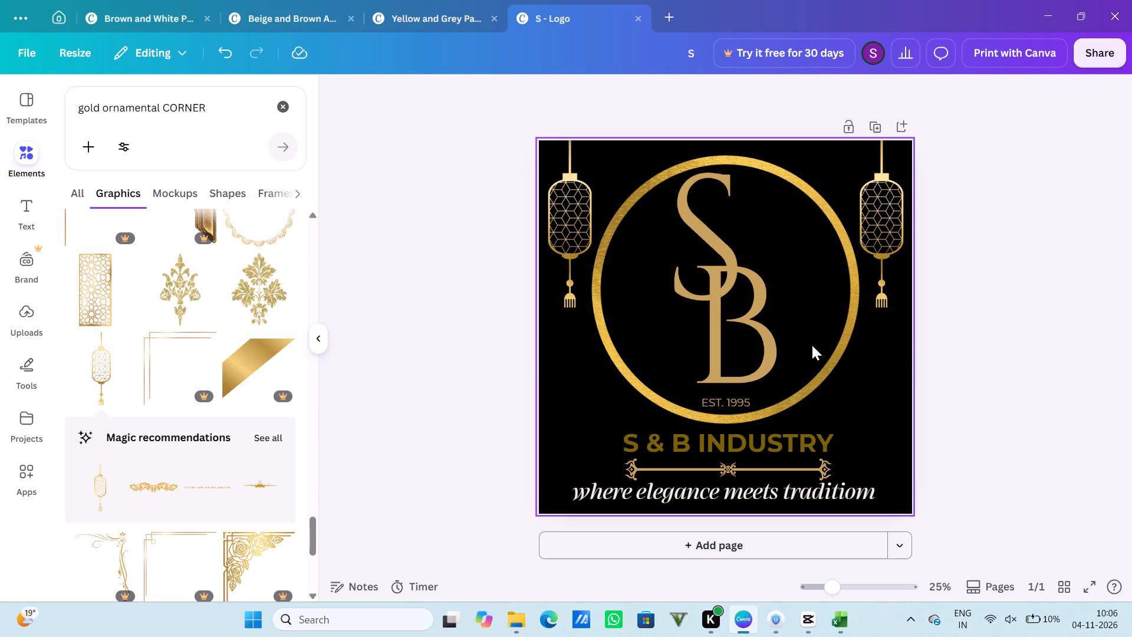
Look through further gold ornamental corner graphics in the search results for more decoration.
{"action": "scroll", "coordinate": [127, 453], "scroll_direction": "down", "scroll_amount": 5}
{"action": "scroll", "coordinate": [302, 432], "scroll_direction": "down", "scroll_amount": 2}
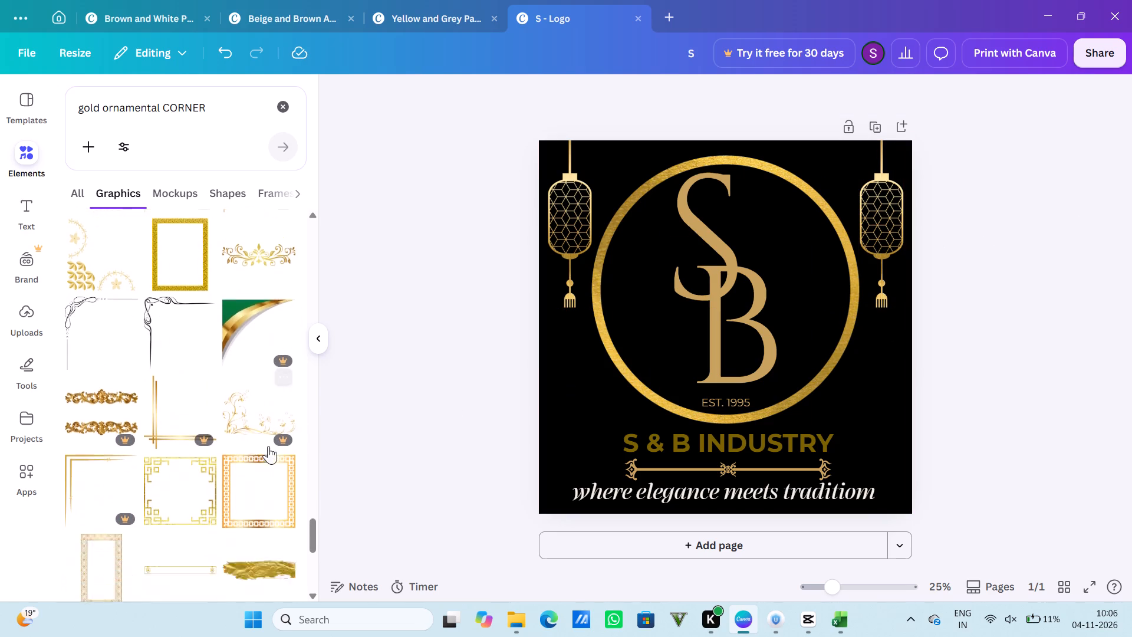
{"action": "scroll", "coordinate": [268, 446], "scroll_direction": "down", "scroll_amount": 2}
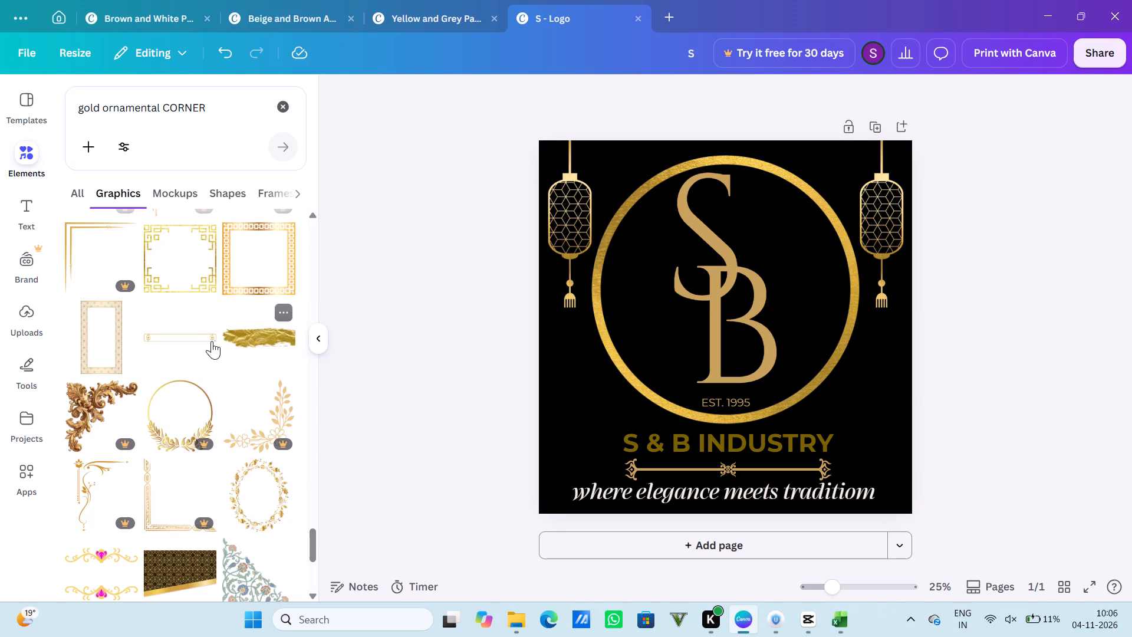
{"action": "scroll", "coordinate": [245, 357], "scroll_direction": "down", "scroll_amount": 1}
{"action": "scroll", "coordinate": [199, 408], "scroll_direction": "down", "scroll_amount": 3}
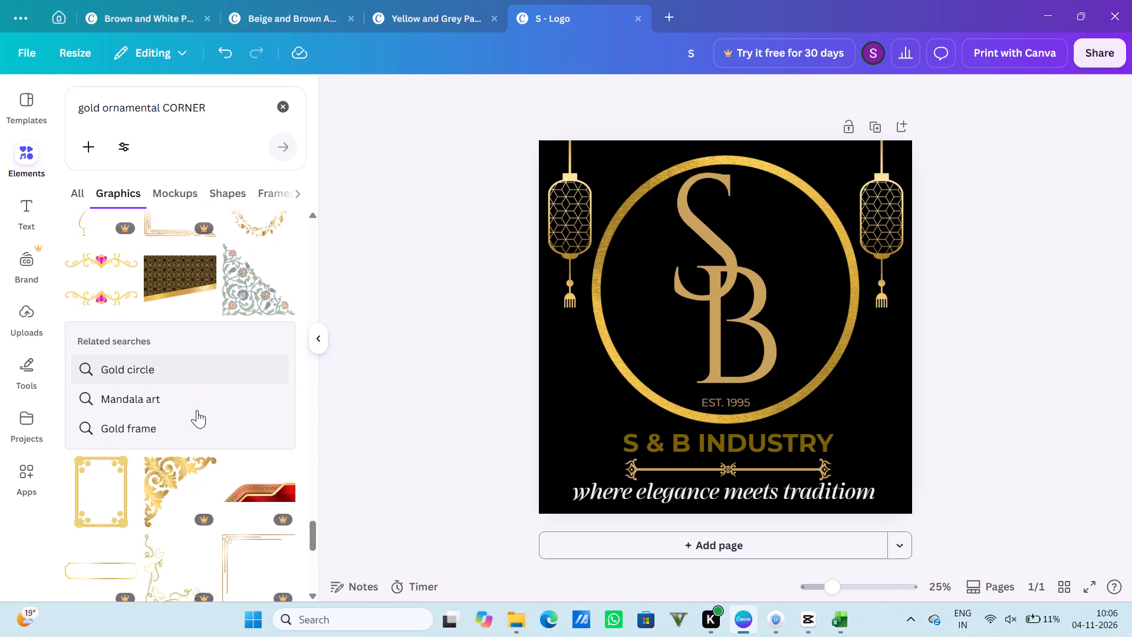
{"action": "scroll", "coordinate": [197, 410], "scroll_direction": "down", "scroll_amount": 5}
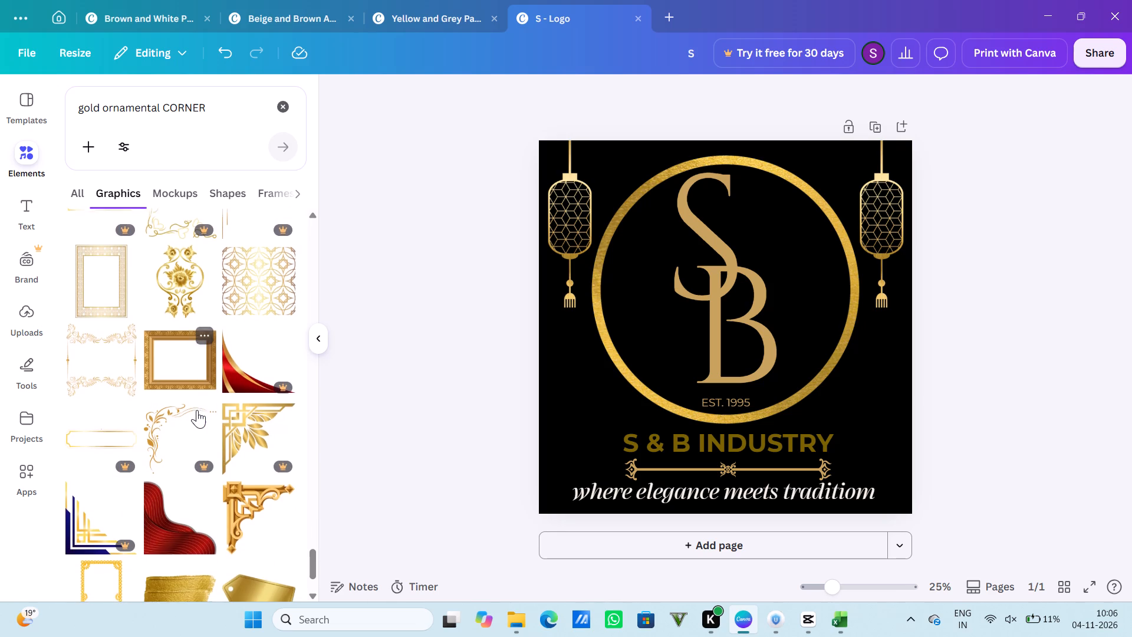
{"action": "scroll", "coordinate": [197, 410], "scroll_direction": "down", "scroll_amount": 4}
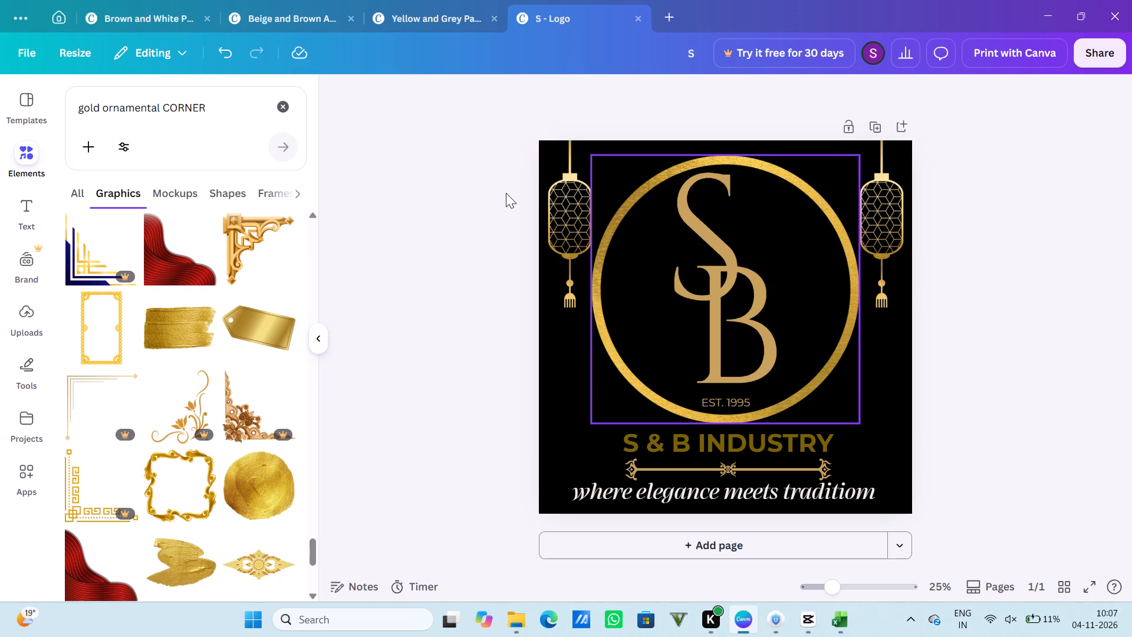
Make the logo design available offline.
{"action": "left_click", "coordinate": [304, 47]}
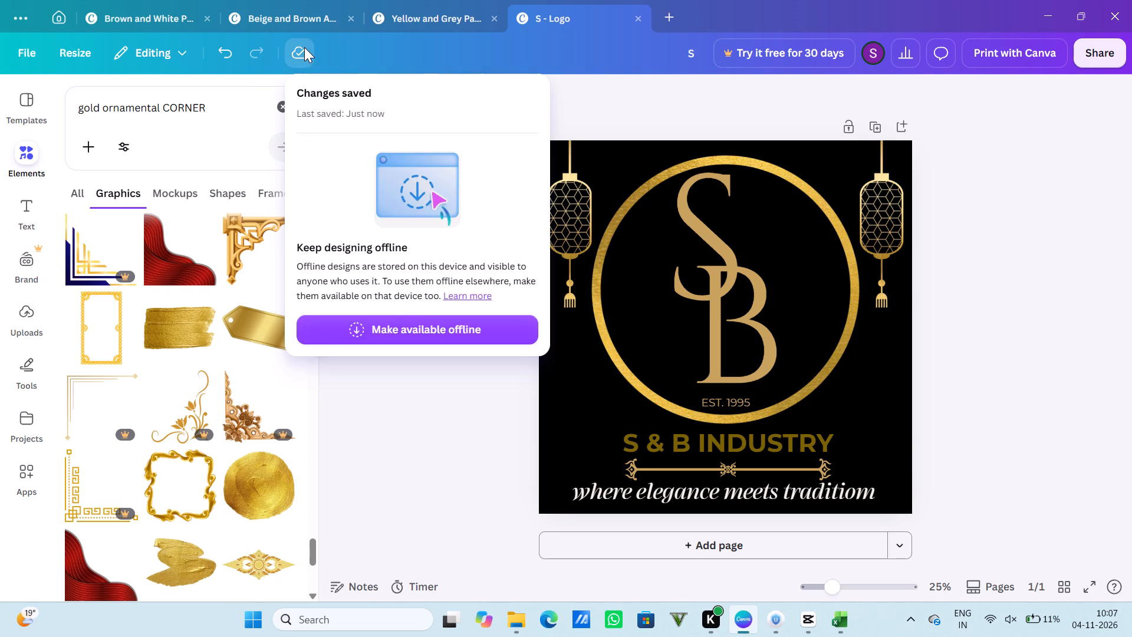
{"action": "left_click", "coordinate": [418, 318]}
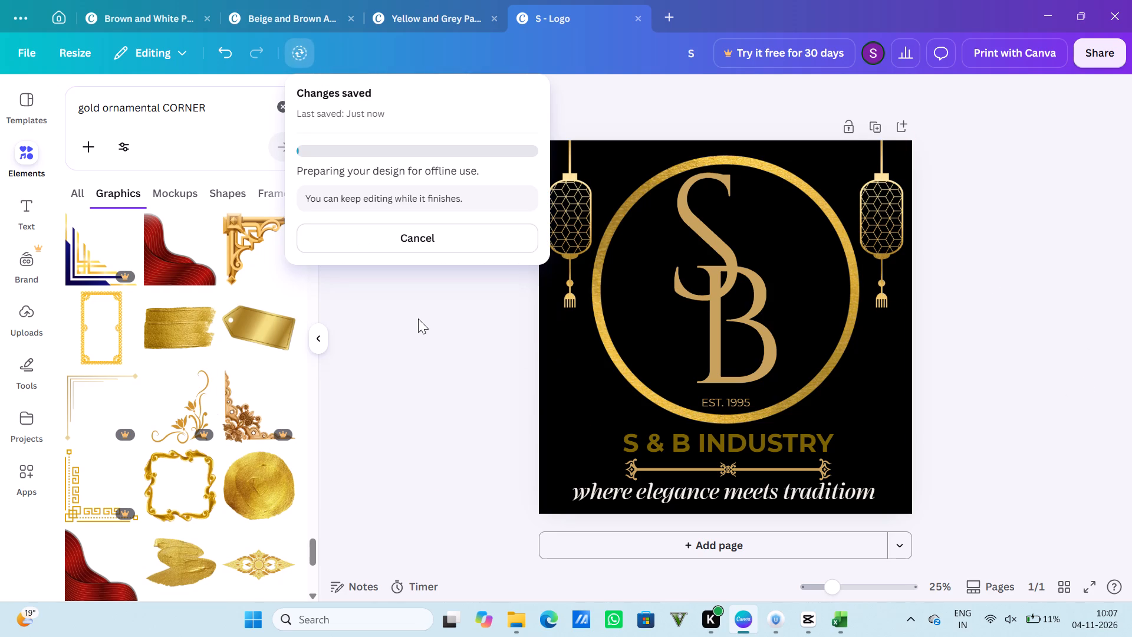
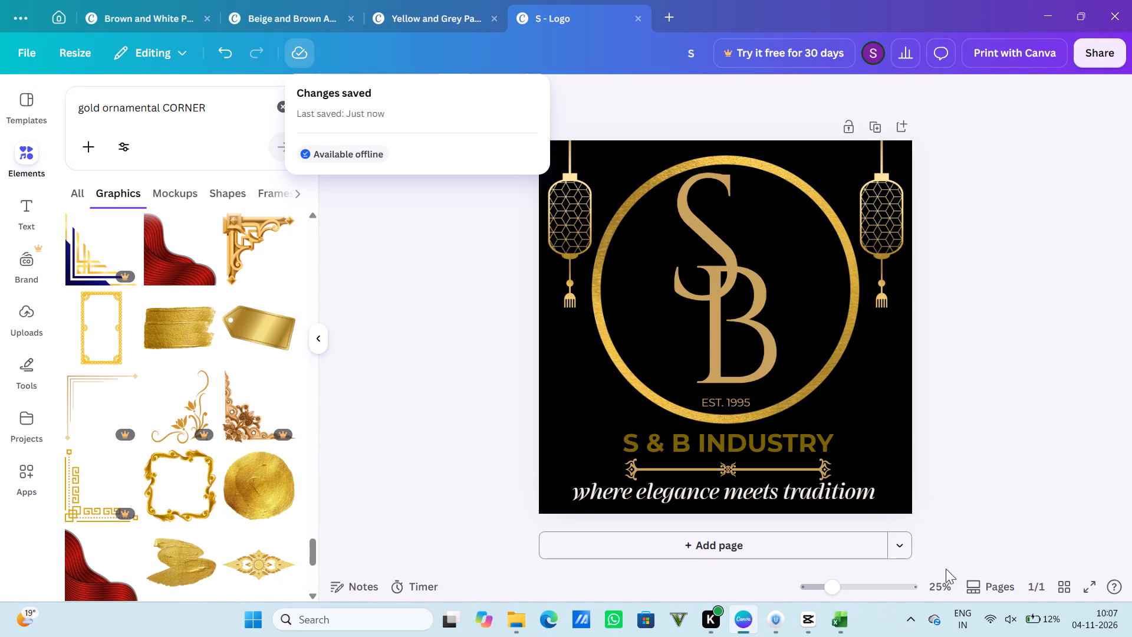
Add a blank black second page below the logo page.
{"action": "left_click", "coordinate": [718, 555]}
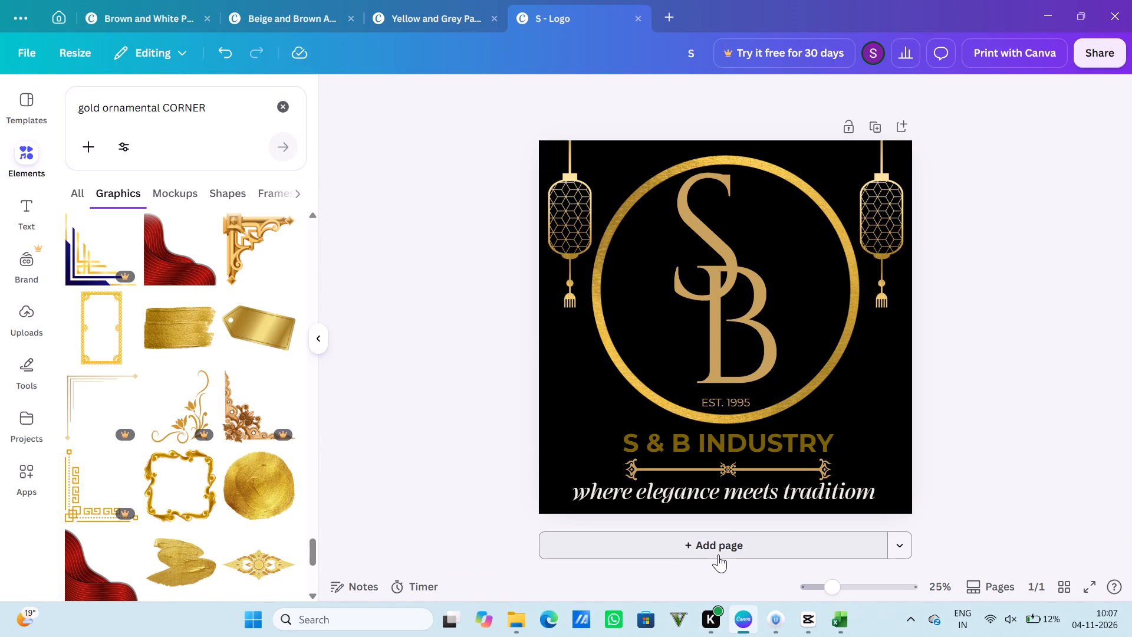
{"action": "left_click", "coordinate": [736, 537]}
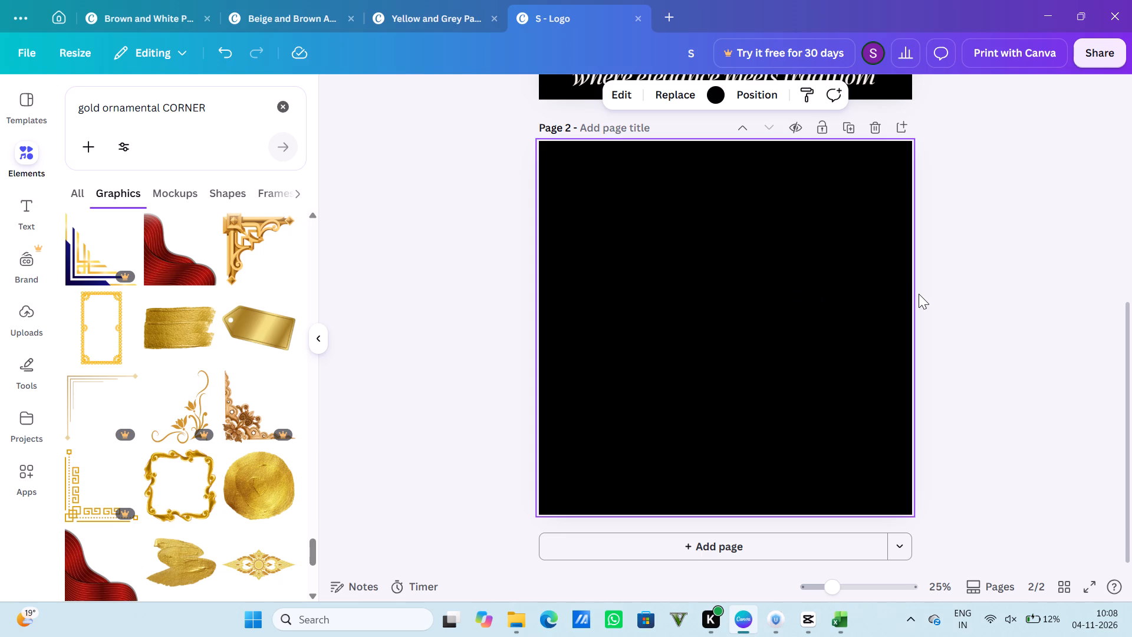
{"action": "left_click", "coordinate": [755, 336]}
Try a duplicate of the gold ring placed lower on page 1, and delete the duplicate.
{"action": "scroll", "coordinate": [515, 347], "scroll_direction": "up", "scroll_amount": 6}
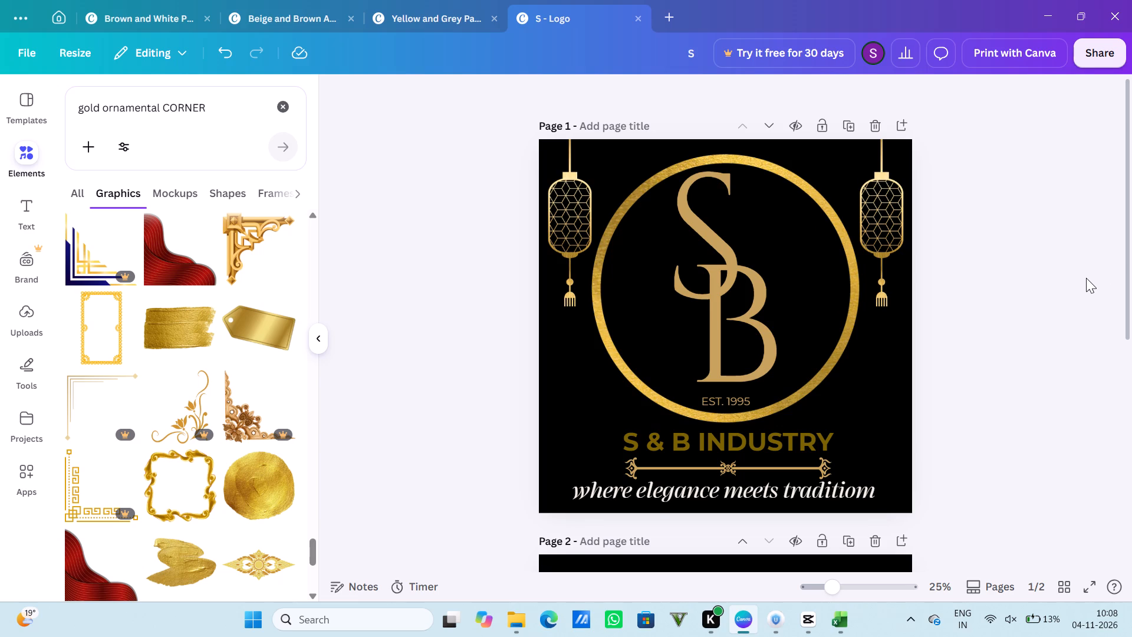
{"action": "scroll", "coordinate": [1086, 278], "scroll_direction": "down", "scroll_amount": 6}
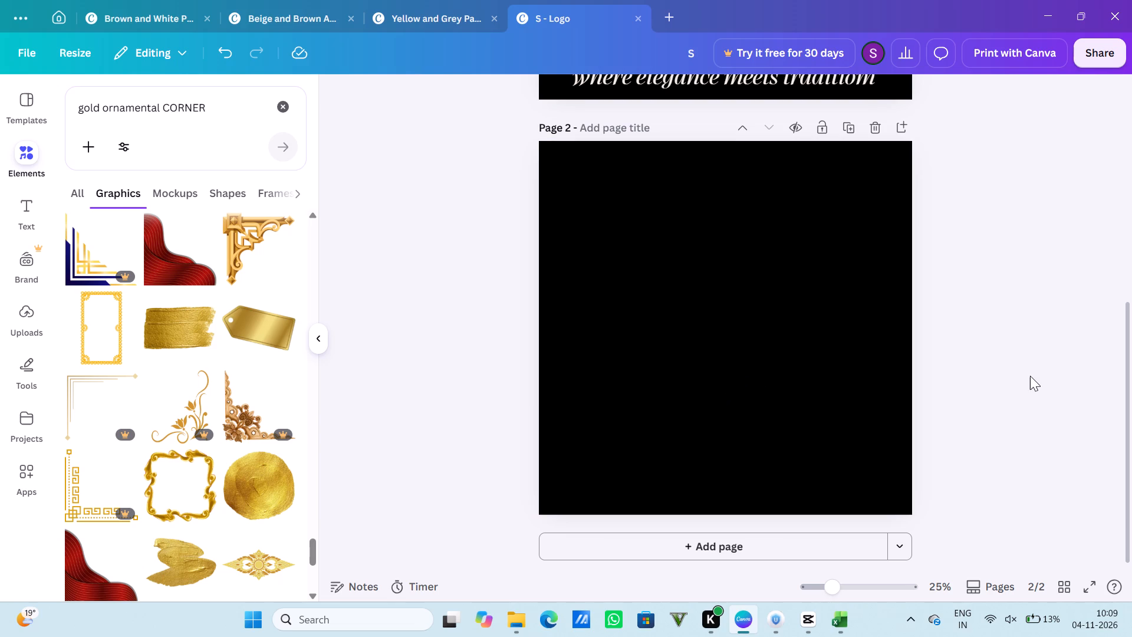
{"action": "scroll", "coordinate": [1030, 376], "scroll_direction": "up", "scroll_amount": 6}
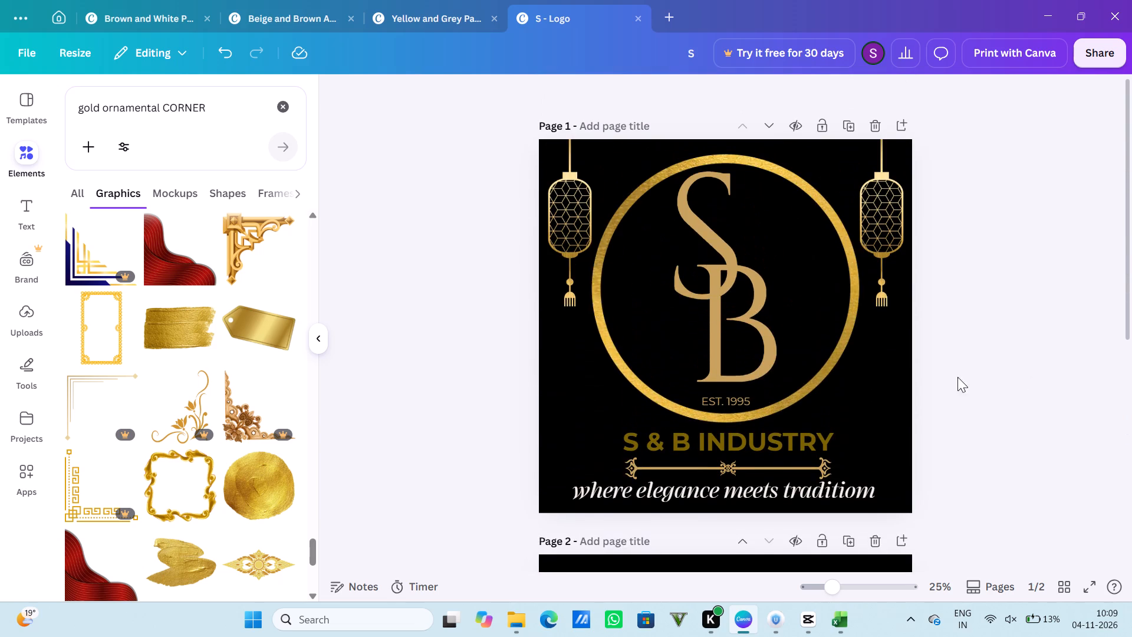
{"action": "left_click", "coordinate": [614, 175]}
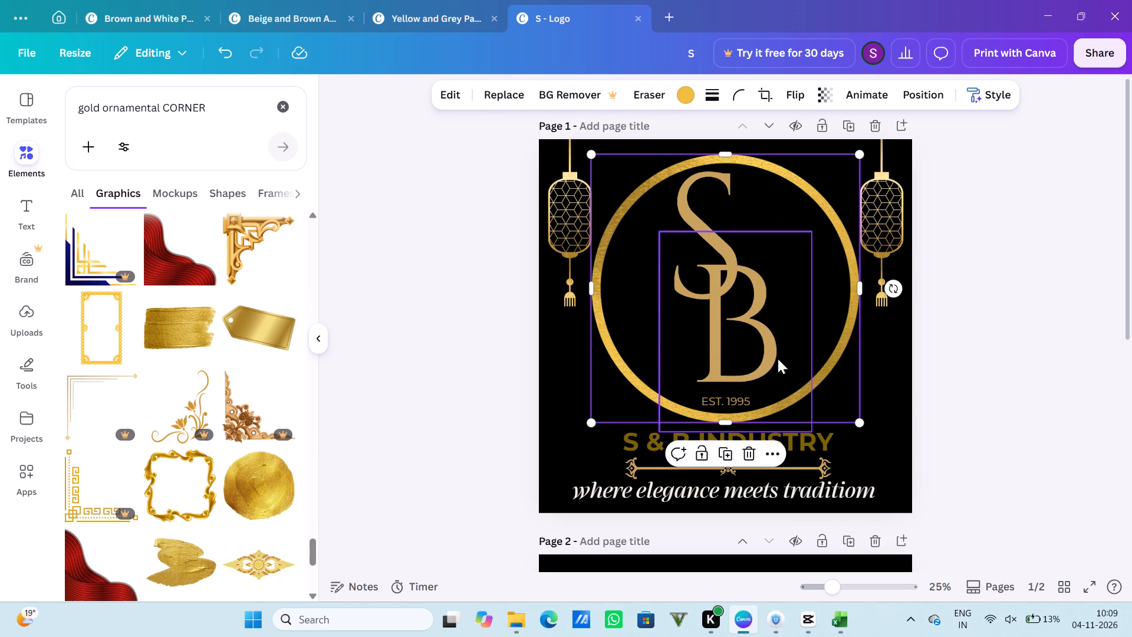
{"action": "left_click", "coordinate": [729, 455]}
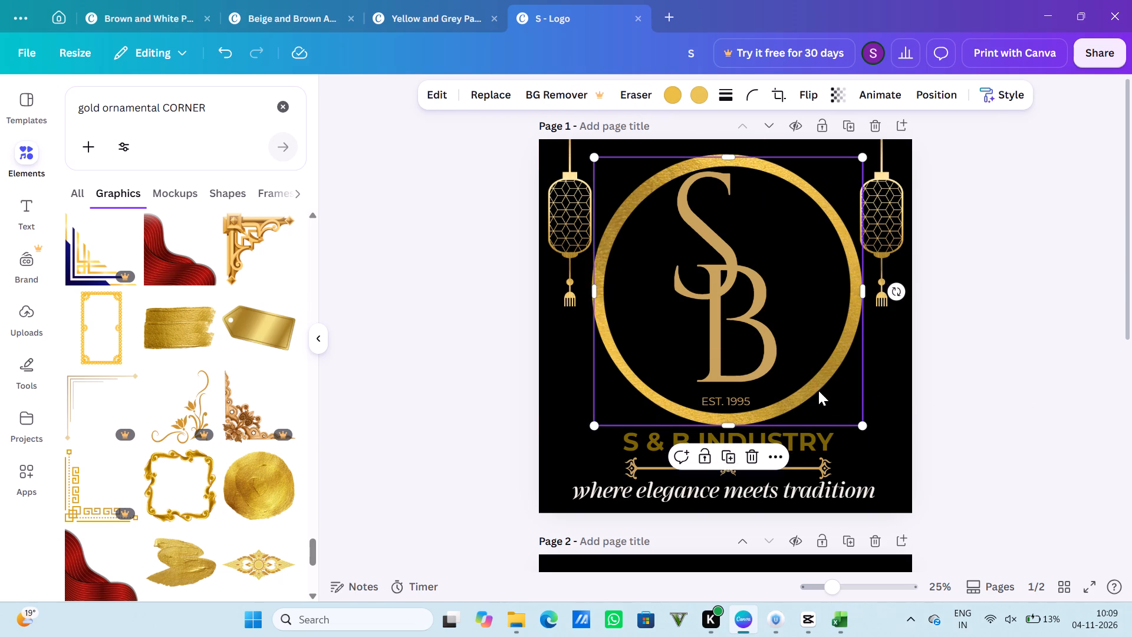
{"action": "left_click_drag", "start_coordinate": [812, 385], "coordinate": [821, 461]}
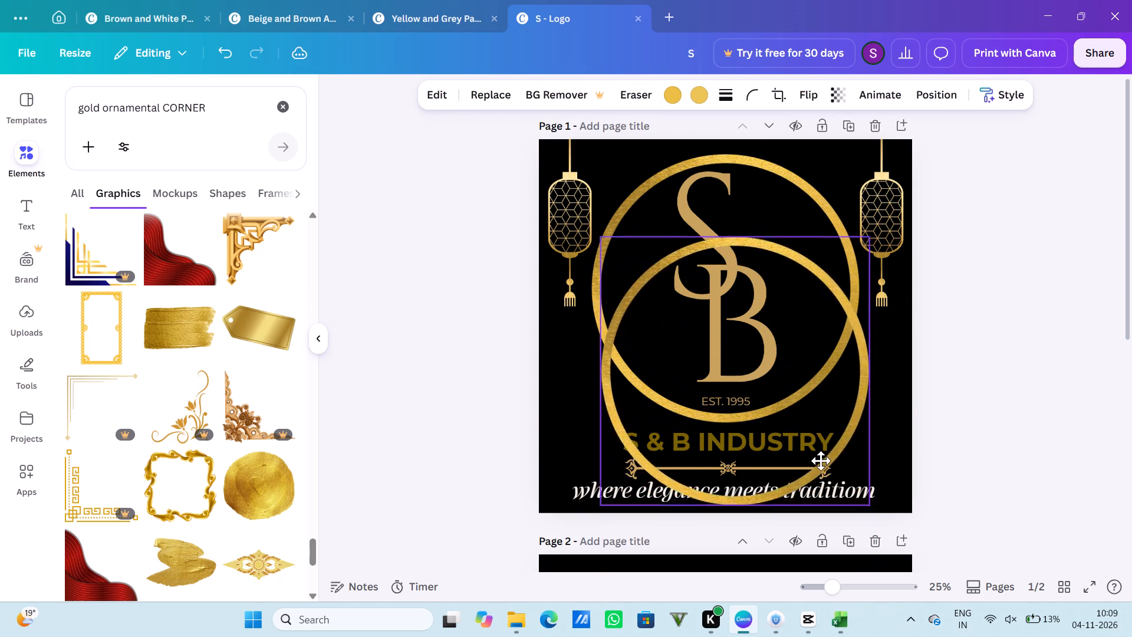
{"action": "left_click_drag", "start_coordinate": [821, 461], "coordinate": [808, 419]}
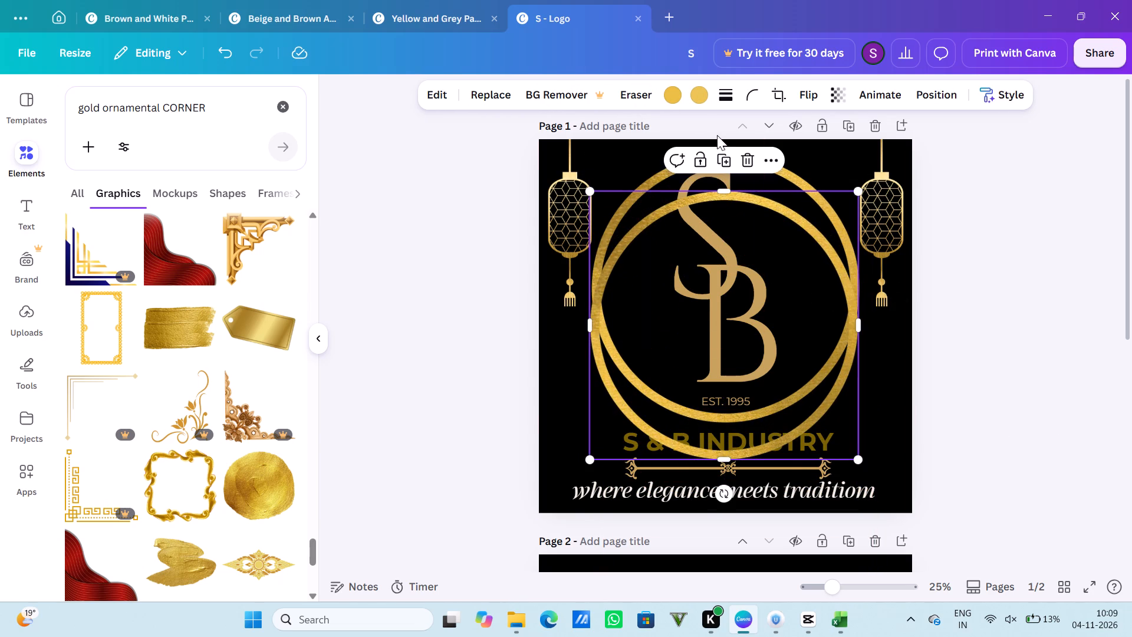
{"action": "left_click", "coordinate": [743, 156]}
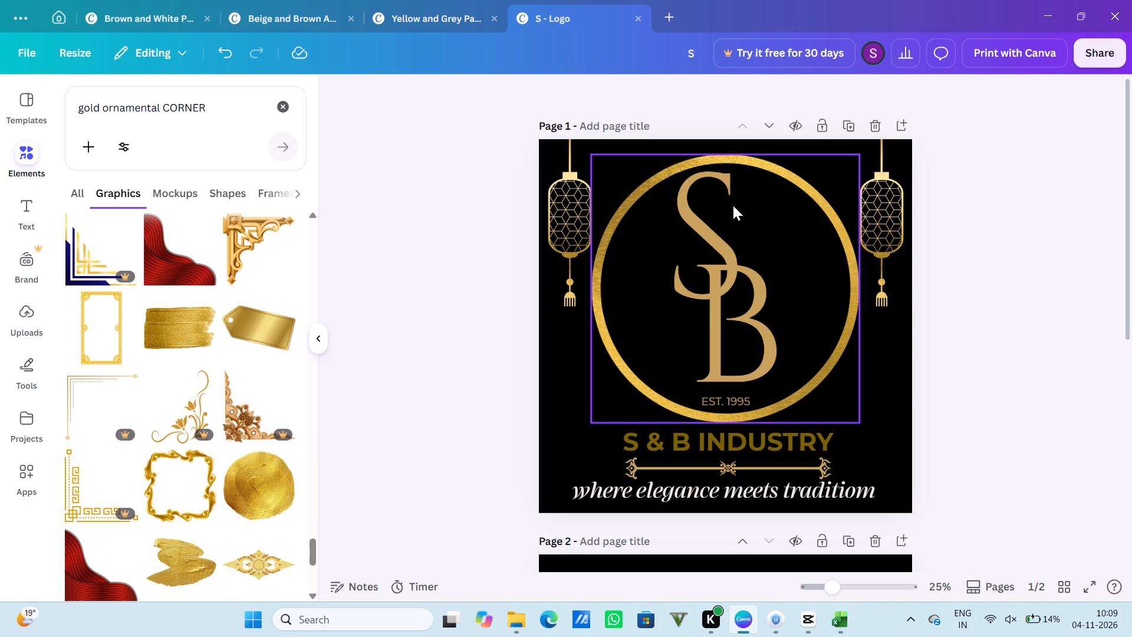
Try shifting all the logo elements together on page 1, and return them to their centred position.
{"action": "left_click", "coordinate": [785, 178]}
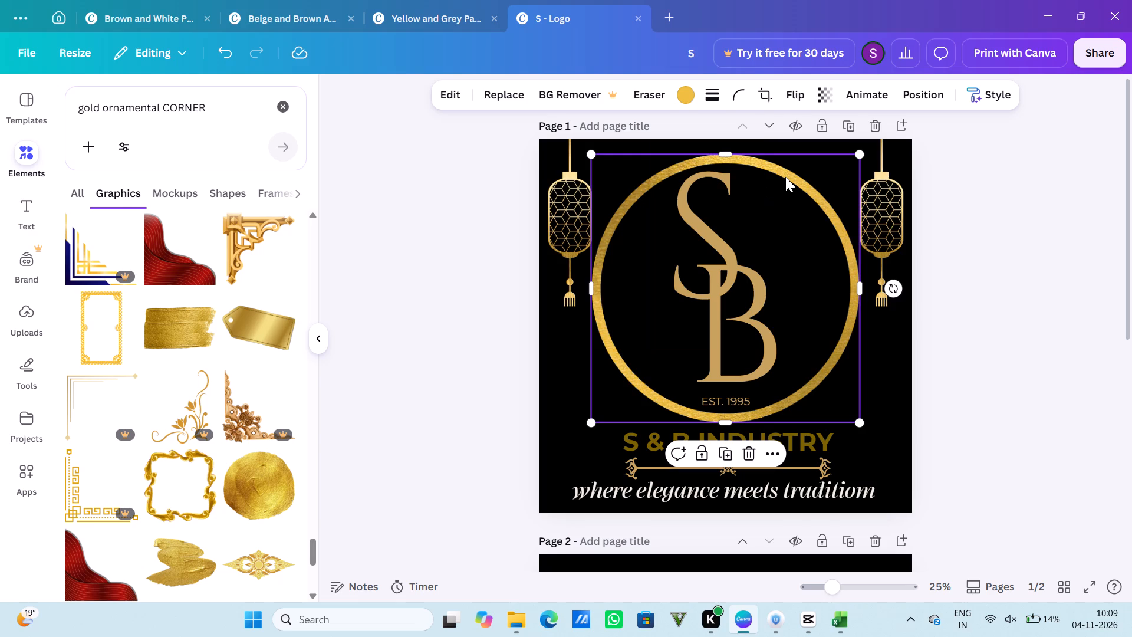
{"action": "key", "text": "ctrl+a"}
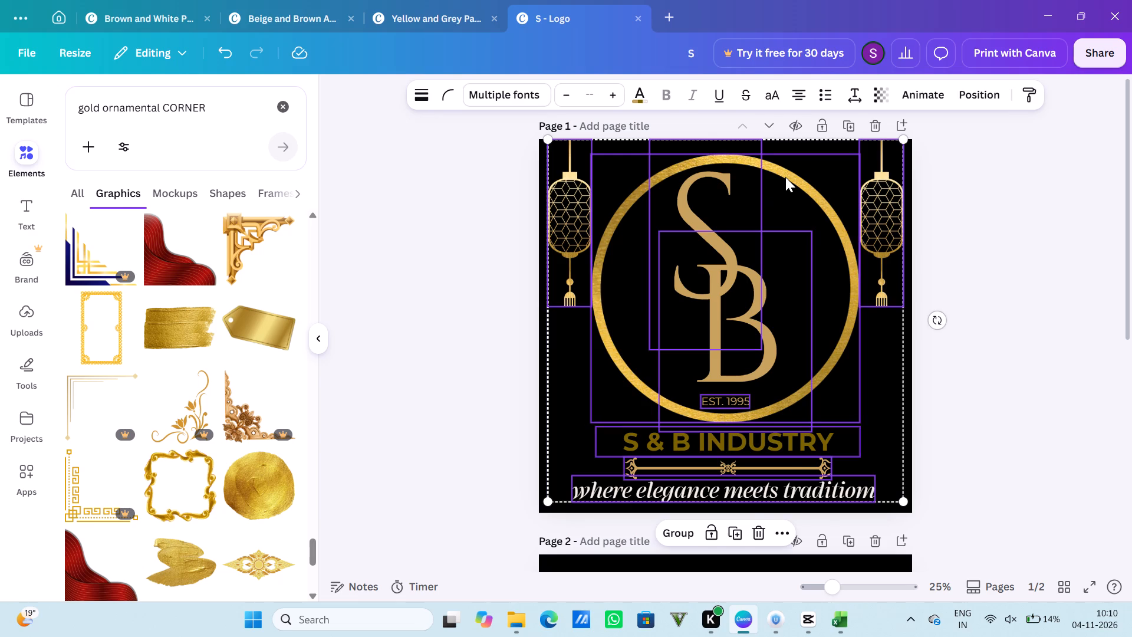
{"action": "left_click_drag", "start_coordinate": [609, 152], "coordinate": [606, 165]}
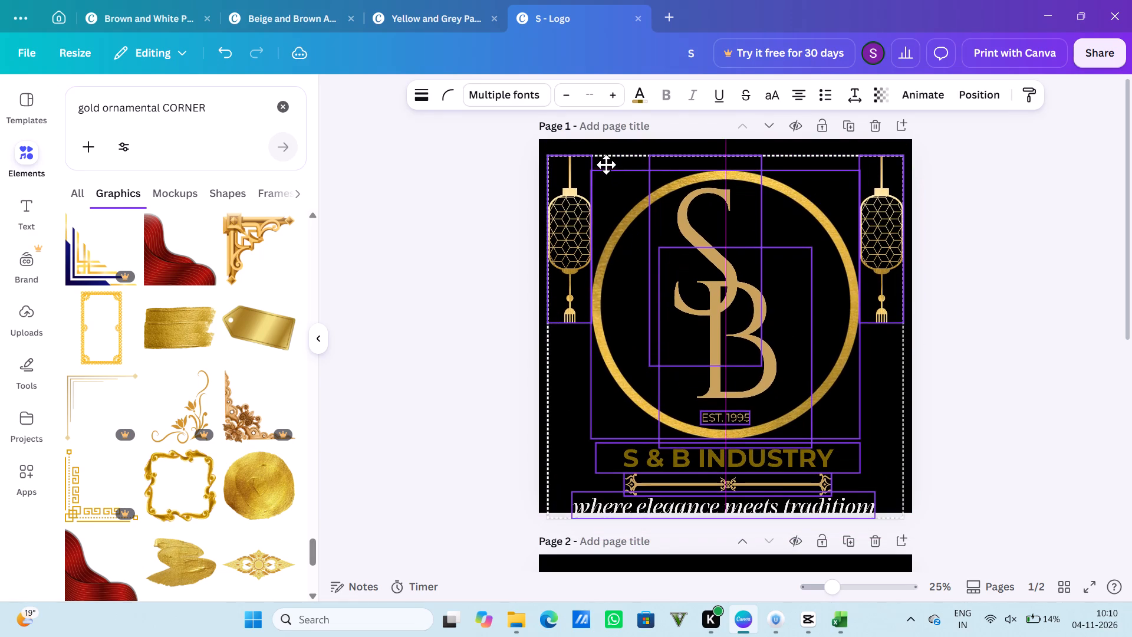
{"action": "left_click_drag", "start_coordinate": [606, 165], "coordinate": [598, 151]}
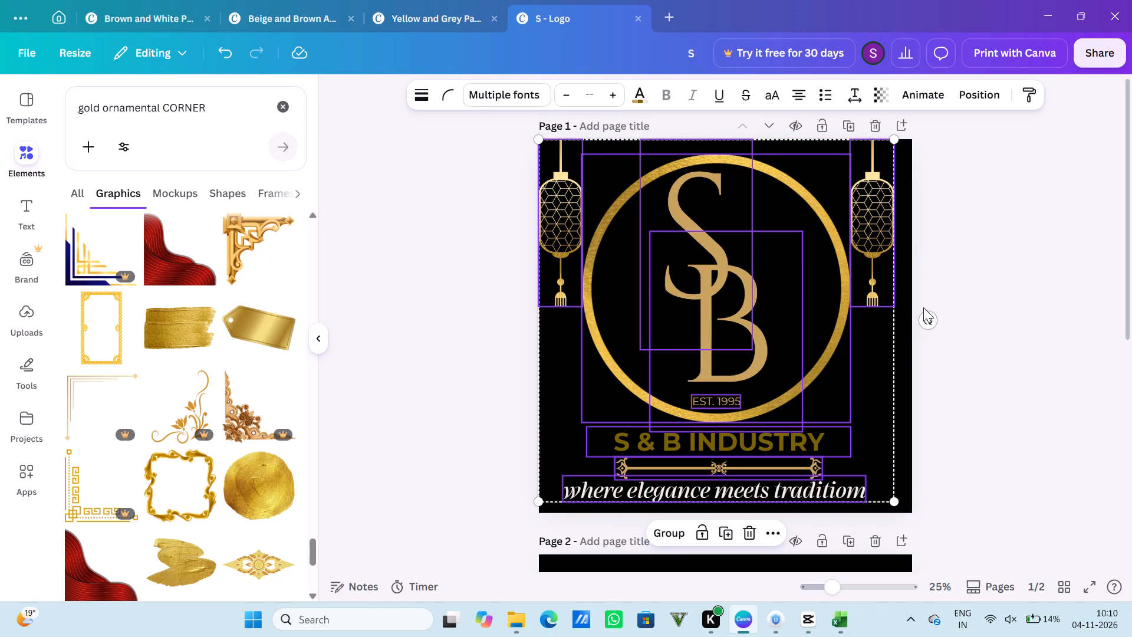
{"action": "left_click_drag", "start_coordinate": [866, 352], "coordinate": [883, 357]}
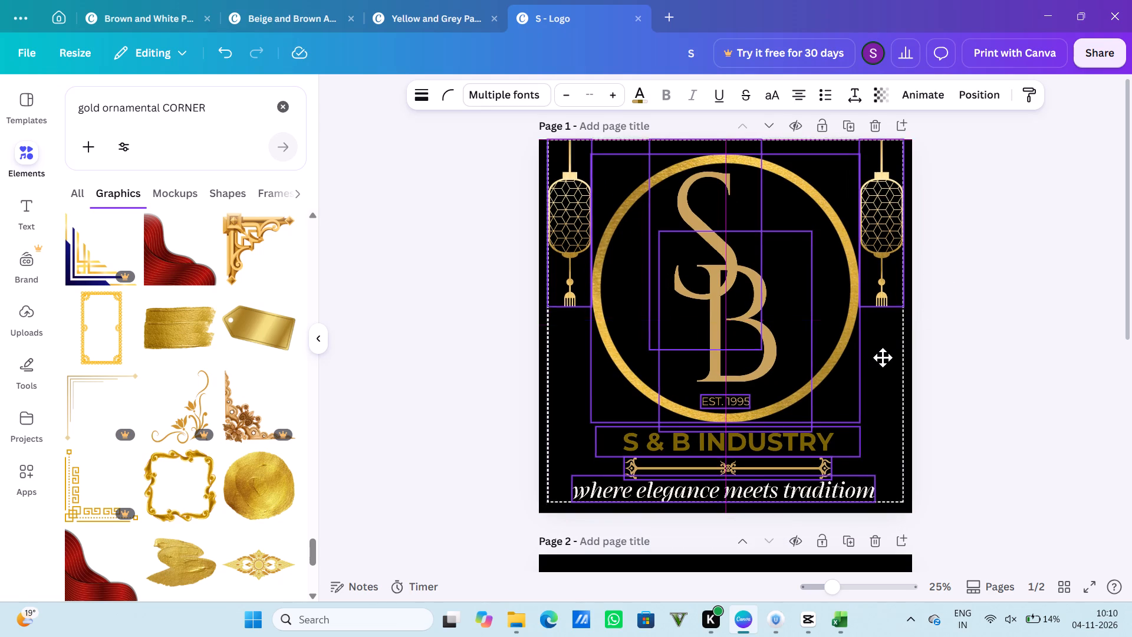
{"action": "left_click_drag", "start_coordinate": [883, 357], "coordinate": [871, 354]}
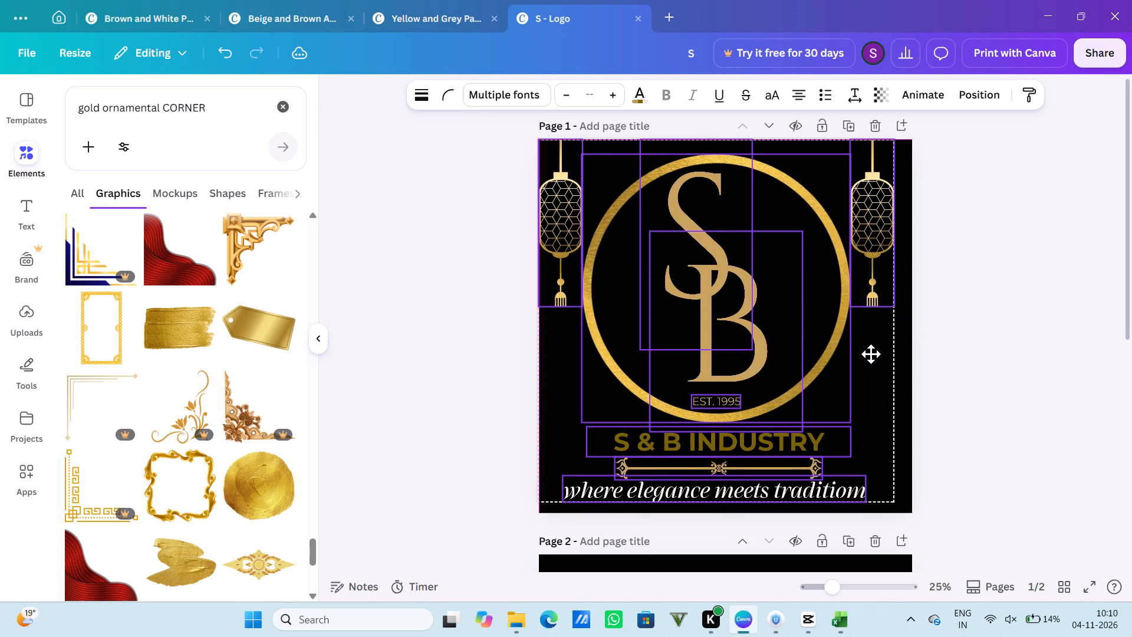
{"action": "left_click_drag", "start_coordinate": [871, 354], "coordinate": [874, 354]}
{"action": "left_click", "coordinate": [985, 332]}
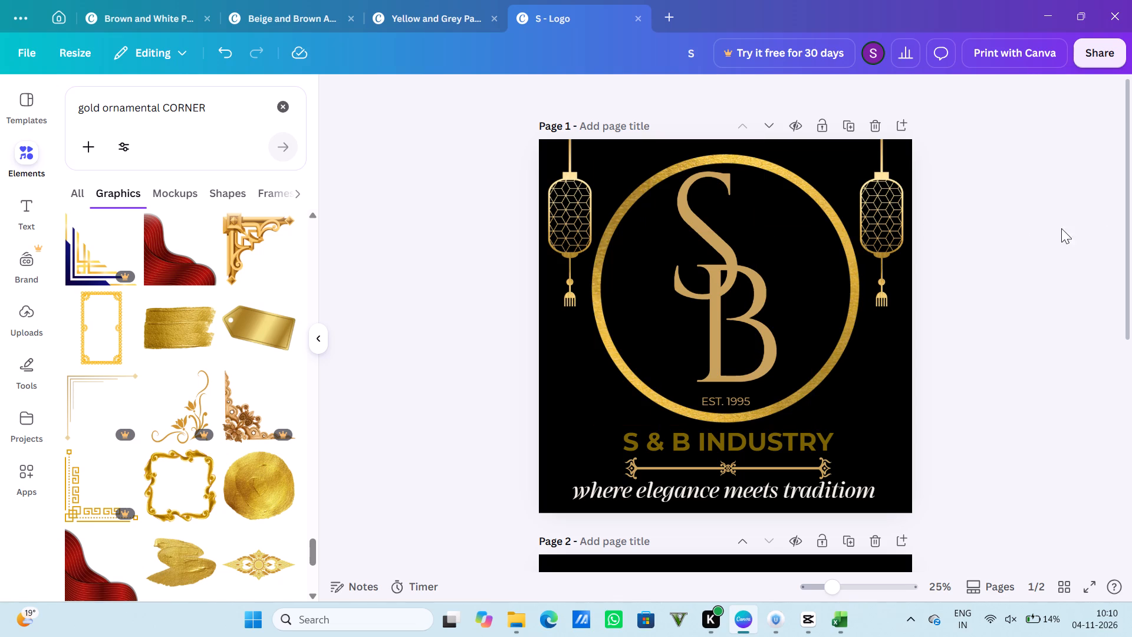
Copy all the logo elements from page 1 and paste them onto the blank page 2.
{"action": "key", "text": "ctrl+a"}
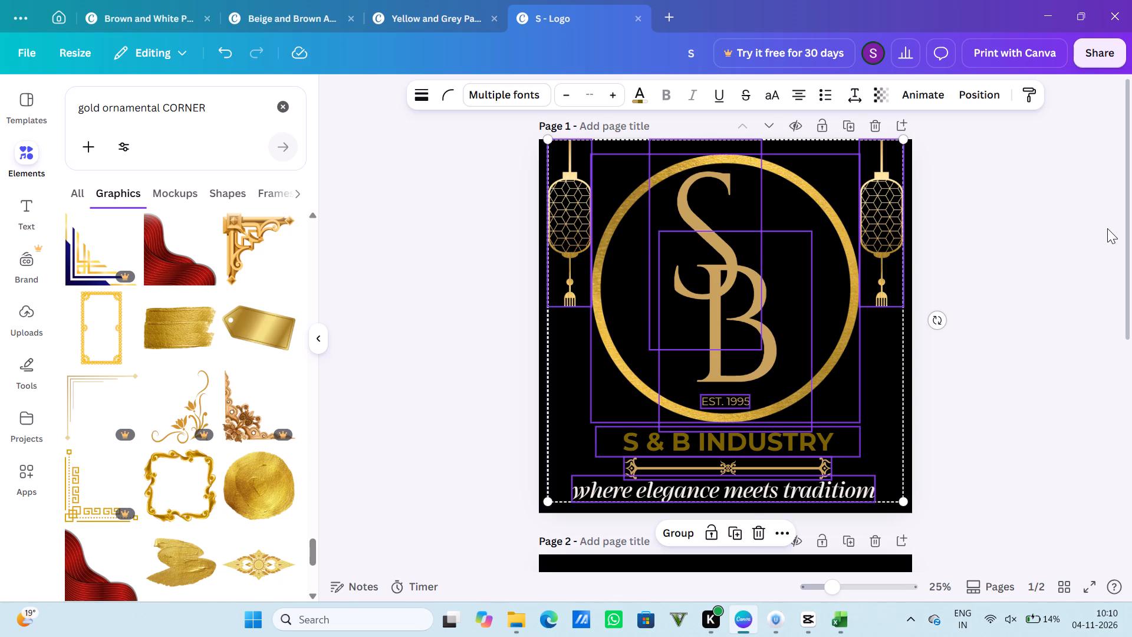
{"action": "key", "text": "ctrl+c"}
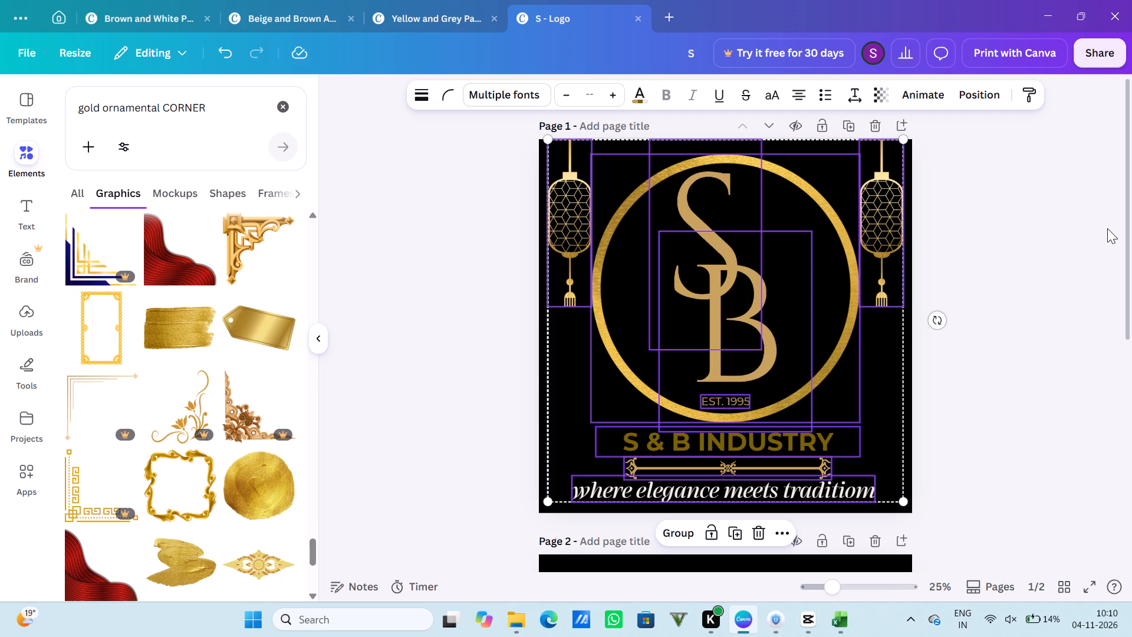
{"action": "left_click", "coordinate": [1106, 233]}
{"action": "scroll", "coordinate": [865, 425], "scroll_direction": "down", "scroll_amount": 4}
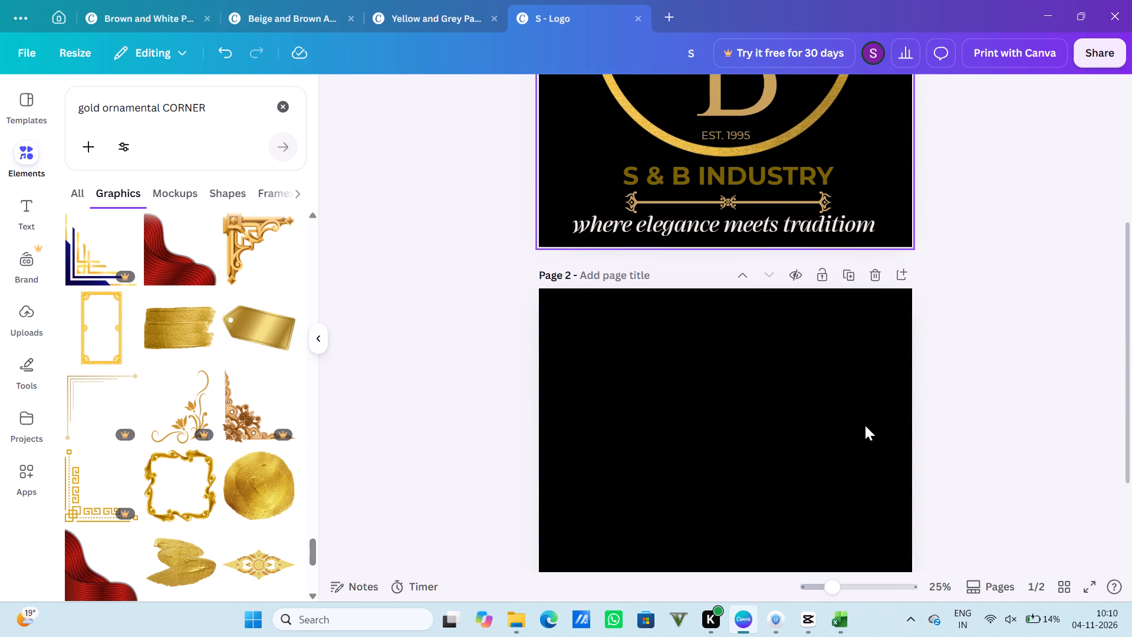
{"action": "scroll", "coordinate": [748, 426], "scroll_direction": "down", "scroll_amount": 1}
{"action": "left_click", "coordinate": [746, 424]}
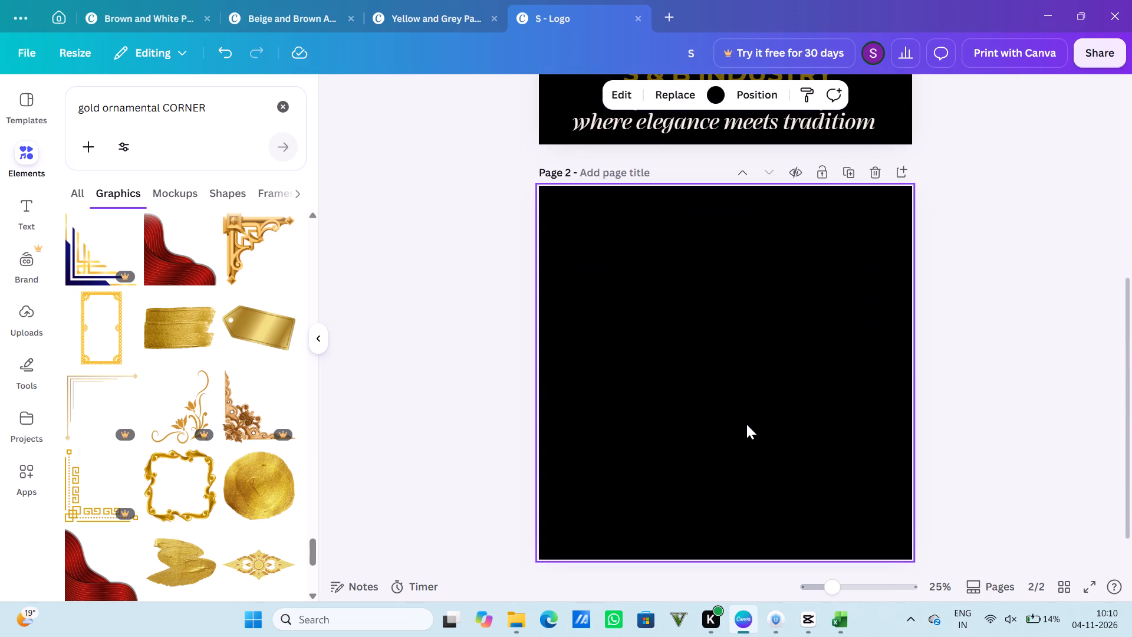
{"action": "left_click", "coordinate": [746, 424]}
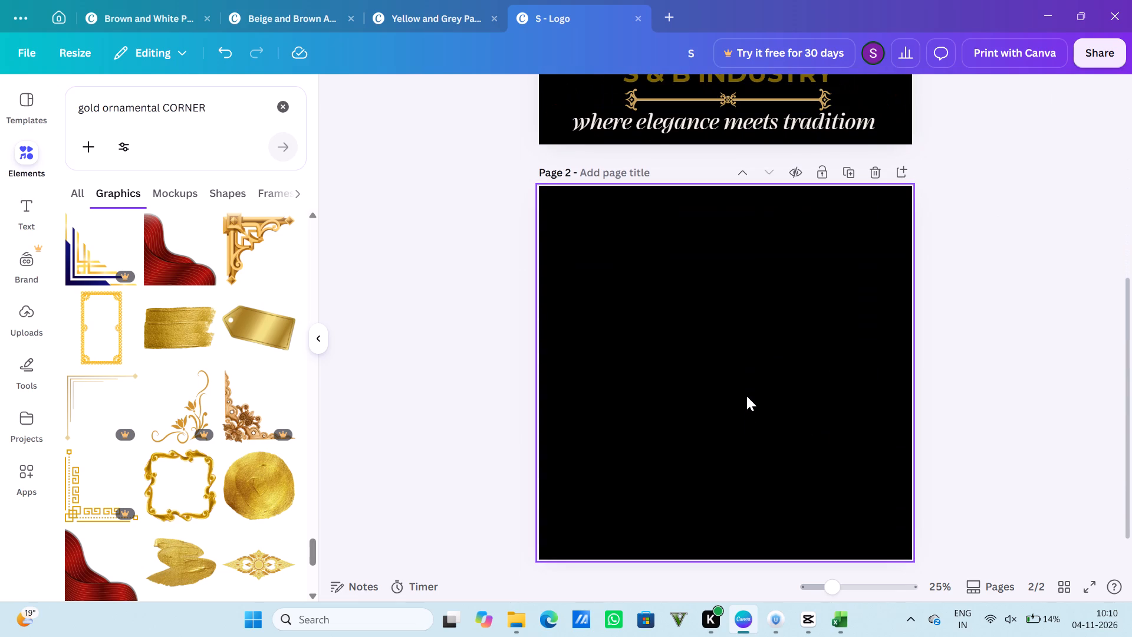
{"action": "key", "text": "ctrl+v"}
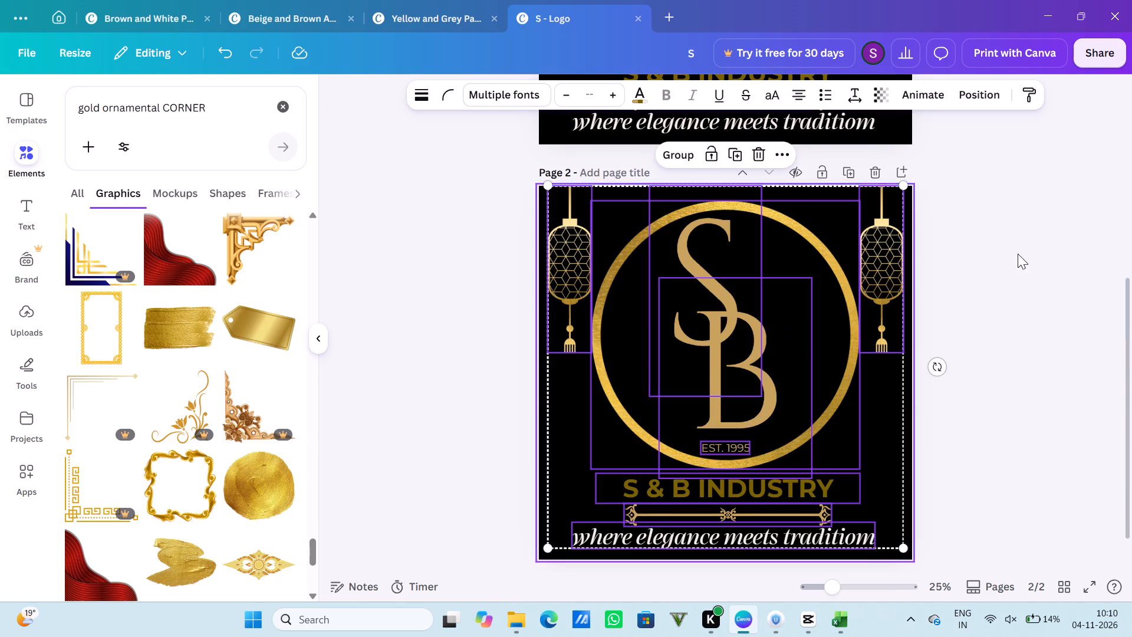
{"action": "left_click", "coordinate": [1018, 254]}
Delete both hanging lanterns from the logo copy on page 2.
{"action": "left_click", "coordinate": [891, 280]}
{"action": "left_click", "coordinate": [905, 149]}
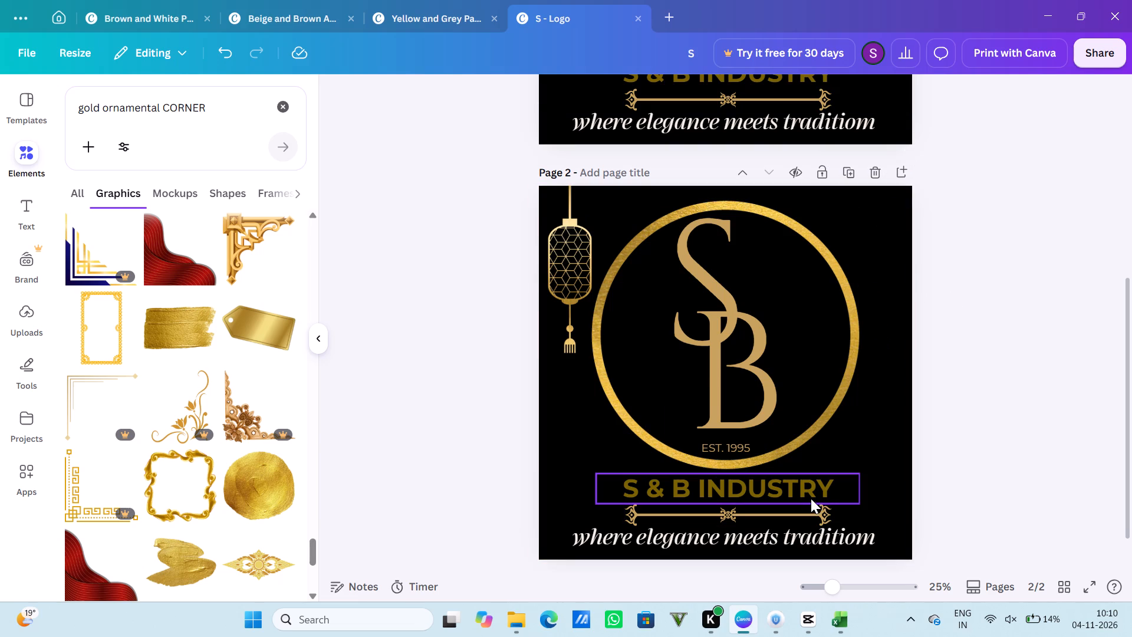
{"action": "left_click", "coordinate": [545, 261]}
{"action": "left_click", "coordinate": [560, 274]}
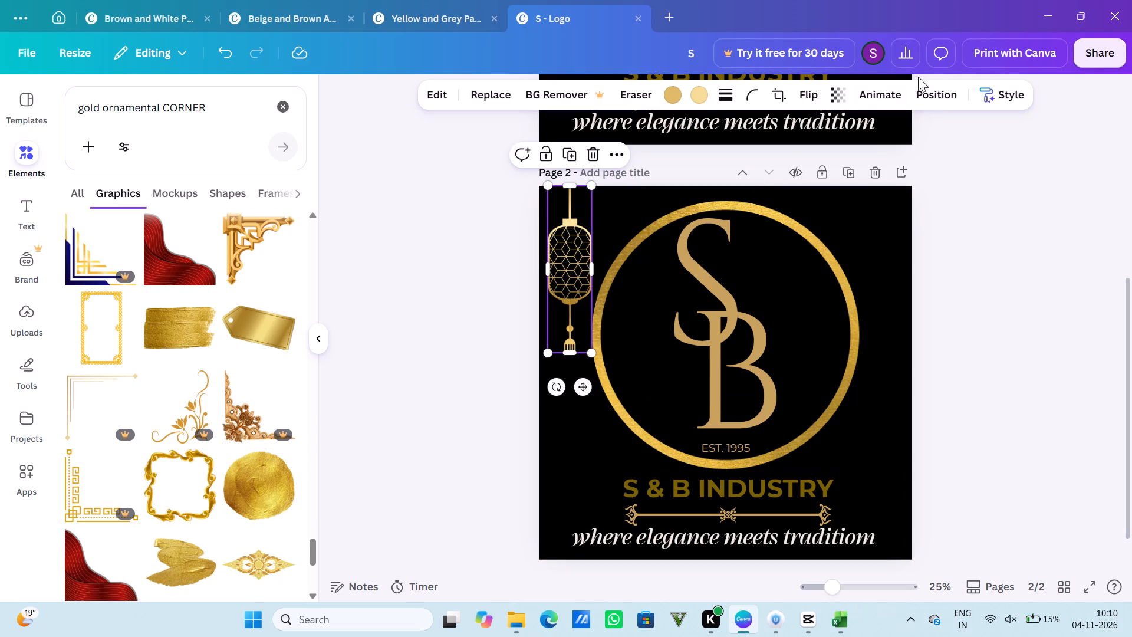
{"action": "left_click", "coordinate": [591, 154]}
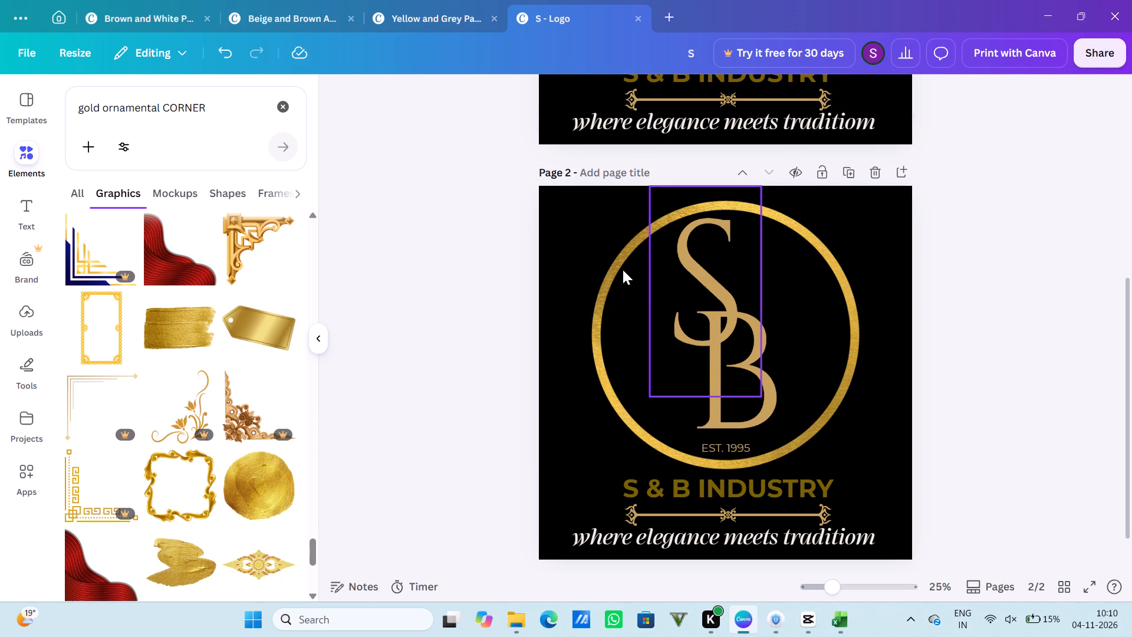
Shrink page 2's gold ring to about half its size and place it against the canvas's left edge, beside the monogram.
{"action": "scroll", "coordinate": [623, 270], "scroll_direction": "down", "scroll_amount": 2}
{"action": "left_click_drag", "start_coordinate": [623, 270], "coordinate": [609, 272]}
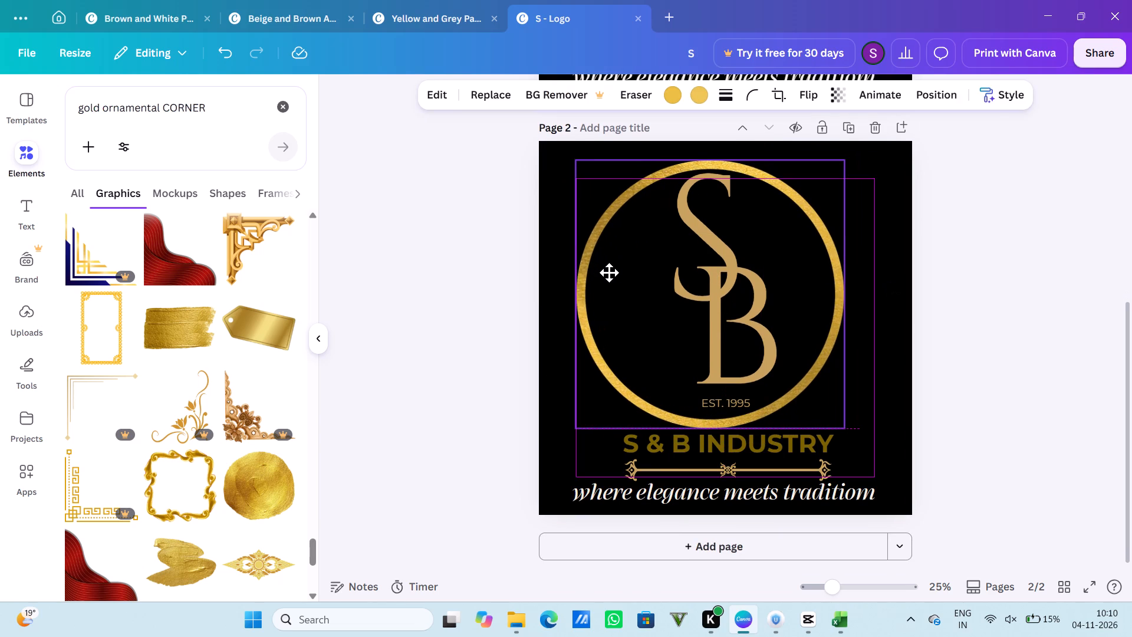
{"action": "left_click_drag", "start_coordinate": [609, 272], "coordinate": [578, 272]}
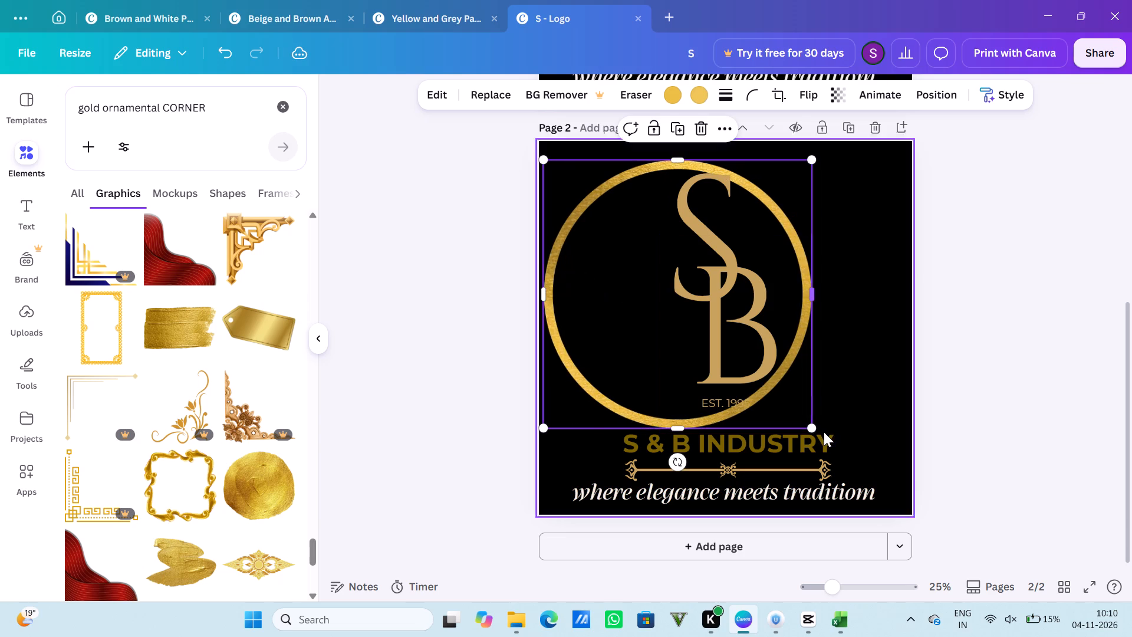
{"action": "left_click_drag", "start_coordinate": [815, 430], "coordinate": [606, 358]}
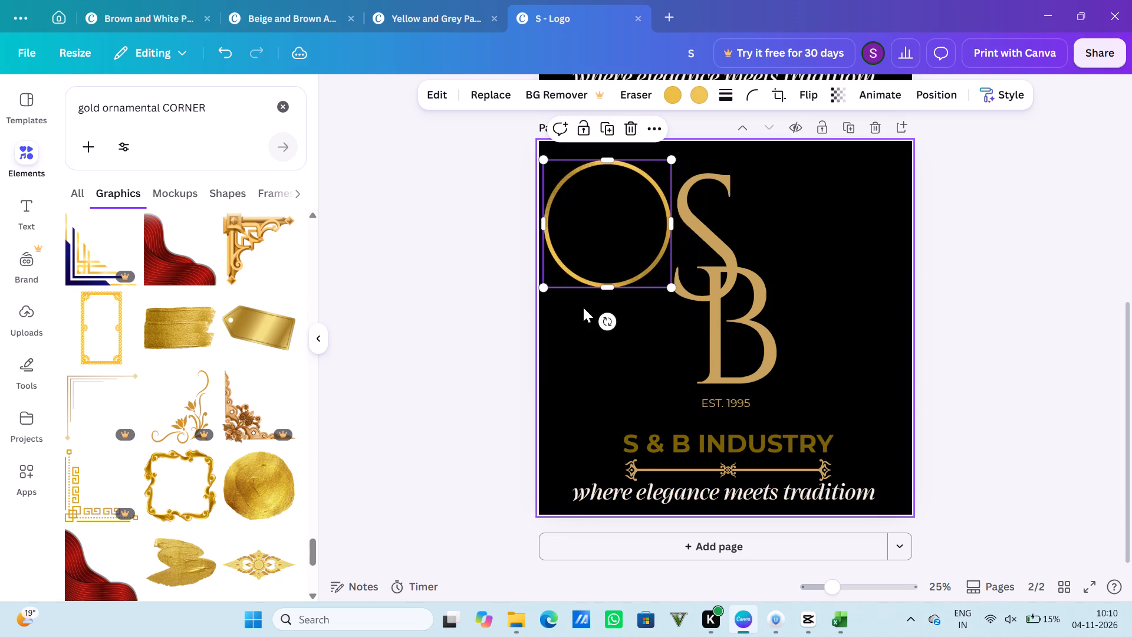
{"action": "left_click_drag", "start_coordinate": [633, 214], "coordinate": [631, 291]}
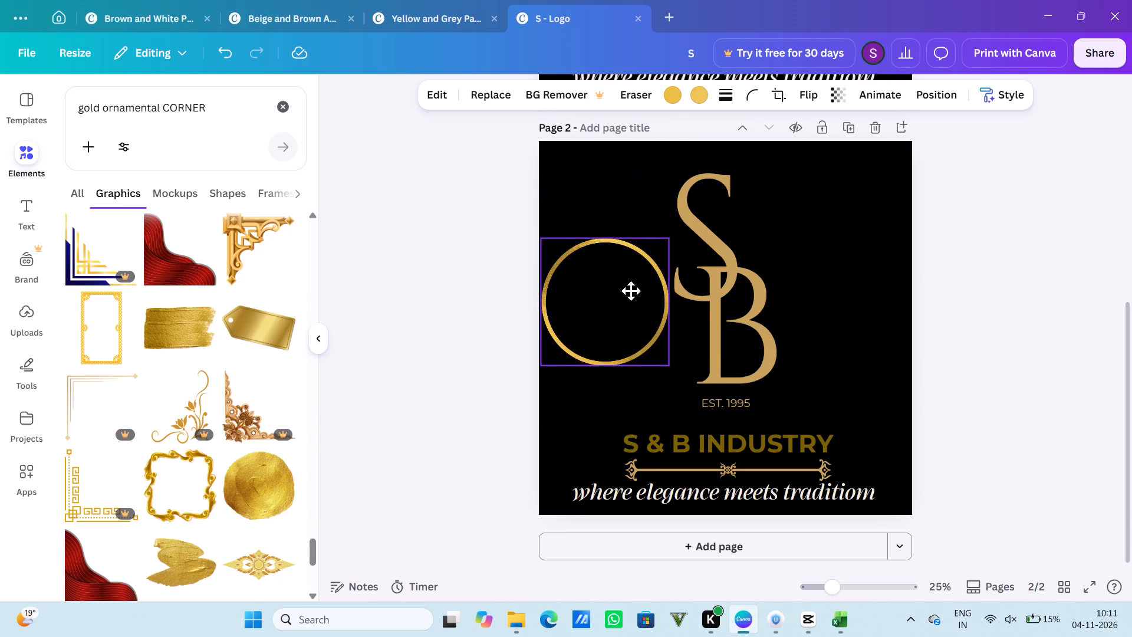
{"action": "left_click_drag", "start_coordinate": [631, 291], "coordinate": [630, 313]}
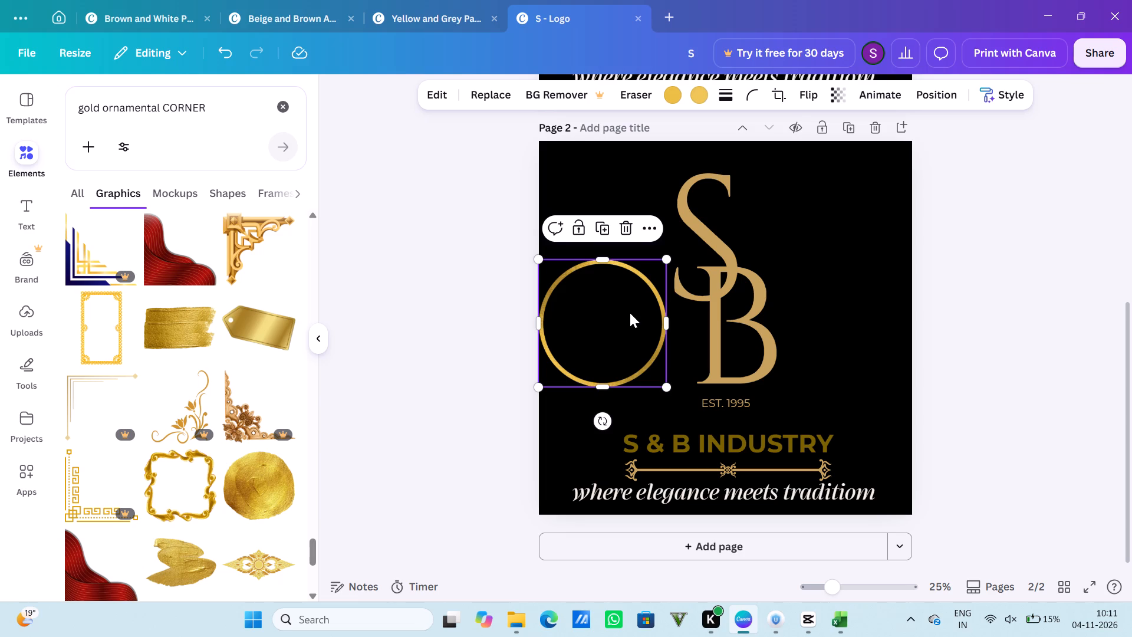
{"action": "left_click", "coordinate": [1034, 281]}
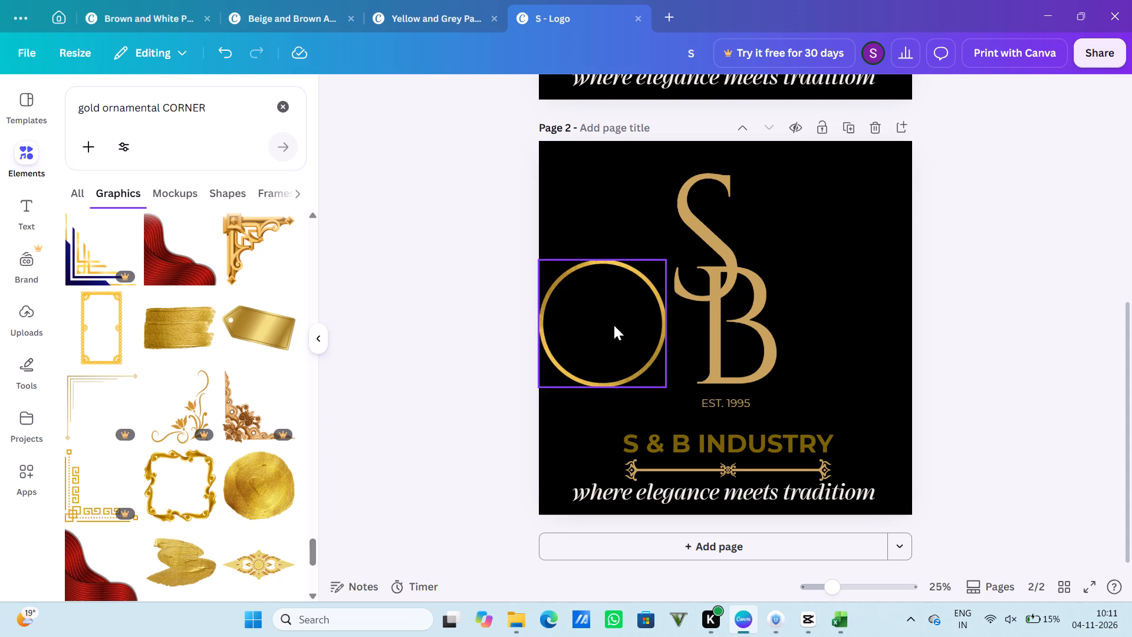
Shrink page 2's S to font size 271 and place it horizontally centred in the upper half of the small gold ring.
{"action": "left_click", "coordinate": [712, 214]}
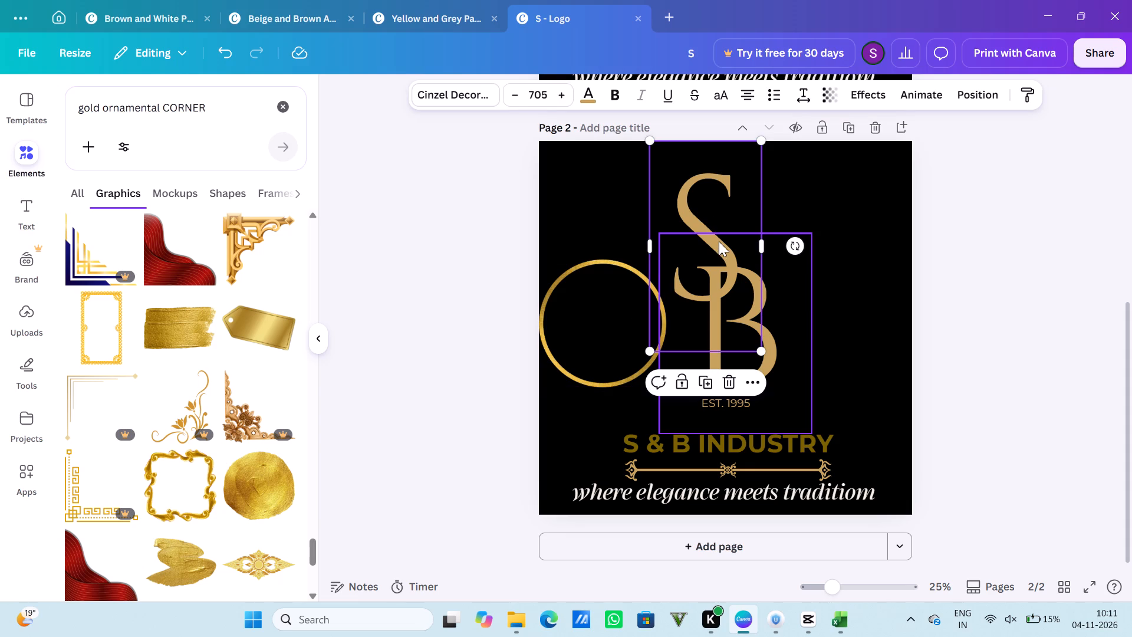
{"action": "left_click_drag", "start_coordinate": [719, 241], "coordinate": [613, 311]}
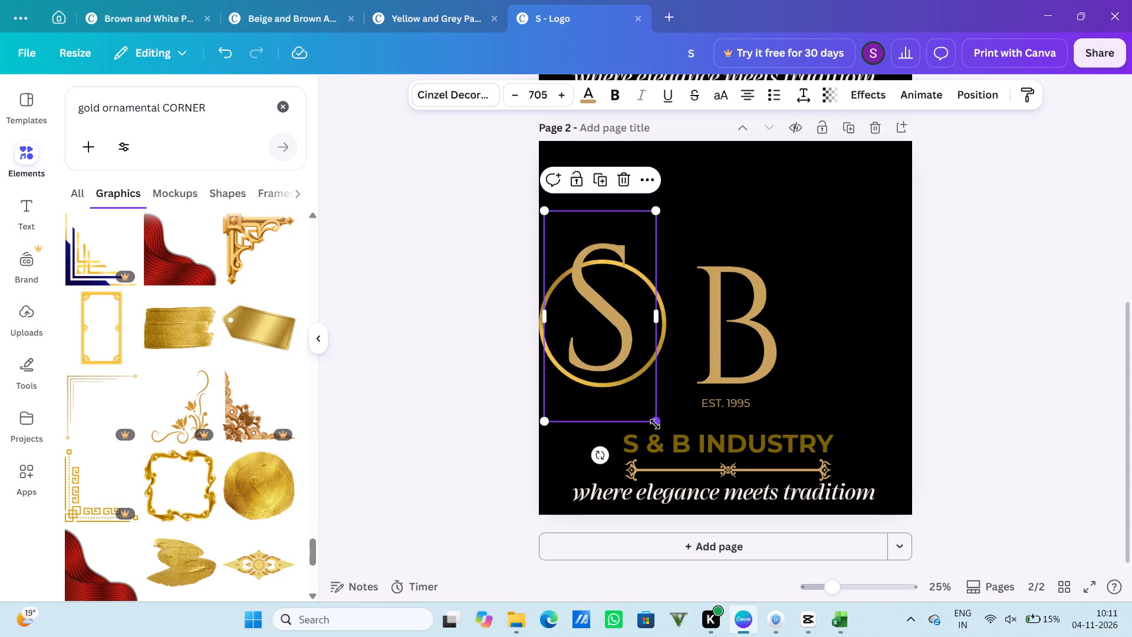
{"action": "left_click_drag", "start_coordinate": [655, 424], "coordinate": [560, 322]}
{"action": "left_click_drag", "start_coordinate": [565, 265], "coordinate": [601, 313]}
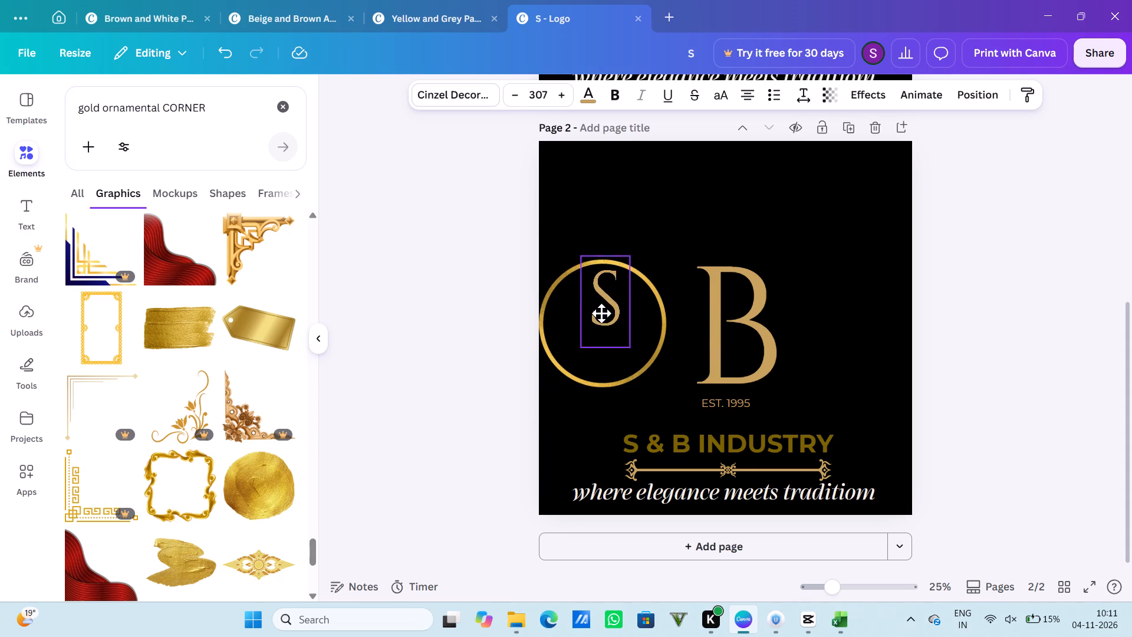
{"action": "left_click_drag", "start_coordinate": [601, 313], "coordinate": [597, 307]}
{"action": "left_click_drag", "start_coordinate": [624, 338], "coordinate": [614, 331]}
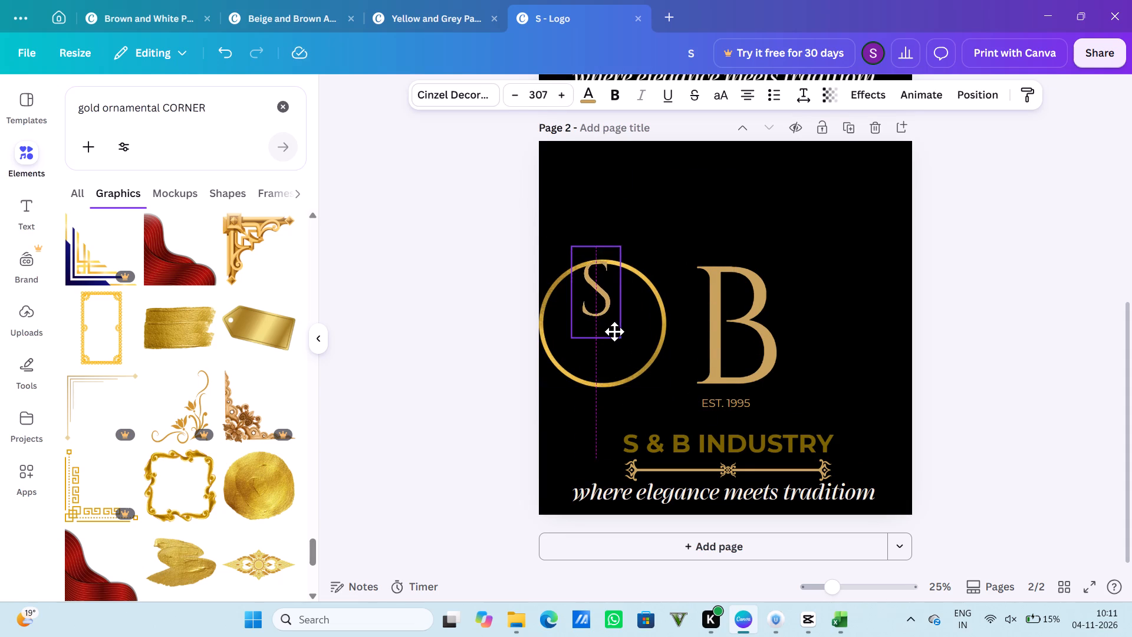
{"action": "left_click_drag", "start_coordinate": [614, 331], "coordinate": [625, 344]}
{"action": "left_click_drag", "start_coordinate": [630, 352], "coordinate": [621, 346]}
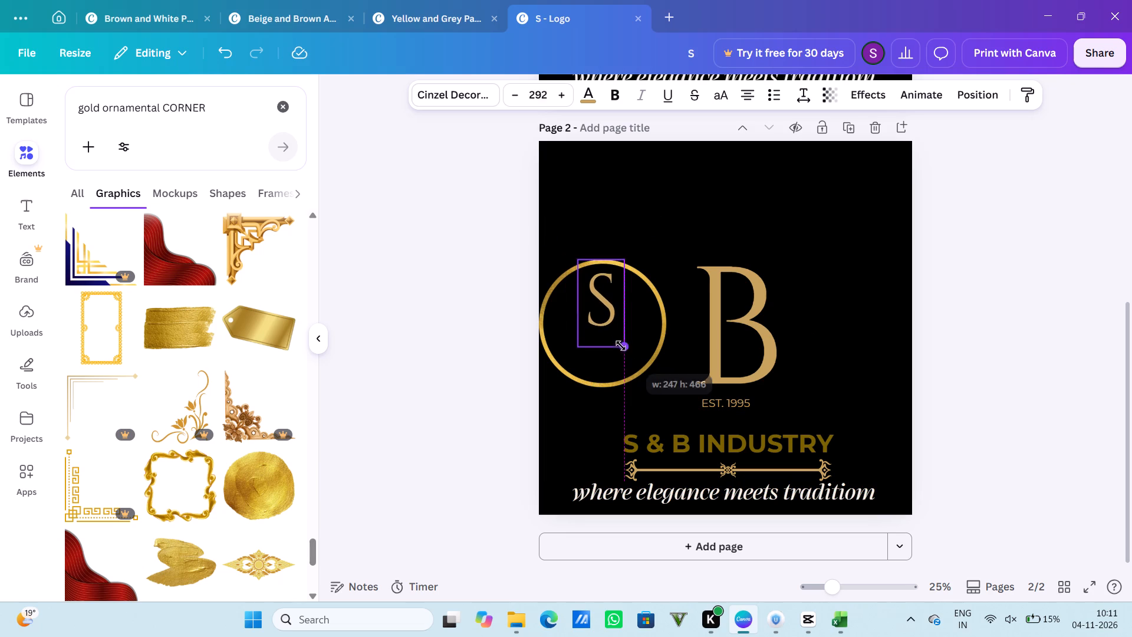
{"action": "left_click_drag", "start_coordinate": [621, 346], "coordinate": [614, 338]}
{"action": "left_click_drag", "start_coordinate": [617, 336], "coordinate": [627, 340]}
{"action": "left_click", "coordinate": [605, 308]}
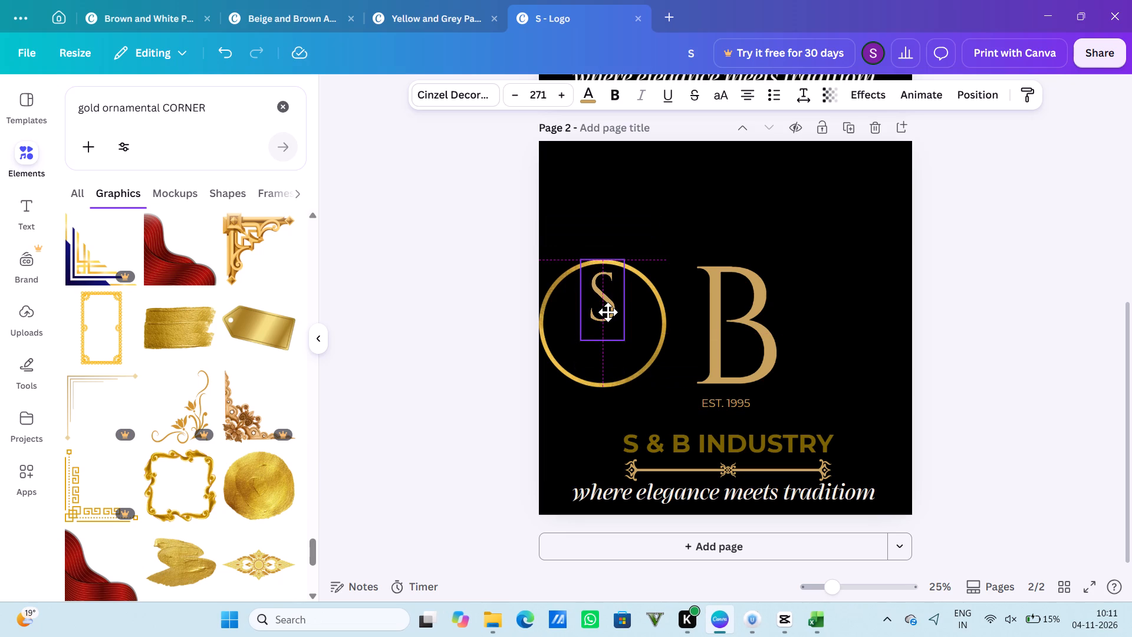
Set page 2's B to font size 271 to match the S.
{"action": "left_click", "coordinate": [717, 329]}
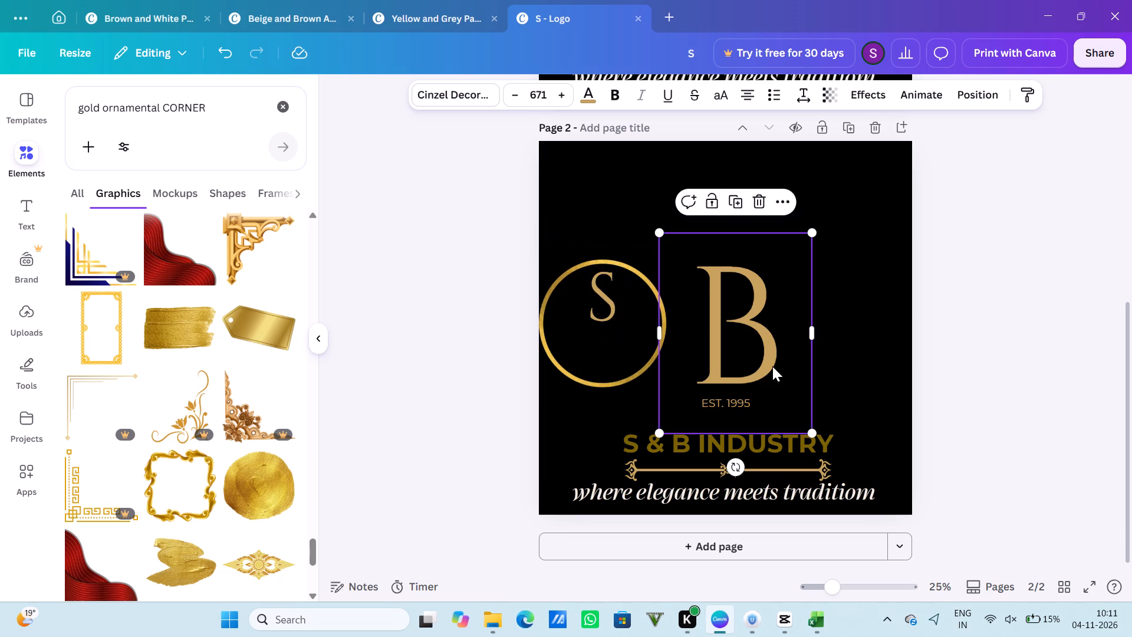
{"action": "left_click", "coordinate": [612, 317]}
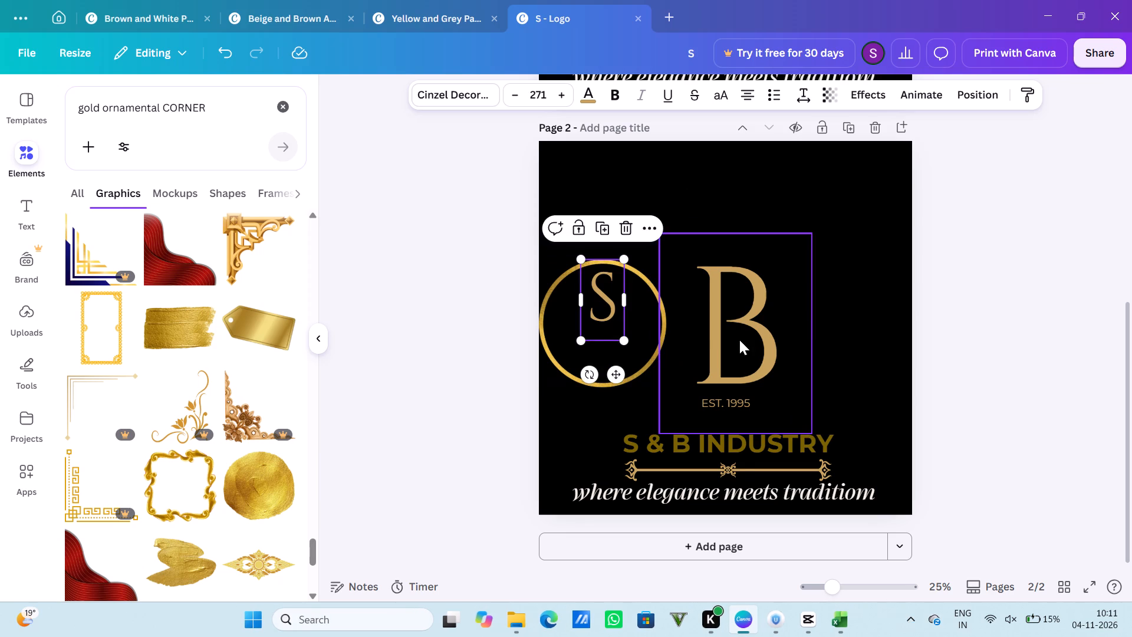
{"action": "left_click", "coordinate": [739, 340]}
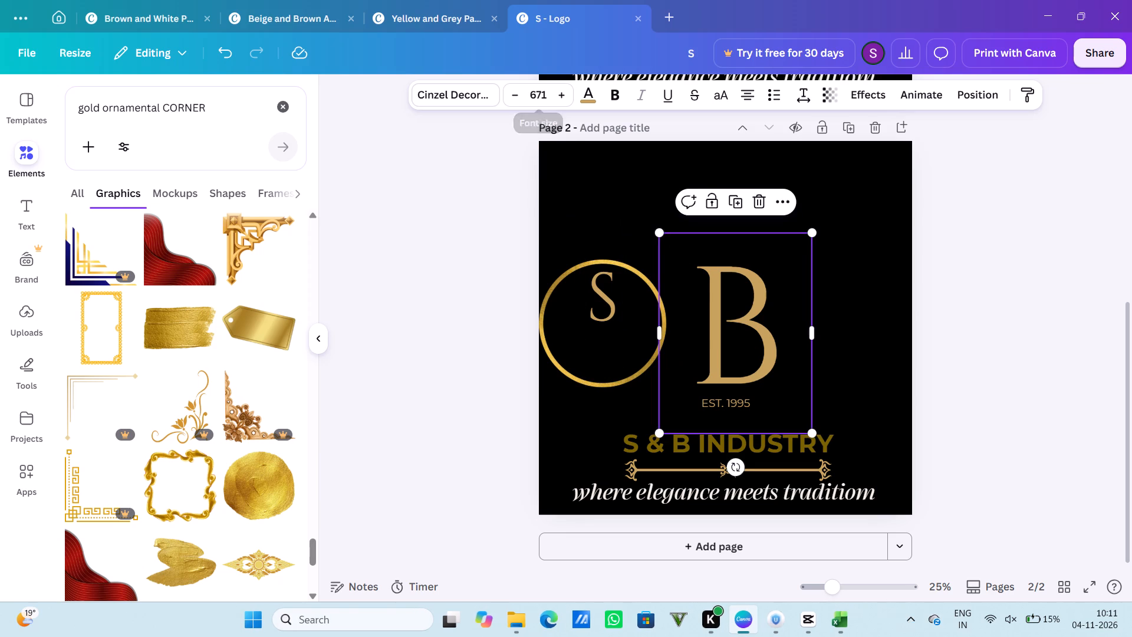
{"action": "left_click", "coordinate": [536, 103]}
{"action": "left_click", "coordinate": [535, 100]}
{"action": "left_click", "coordinate": [535, 97]}
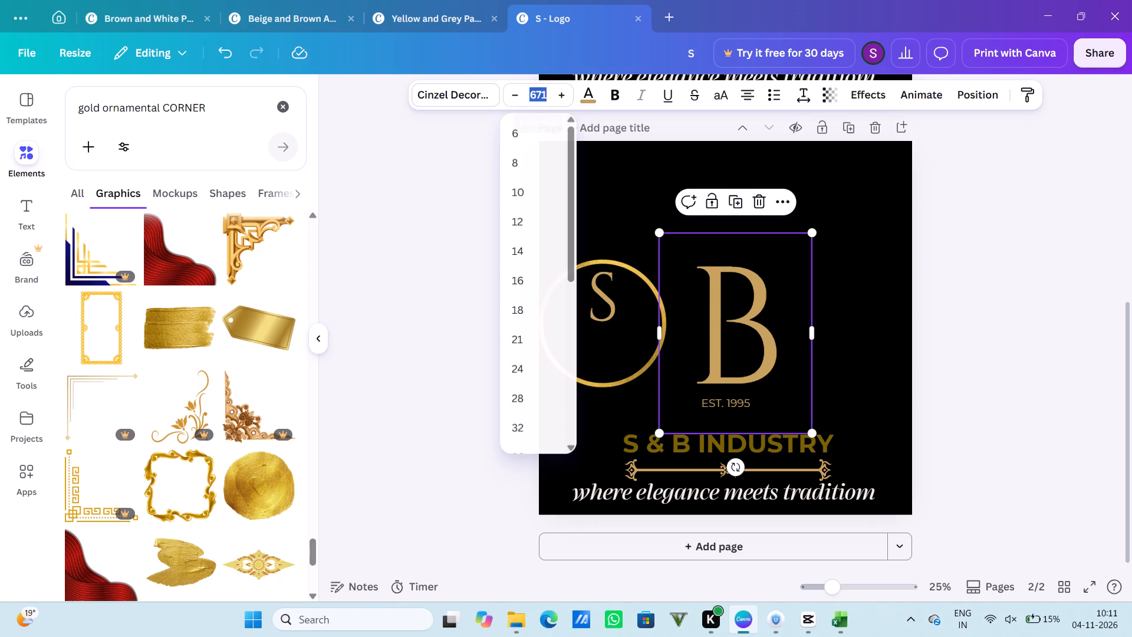
{"action": "type", "text": "271"}
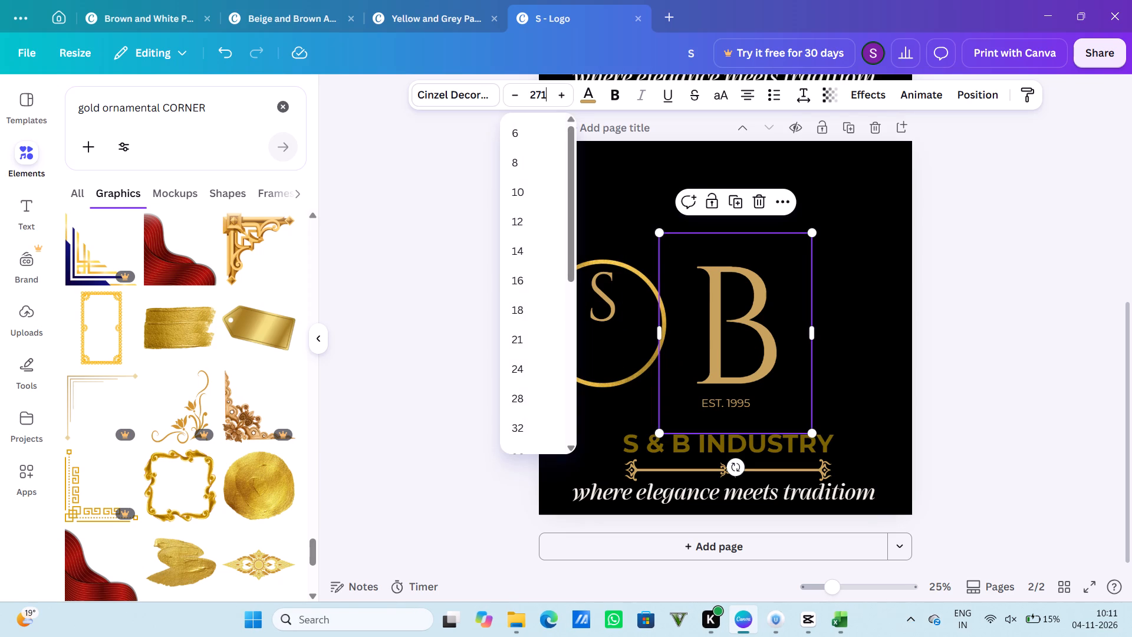
{"action": "key", "text": "Return"}
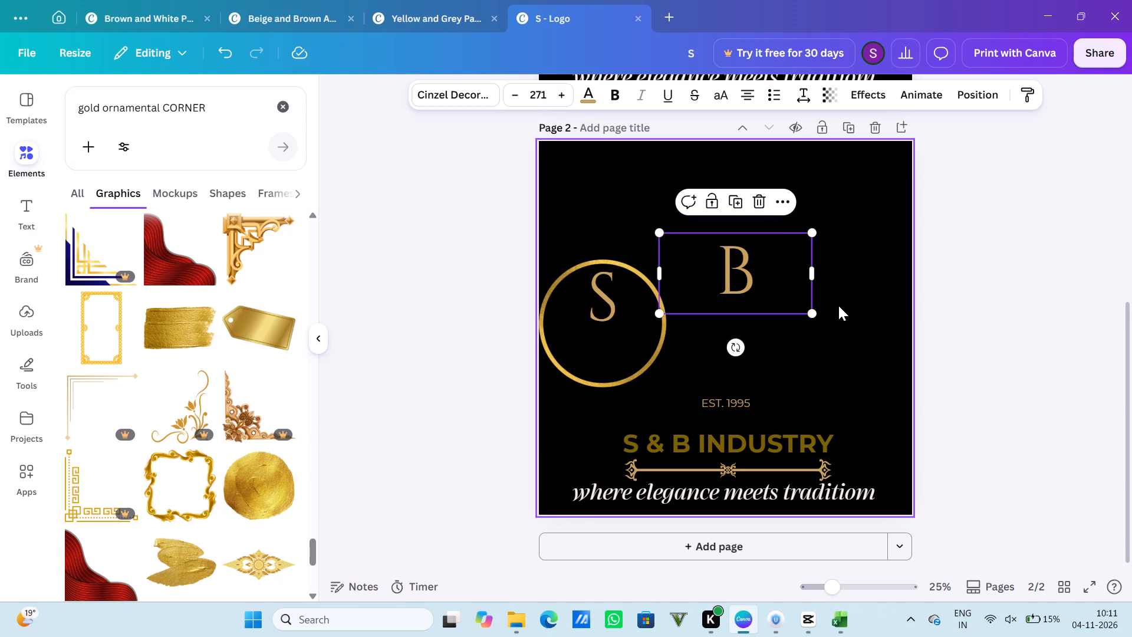
Narrow the B's text box and move the B inside the small ring, overlapping the lower end of the S.
{"action": "left_click_drag", "start_coordinate": [809, 270], "coordinate": [762, 277]}
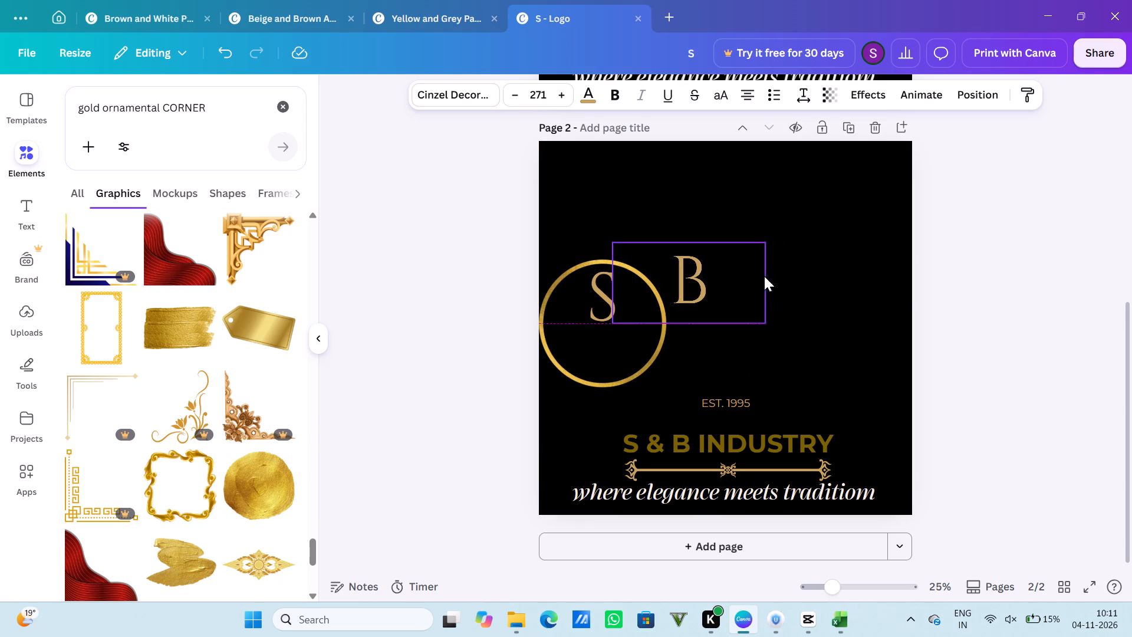
{"action": "left_click_drag", "start_coordinate": [771, 278], "coordinate": [696, 286]}
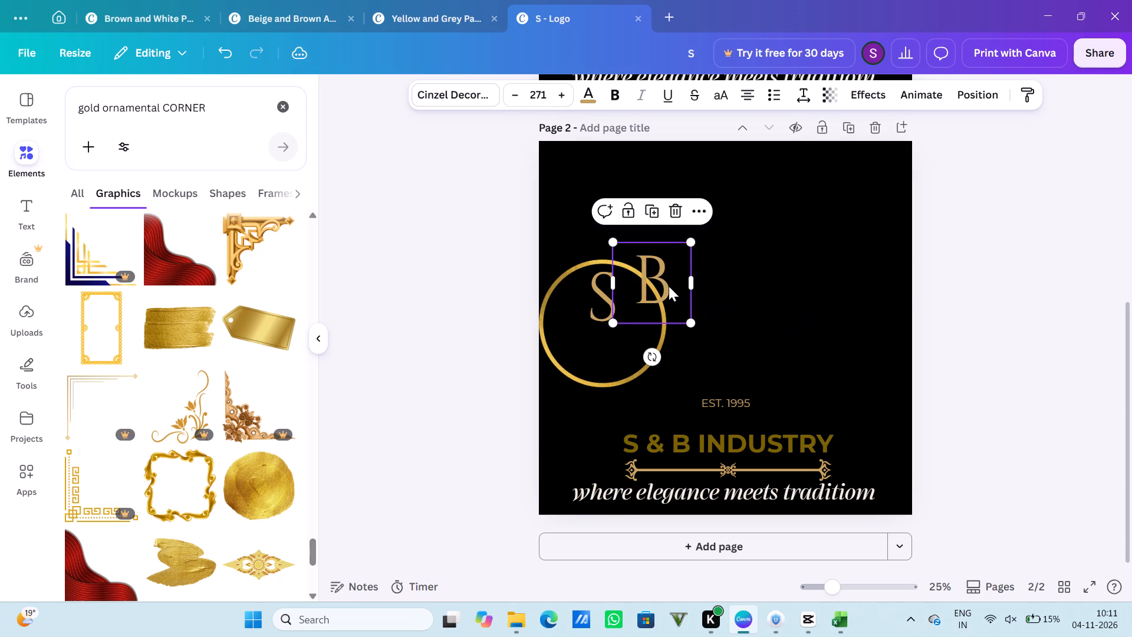
{"action": "left_click_drag", "start_coordinate": [642, 283], "coordinate": [605, 337]}
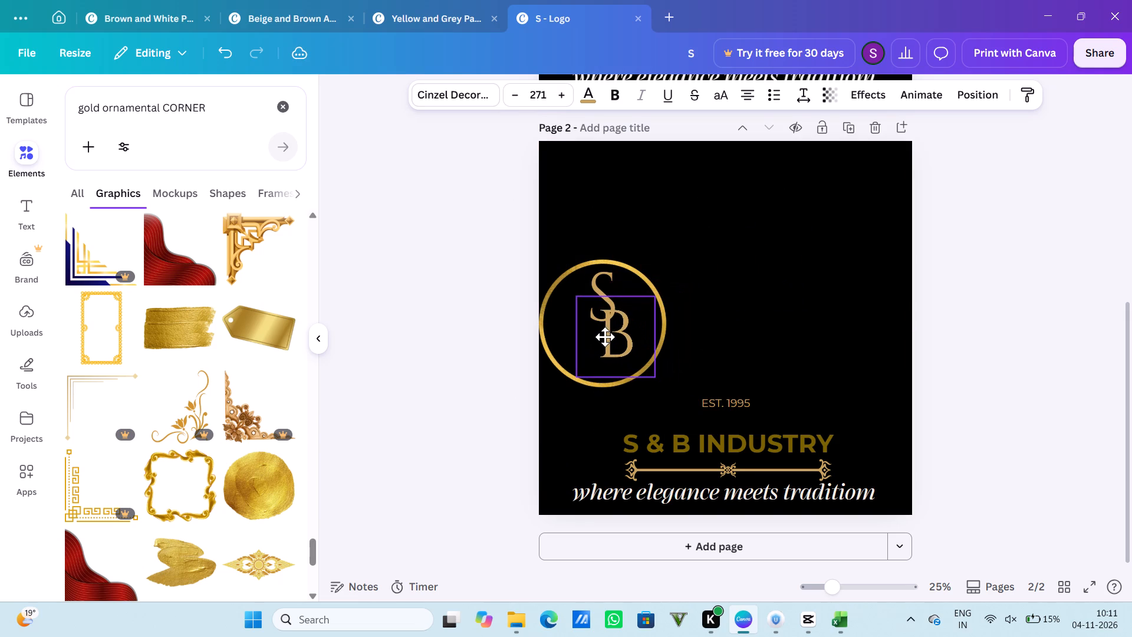
{"action": "left_click_drag", "start_coordinate": [605, 337], "coordinate": [601, 336]}
{"action": "left_click", "coordinate": [601, 336]}
{"action": "left_click", "coordinate": [828, 258]}
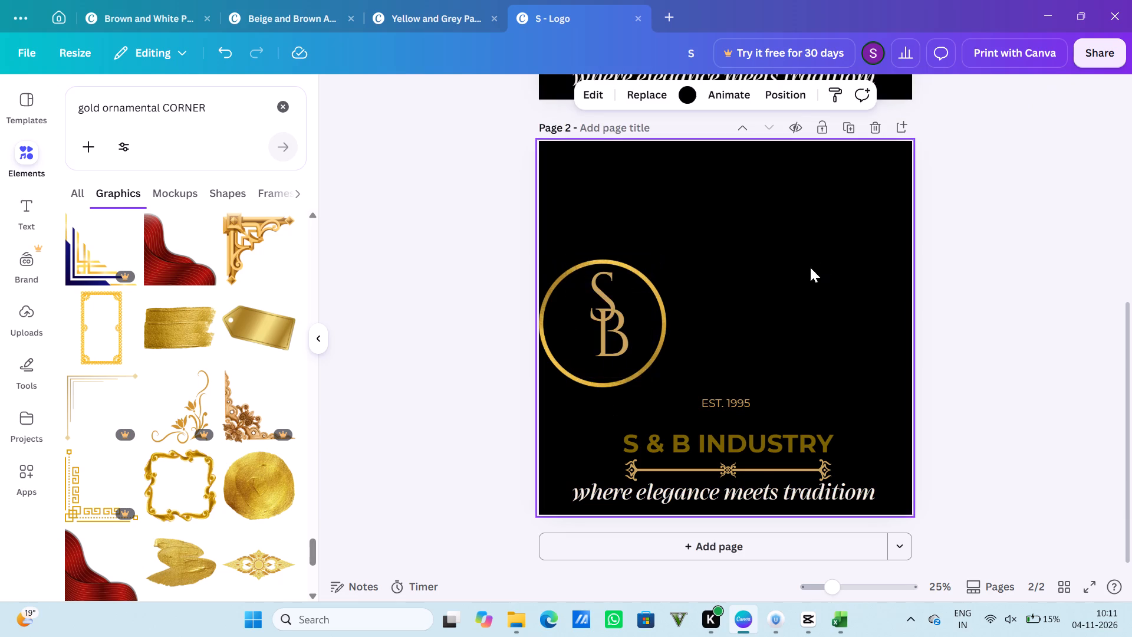
Compare page 2's small ring monogram with the original letter arrangement on page 1.
{"action": "scroll", "coordinate": [774, 284], "scroll_direction": "up", "scroll_amount": 5}
{"action": "scroll", "coordinate": [774, 284], "scroll_direction": "down", "scroll_amount": 3}
{"action": "scroll", "coordinate": [774, 284], "scroll_direction": "up", "scroll_amount": 1}
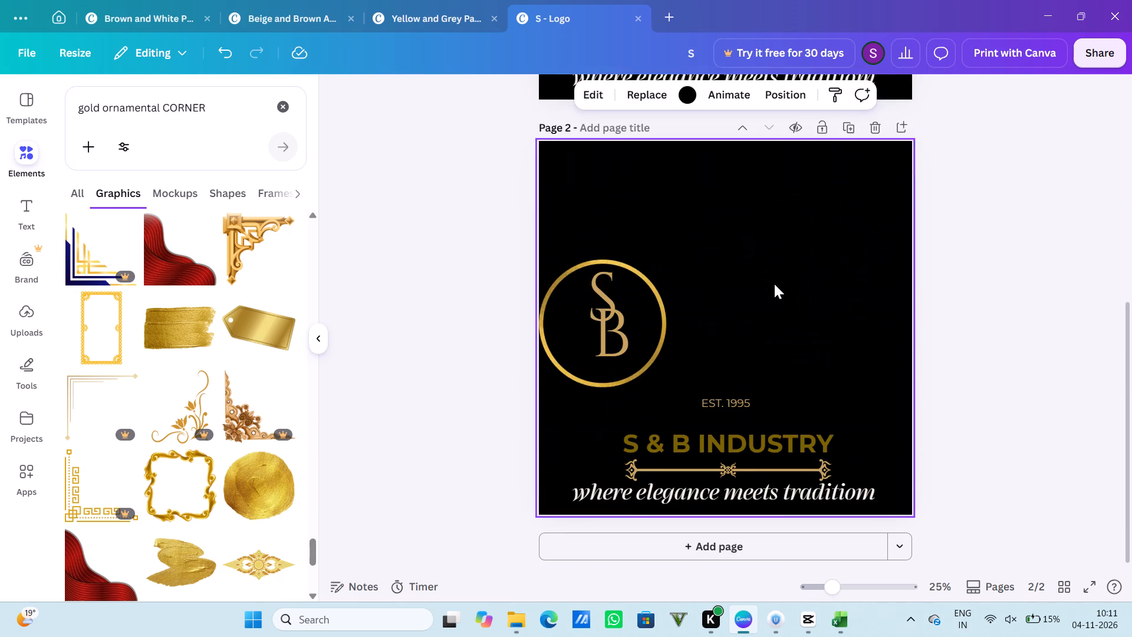
{"action": "scroll", "coordinate": [774, 284], "scroll_direction": "up", "scroll_amount": 3}
{"action": "scroll", "coordinate": [774, 284], "scroll_direction": "down", "scroll_amount": 3}
{"action": "scroll", "coordinate": [711, 280], "scroll_direction": "up", "scroll_amount": 5}
{"action": "scroll", "coordinate": [711, 280], "scroll_direction": "down", "scroll_amount": 5}
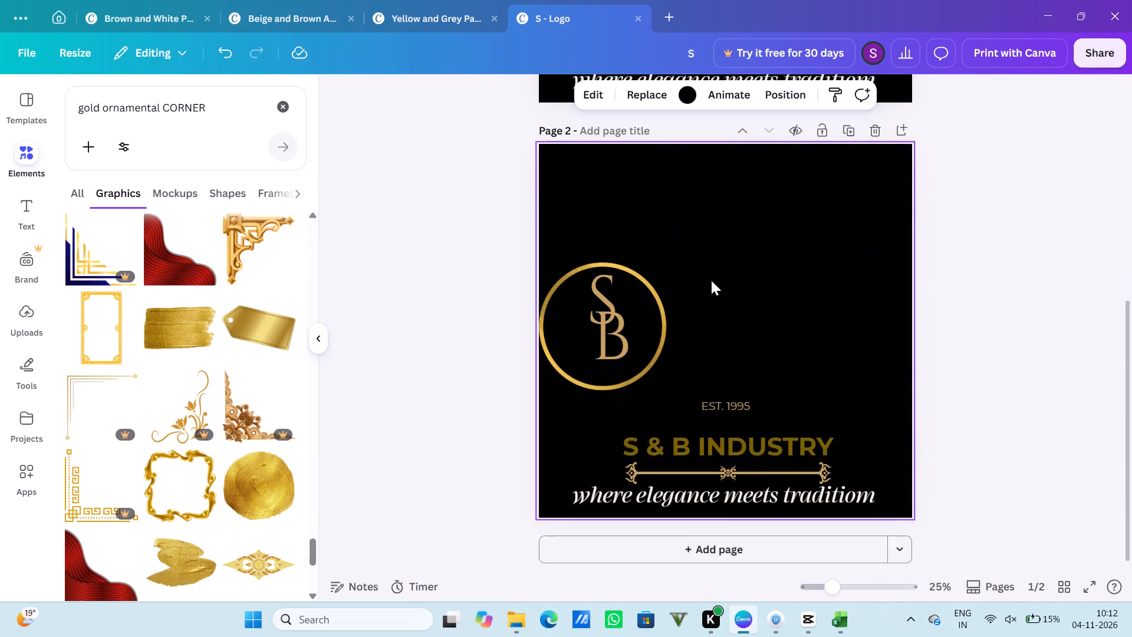
{"action": "scroll", "coordinate": [707, 282], "scroll_direction": "up", "scroll_amount": 4}
{"action": "scroll", "coordinate": [707, 282], "scroll_direction": "down", "scroll_amount": 3}
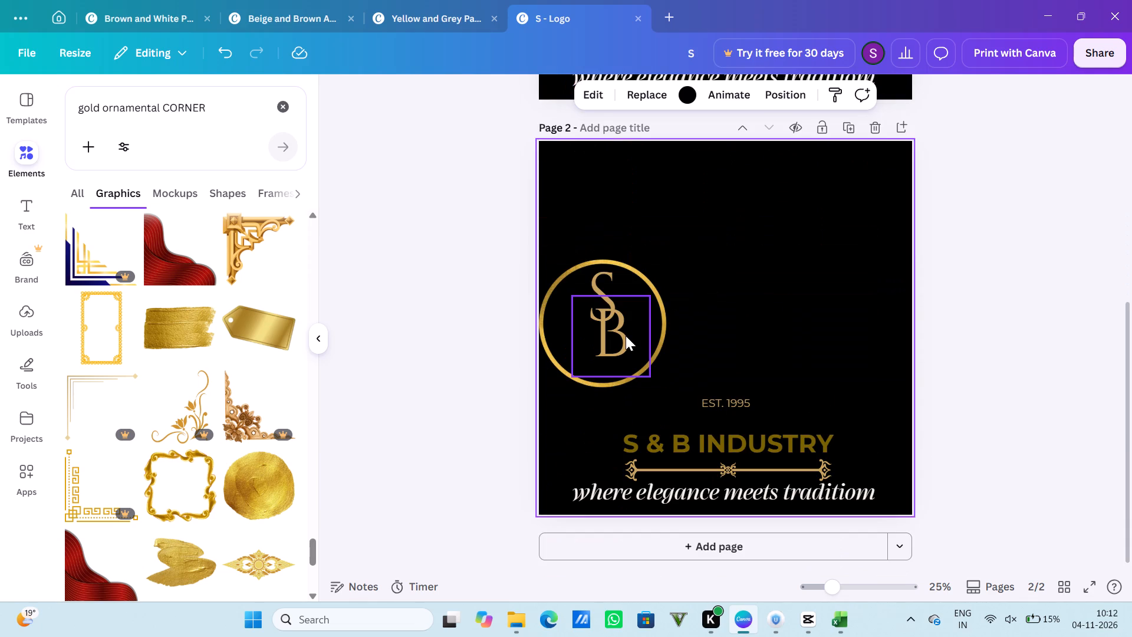
Increase the font size of page 2's S by a few points.
{"action": "left_click", "coordinate": [626, 336]}
{"action": "left_click", "coordinate": [626, 336]}
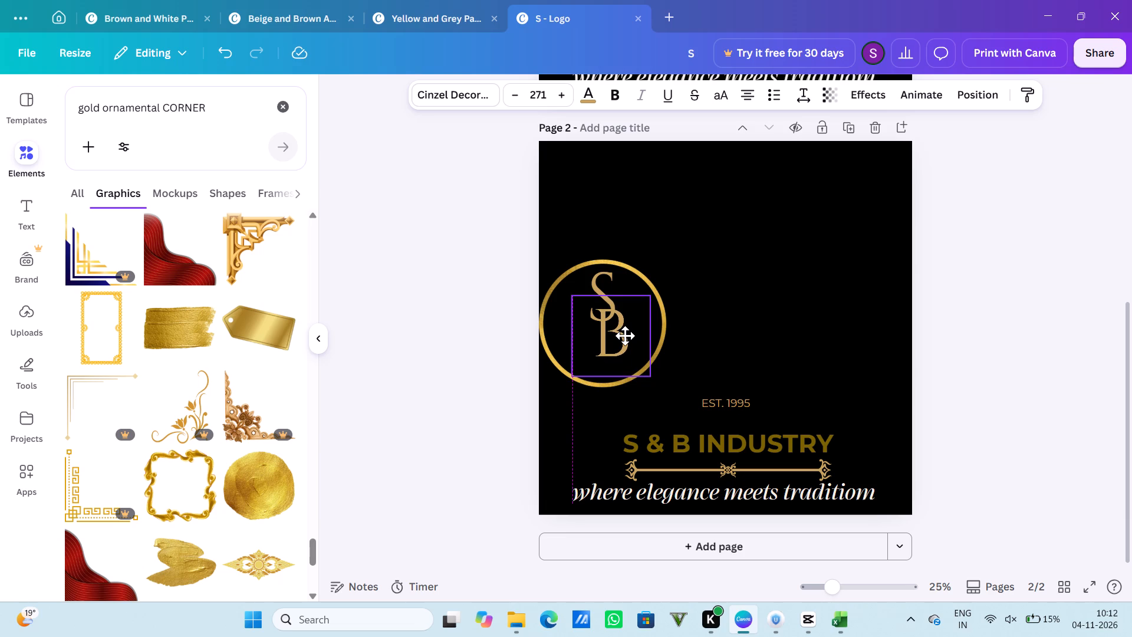
{"action": "left_click", "coordinate": [728, 311]}
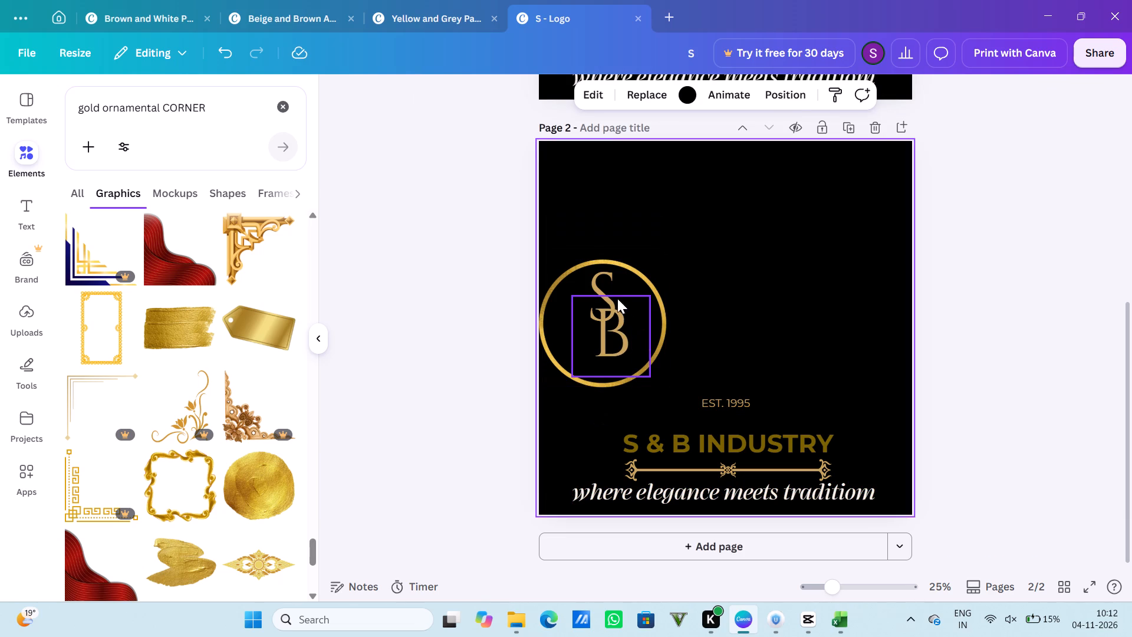
{"action": "left_click", "coordinate": [585, 275]}
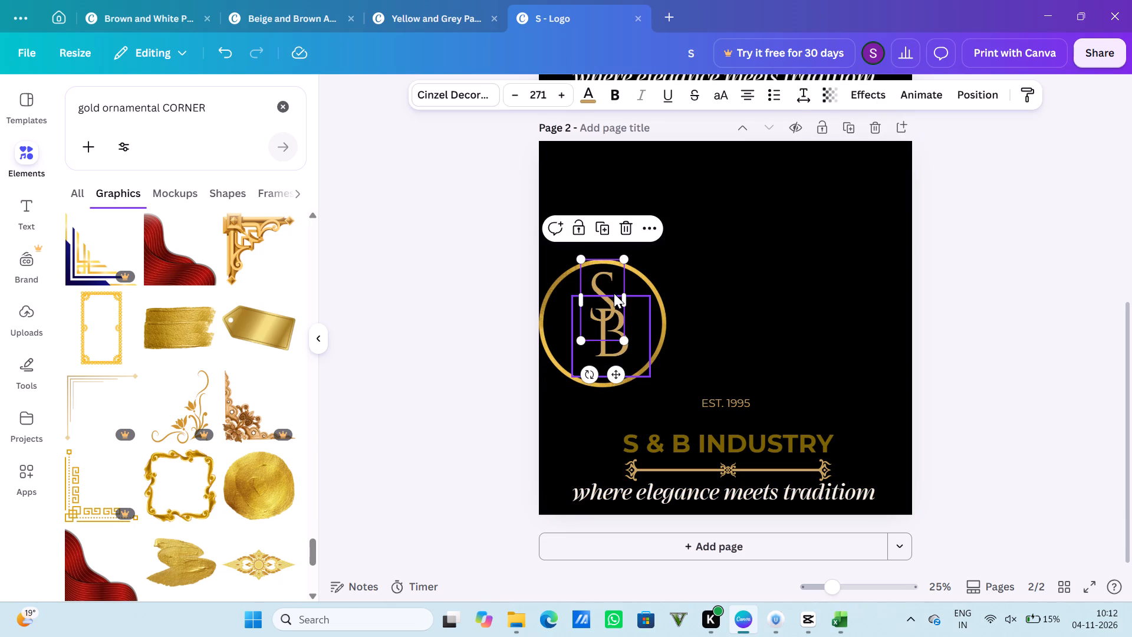
{"action": "triple_click", "coordinate": [561, 90]}
{"action": "double_click", "coordinate": [561, 90]}
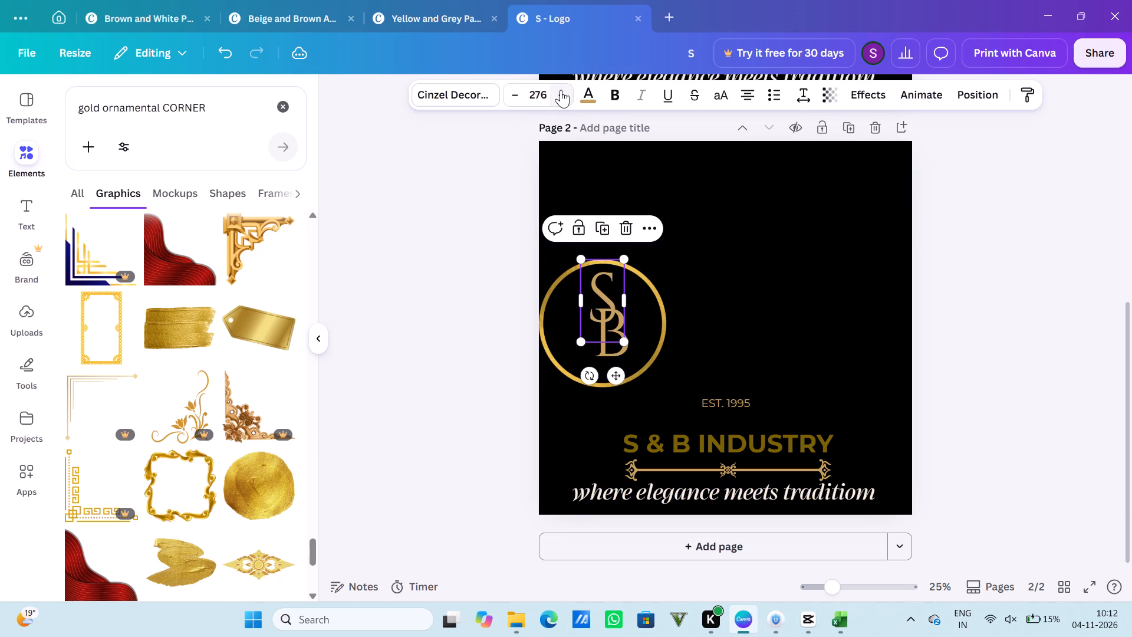
{"action": "left_click", "coordinate": [561, 90]}
{"action": "left_click", "coordinate": [804, 214]}
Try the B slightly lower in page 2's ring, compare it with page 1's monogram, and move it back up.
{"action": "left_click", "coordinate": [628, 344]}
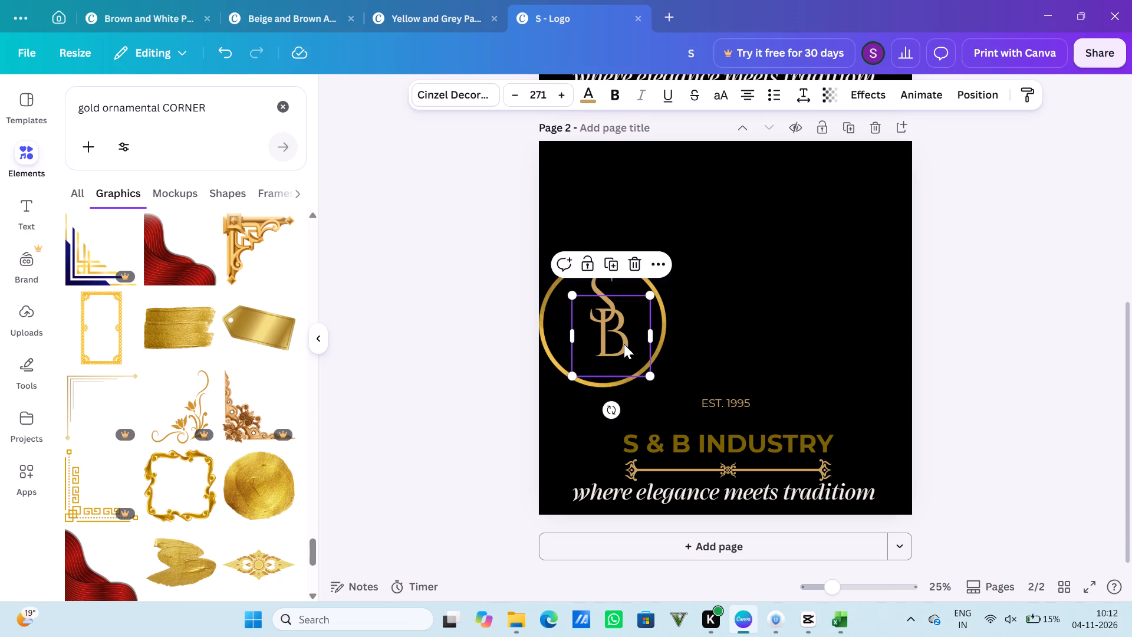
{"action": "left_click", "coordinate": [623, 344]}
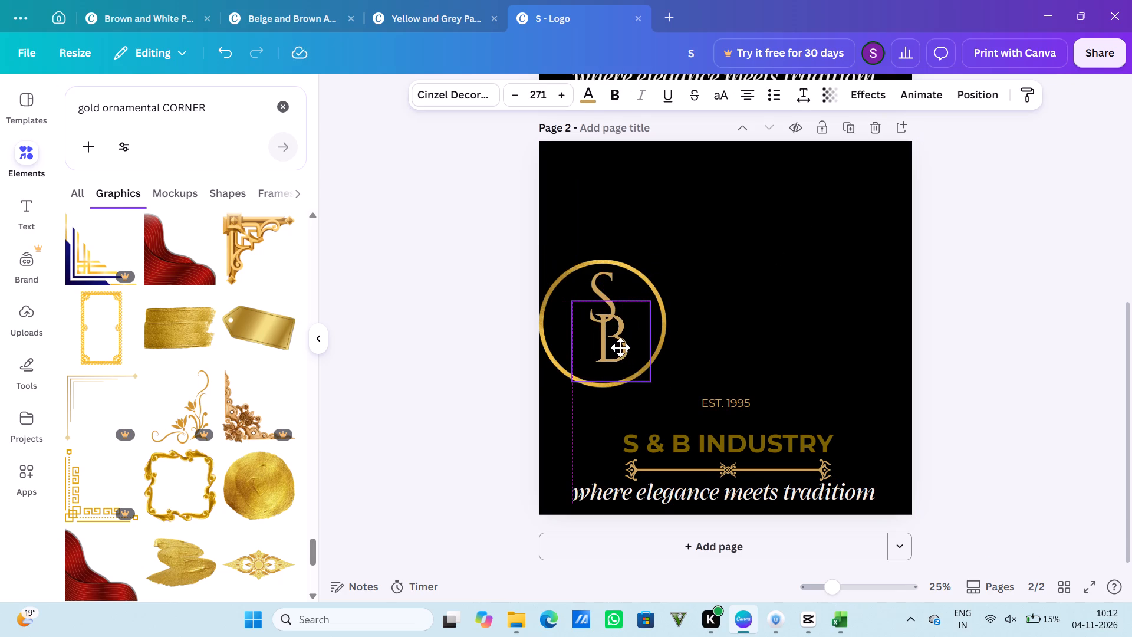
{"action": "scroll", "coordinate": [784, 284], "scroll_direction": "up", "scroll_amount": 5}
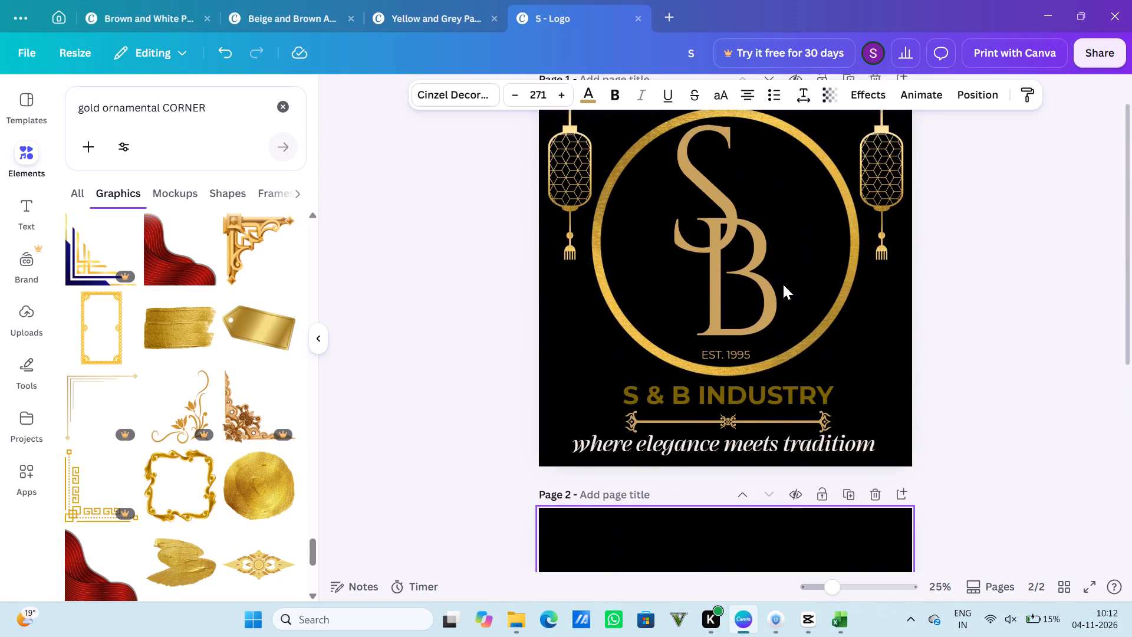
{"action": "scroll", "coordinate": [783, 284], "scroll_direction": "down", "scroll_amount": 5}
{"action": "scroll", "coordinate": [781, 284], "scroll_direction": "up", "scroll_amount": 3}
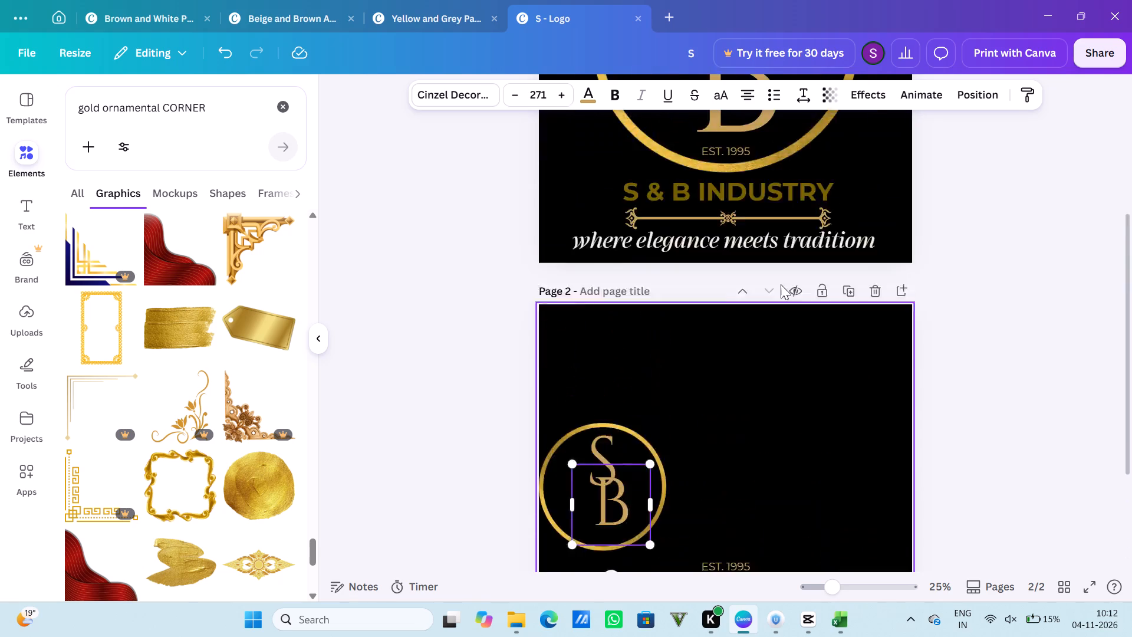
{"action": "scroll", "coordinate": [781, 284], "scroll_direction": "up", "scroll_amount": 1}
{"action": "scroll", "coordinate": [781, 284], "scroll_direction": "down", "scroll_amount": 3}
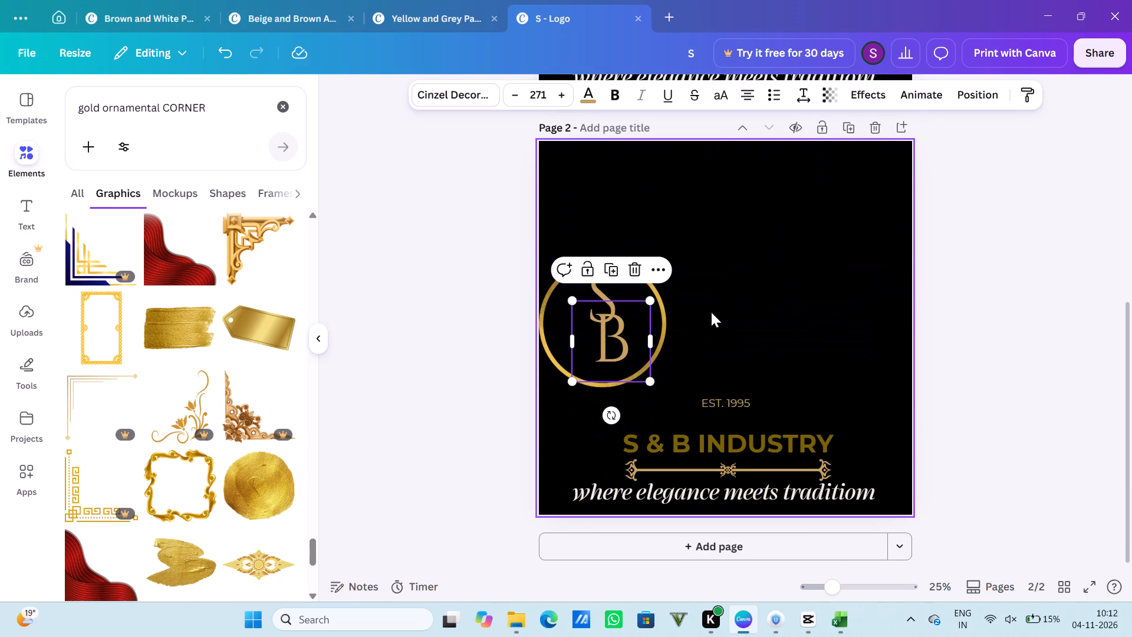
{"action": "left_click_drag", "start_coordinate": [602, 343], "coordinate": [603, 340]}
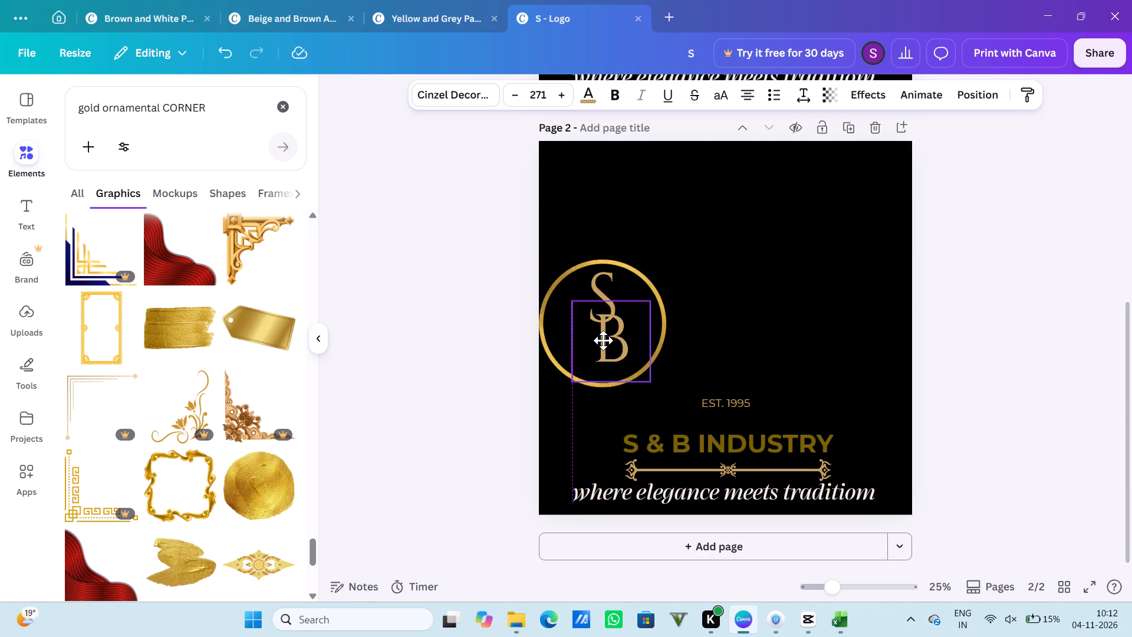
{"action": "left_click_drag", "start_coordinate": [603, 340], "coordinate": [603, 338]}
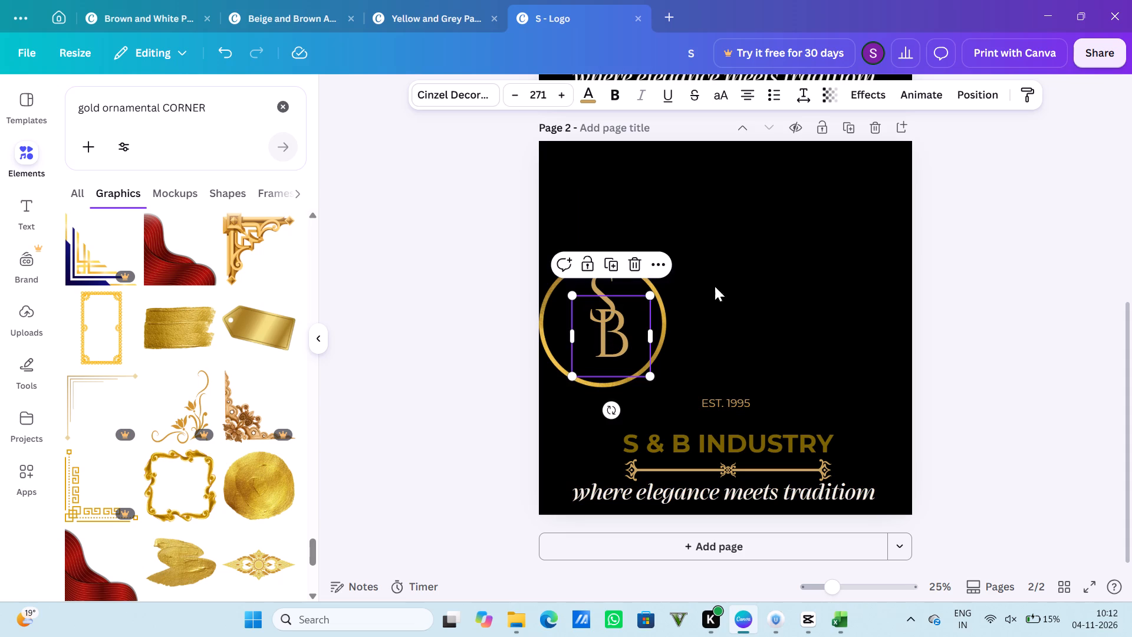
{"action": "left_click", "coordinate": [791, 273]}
Lower the B in page 2's small ring and align it with the ring's vertical centreline, checking it against page 1's monogram.
{"action": "left_click_drag", "start_coordinate": [620, 334], "coordinate": [620, 344]}
{"action": "scroll", "coordinate": [852, 276], "scroll_direction": "up", "scroll_amount": 6}
{"action": "scroll", "coordinate": [851, 279], "scroll_direction": "down", "scroll_amount": 4}
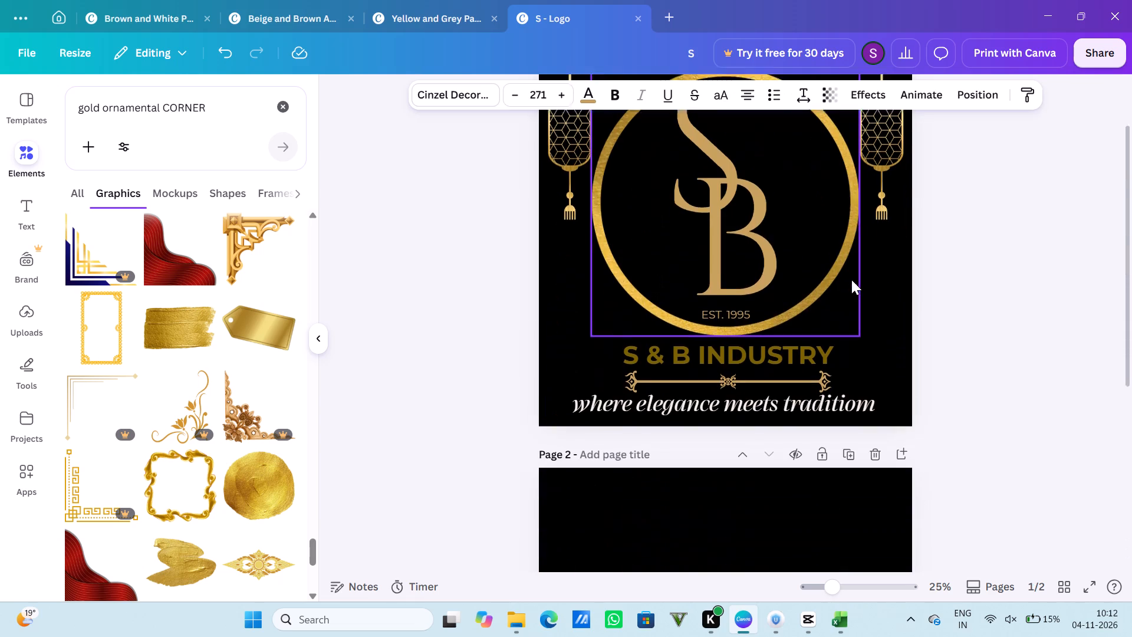
{"action": "scroll", "coordinate": [741, 399], "scroll_direction": "down", "scroll_amount": 1}
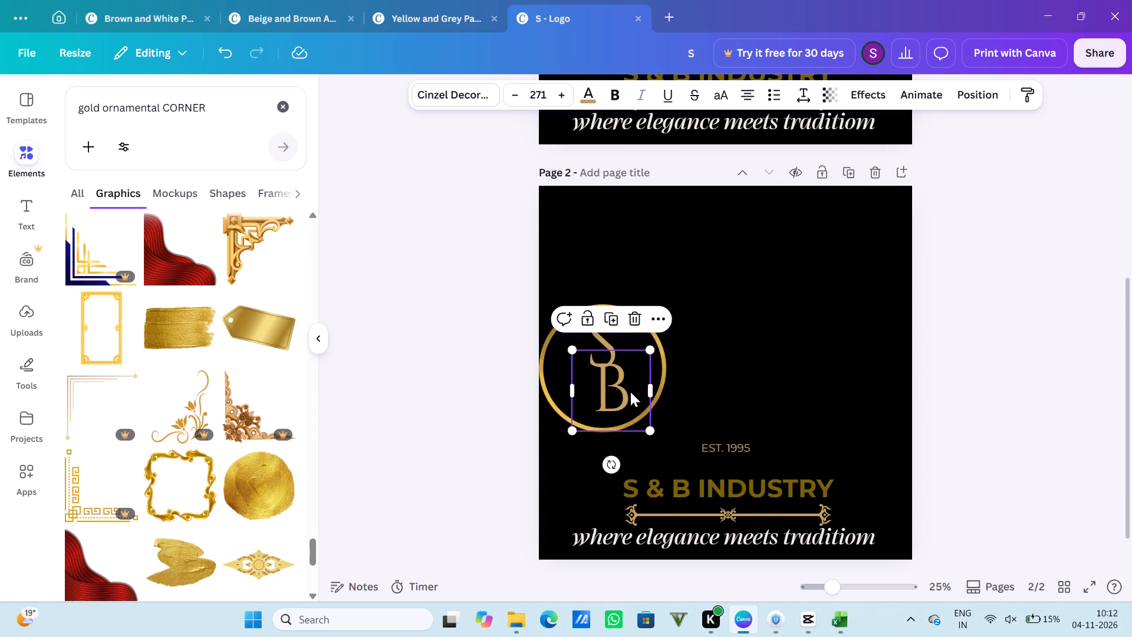
{"action": "left_click", "coordinate": [624, 392]}
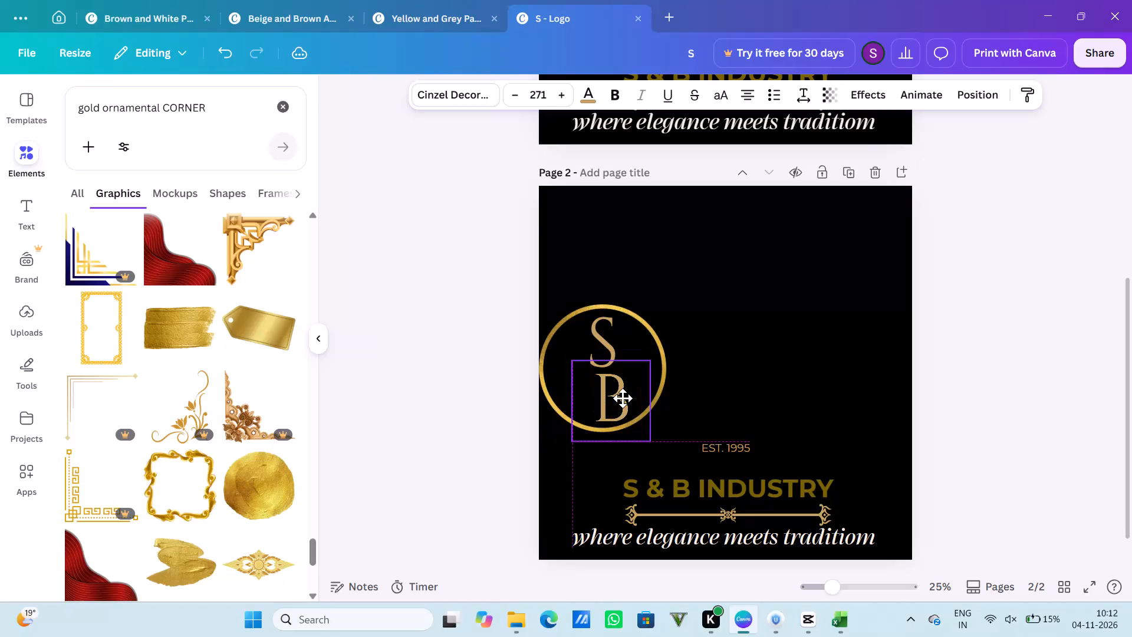
Nudge the large B in page 1's monogram very slightly left.
{"action": "scroll", "coordinate": [771, 351], "scroll_direction": "up", "scroll_amount": 4}
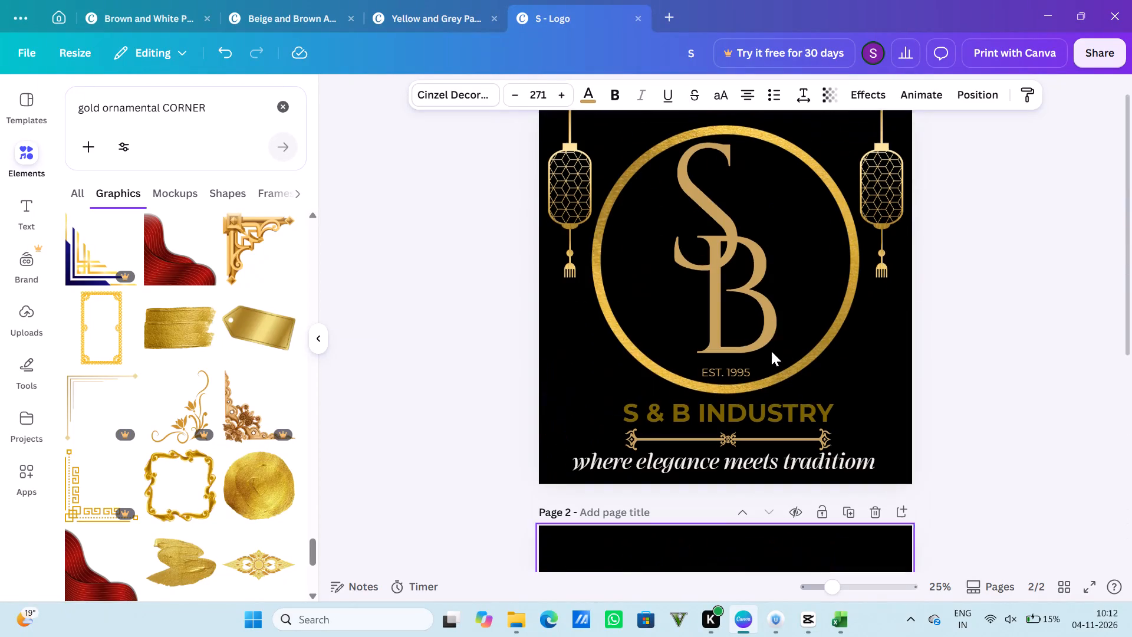
{"action": "scroll", "coordinate": [771, 351], "scroll_direction": "up", "scroll_amount": 2}
{"action": "left_click", "coordinate": [753, 351]}
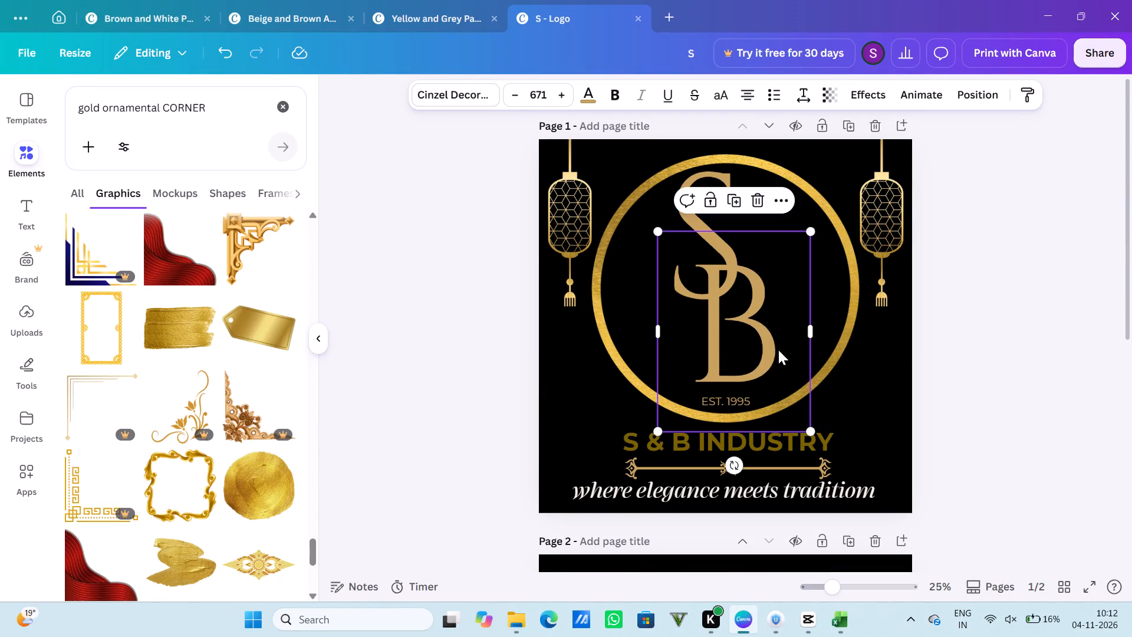
{"action": "left_click", "coordinate": [947, 343]}
Offset page 2's B slightly right of the ring's centre, trying lower placements and settling it just beneath the S's lower curve.
{"action": "scroll", "coordinate": [738, 446], "scroll_direction": "down", "scroll_amount": 4}
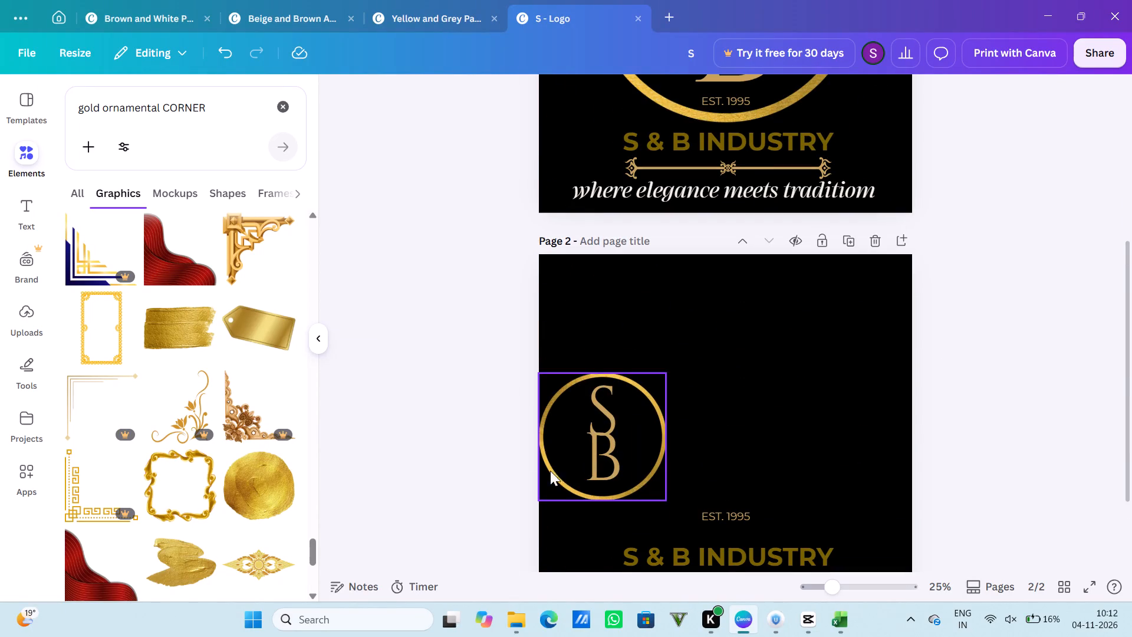
{"action": "left_click", "coordinate": [611, 448]}
{"action": "left_click_drag", "start_coordinate": [608, 448], "coordinate": [610, 450]}
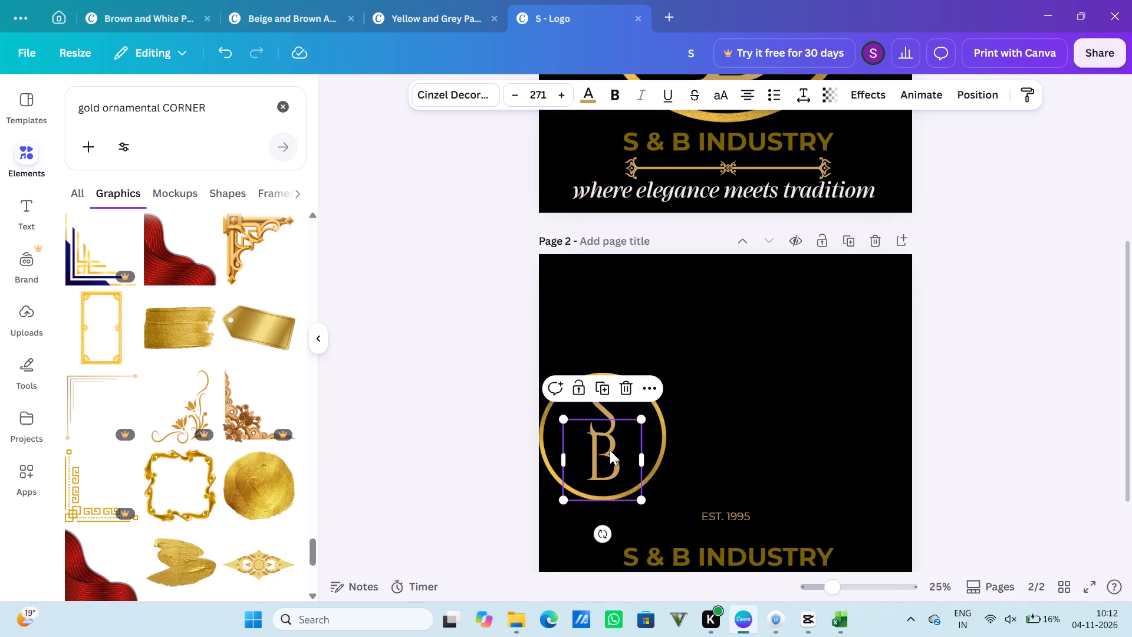
{"action": "left_click_drag", "start_coordinate": [610, 450], "coordinate": [613, 451]}
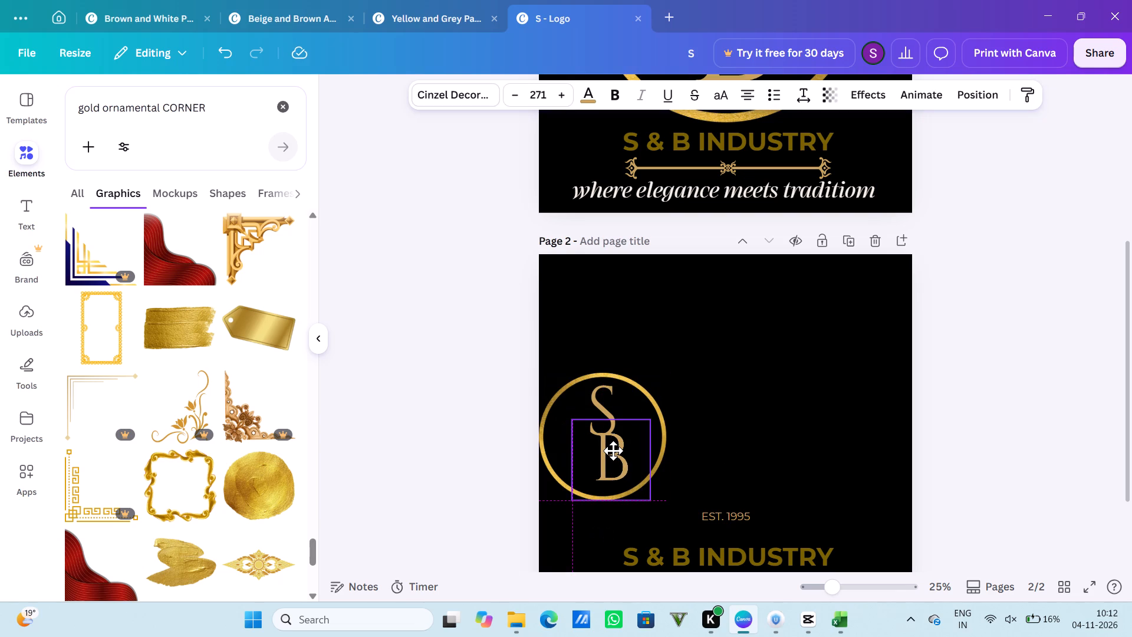
{"action": "left_click_drag", "start_coordinate": [613, 451], "coordinate": [613, 458]}
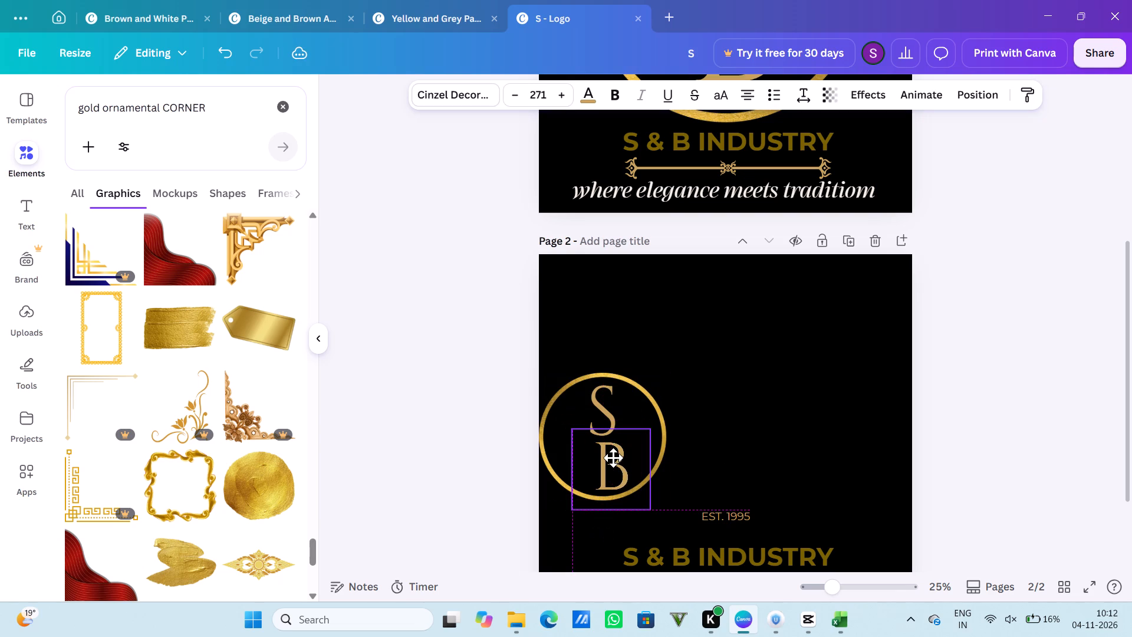
{"action": "left_click_drag", "start_coordinate": [613, 458], "coordinate": [611, 458]}
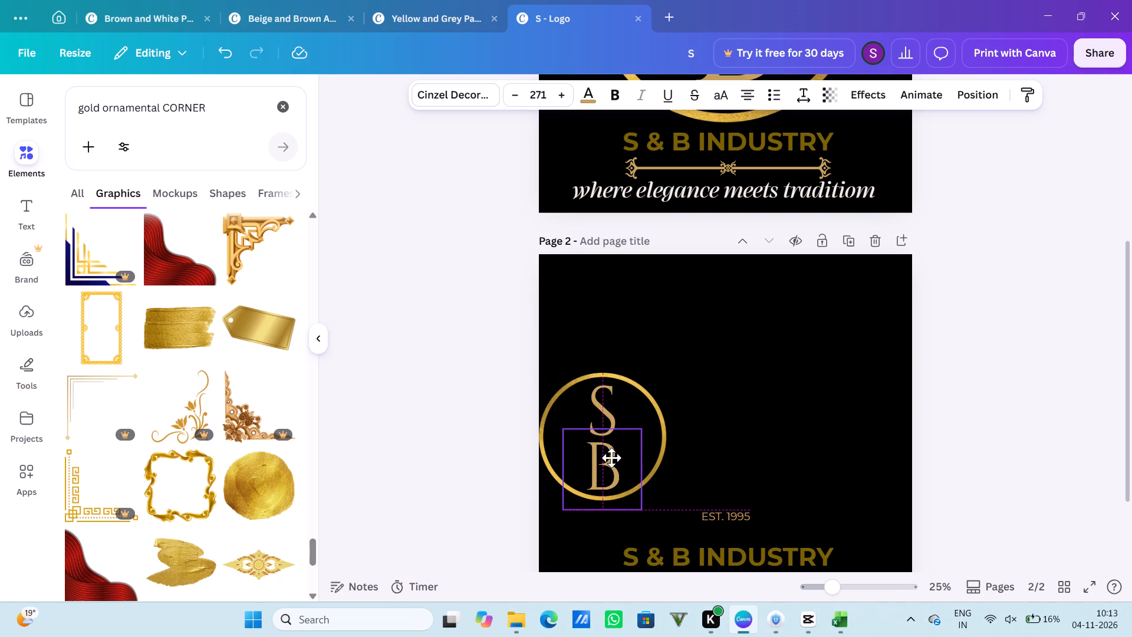
{"action": "left_click_drag", "start_coordinate": [611, 458], "coordinate": [614, 458]}
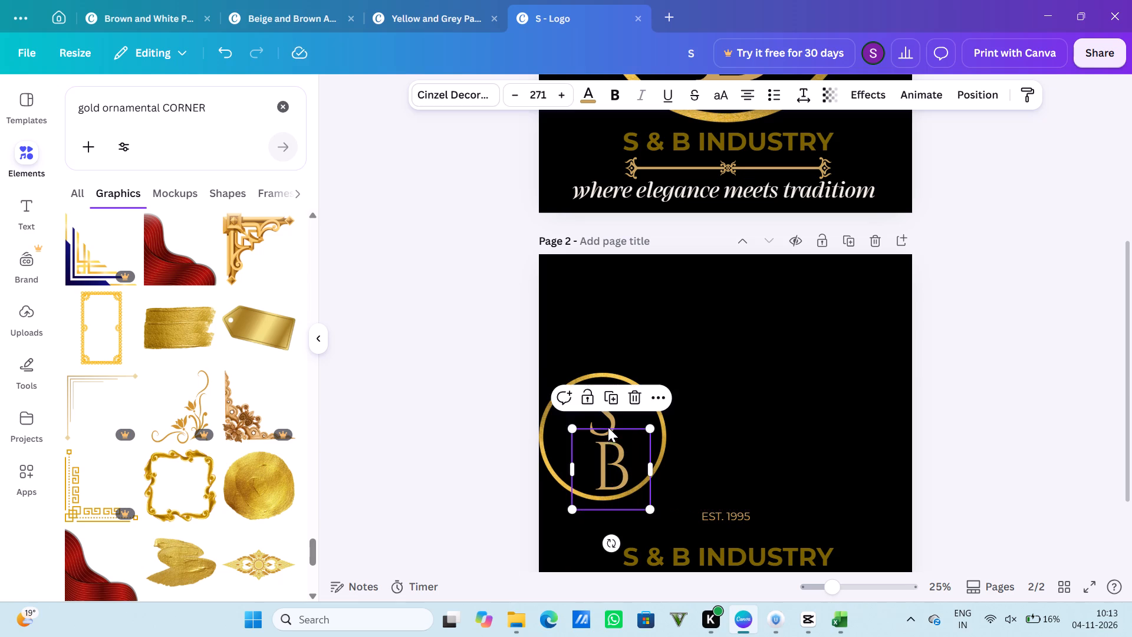
{"action": "left_click_drag", "start_coordinate": [614, 462], "coordinate": [614, 459]}
{"action": "left_click_drag", "start_coordinate": [614, 459], "coordinate": [614, 458]}
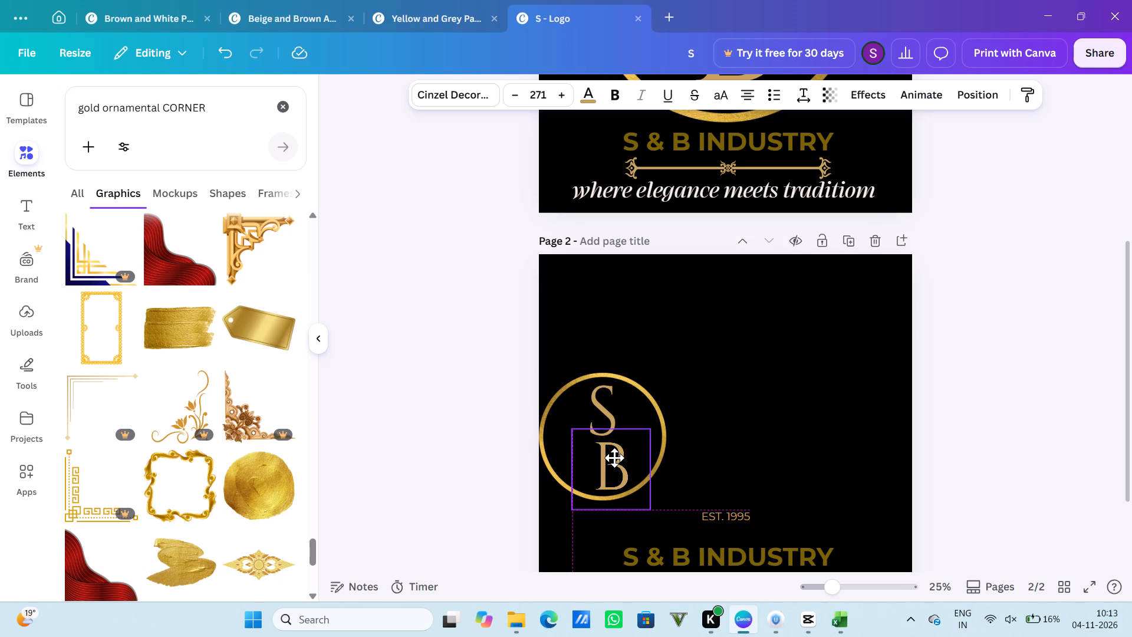
{"action": "left_click_drag", "start_coordinate": [614, 458], "coordinate": [614, 455]}
{"action": "scroll", "coordinate": [787, 383], "scroll_direction": "up", "scroll_amount": 2}
{"action": "scroll", "coordinate": [787, 383], "scroll_direction": "down", "scroll_amount": 1}
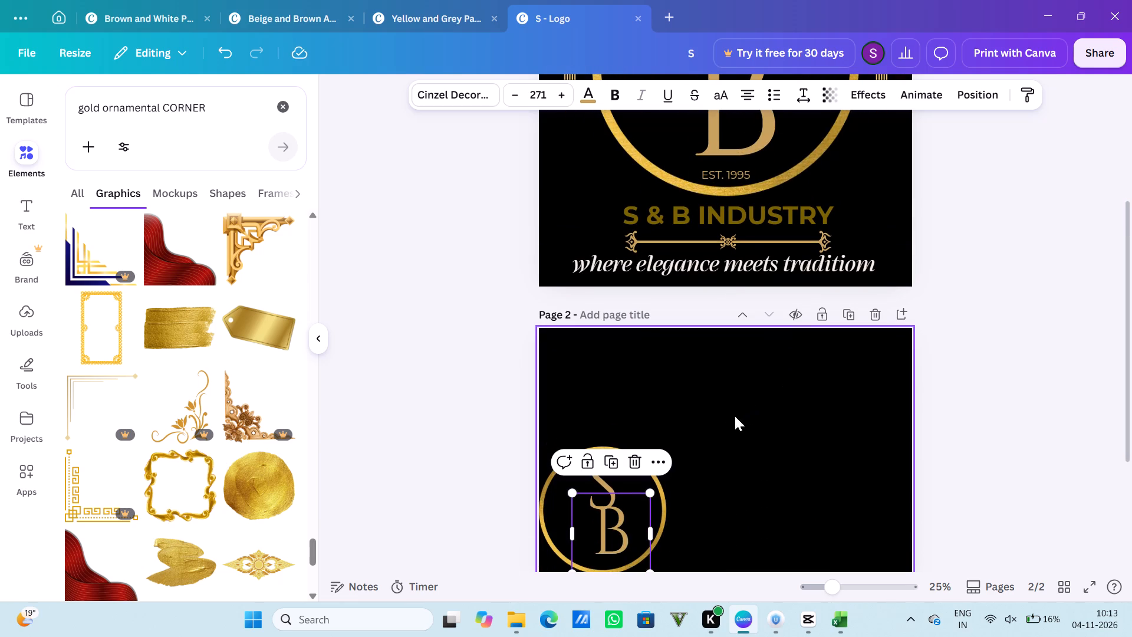
{"action": "left_click", "coordinate": [618, 528]}
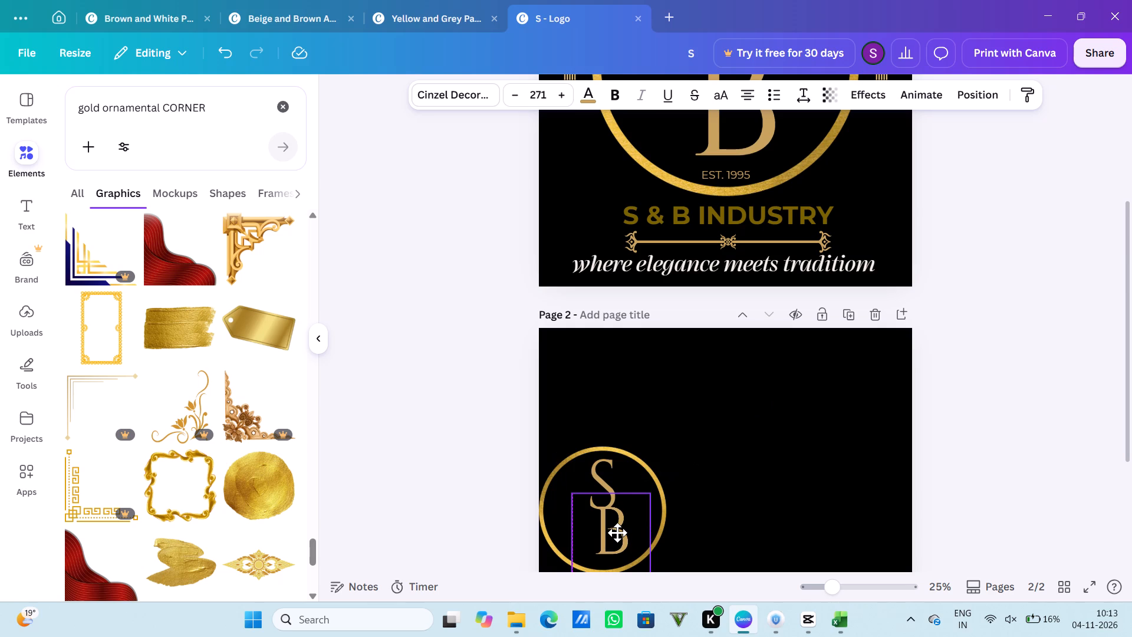
Move page 2's S slightly down to overlap the top of the B, and compare the result with page 1's monogram.
{"action": "left_click", "coordinate": [607, 487]}
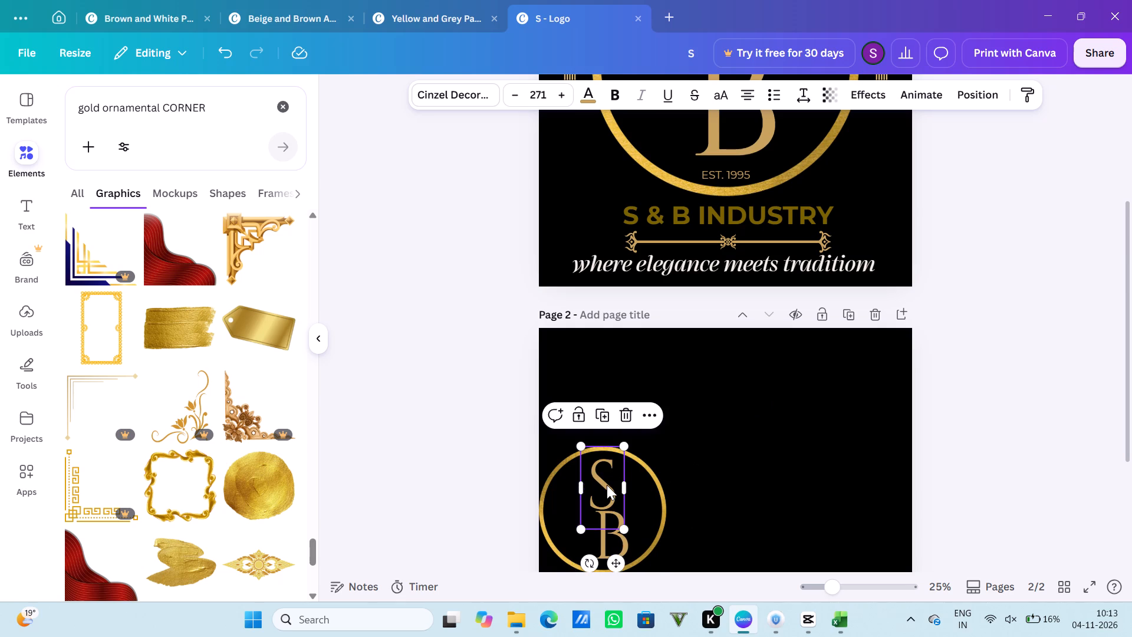
{"action": "left_click_drag", "start_coordinate": [607, 485], "coordinate": [607, 496]}
{"action": "left_click", "coordinate": [778, 464]}
{"action": "scroll", "coordinate": [766, 455], "scroll_direction": "up", "scroll_amount": 2}
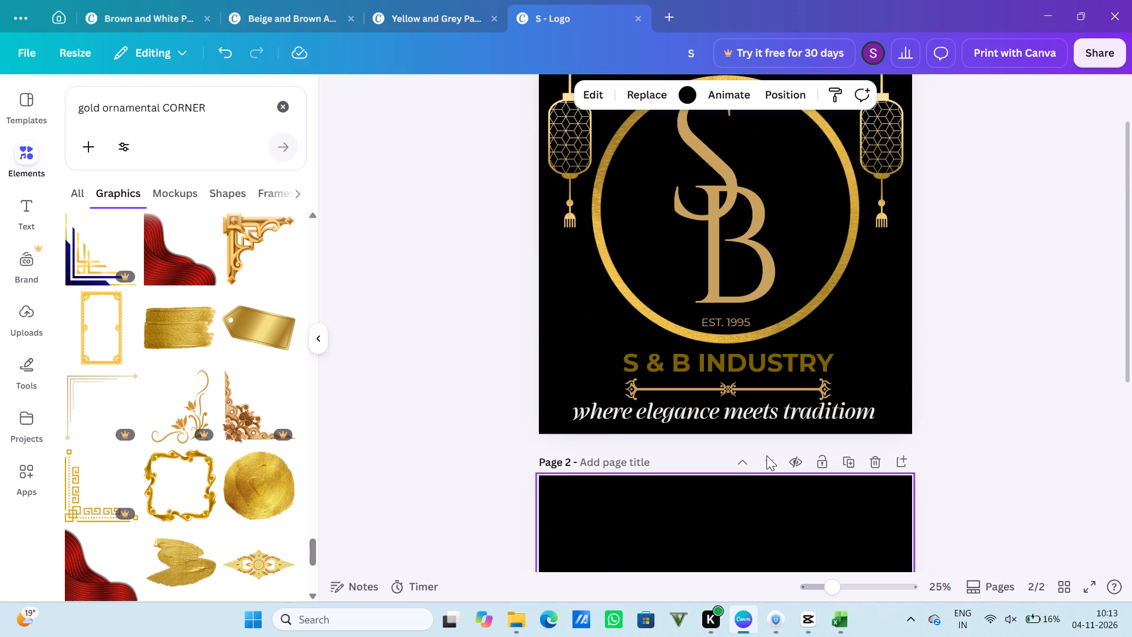
{"action": "scroll", "coordinate": [766, 455], "scroll_direction": "down", "scroll_amount": 3}
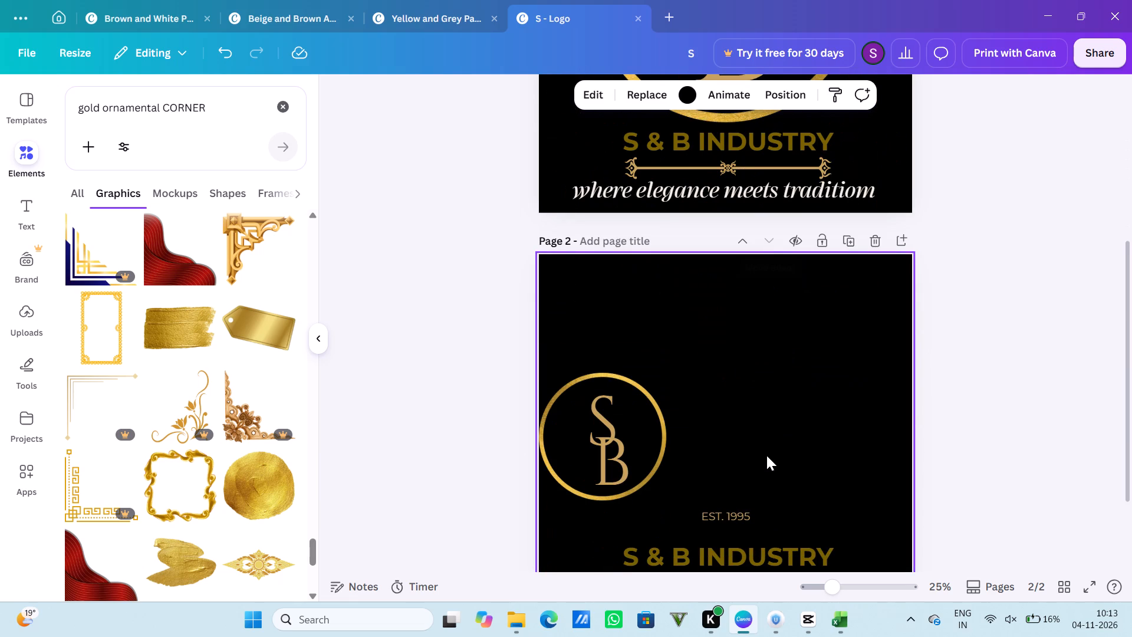
{"action": "scroll", "coordinate": [766, 455], "scroll_direction": "up", "scroll_amount": 4}
{"action": "scroll", "coordinate": [766, 455], "scroll_direction": "down", "scroll_amount": 3}
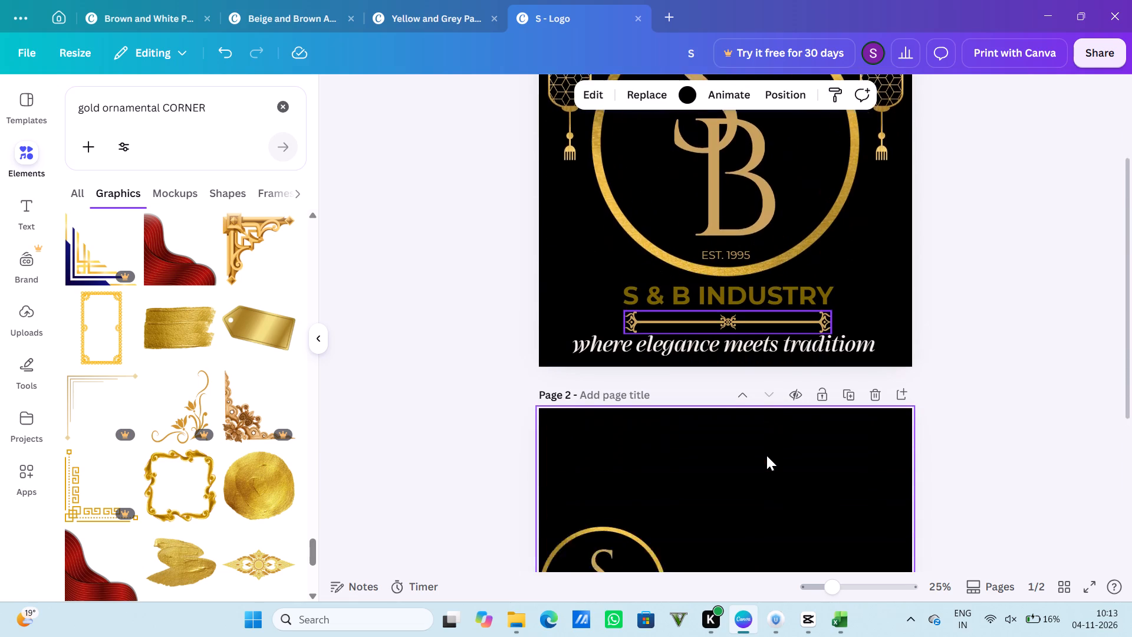
{"action": "scroll", "coordinate": [766, 455], "scroll_direction": "down", "scroll_amount": 1}
Shrink page 2's gold ring slightly and reposition it a little lower around the SB monogram, keeping it near the page's left edge.
{"action": "left_click", "coordinate": [640, 393]}
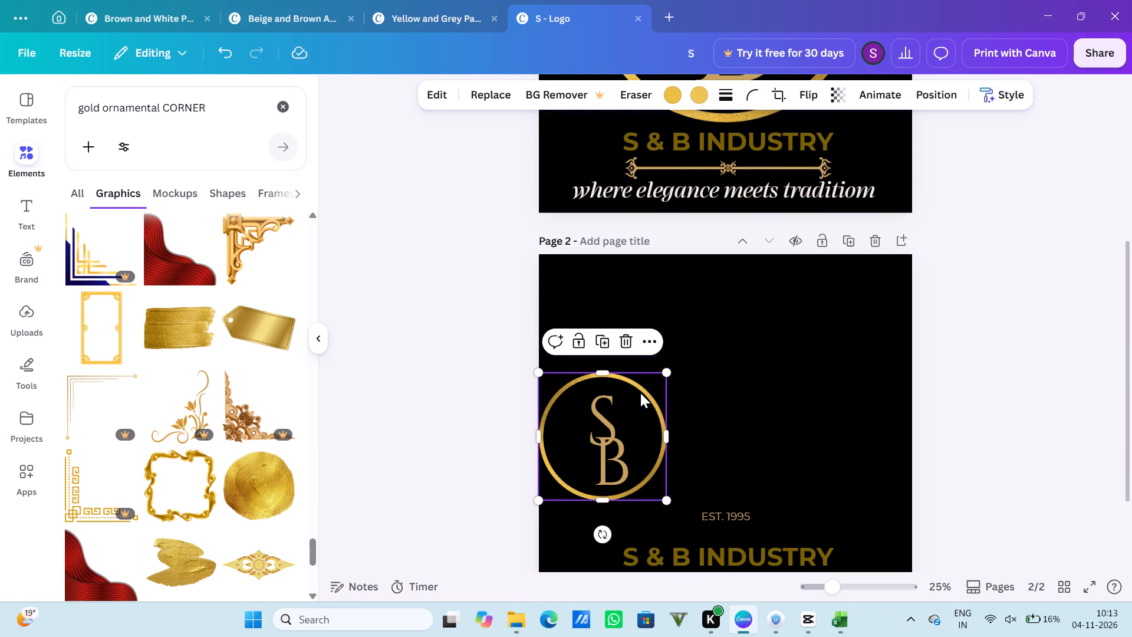
{"action": "left_click_drag", "start_coordinate": [642, 430], "coordinate": [648, 439]}
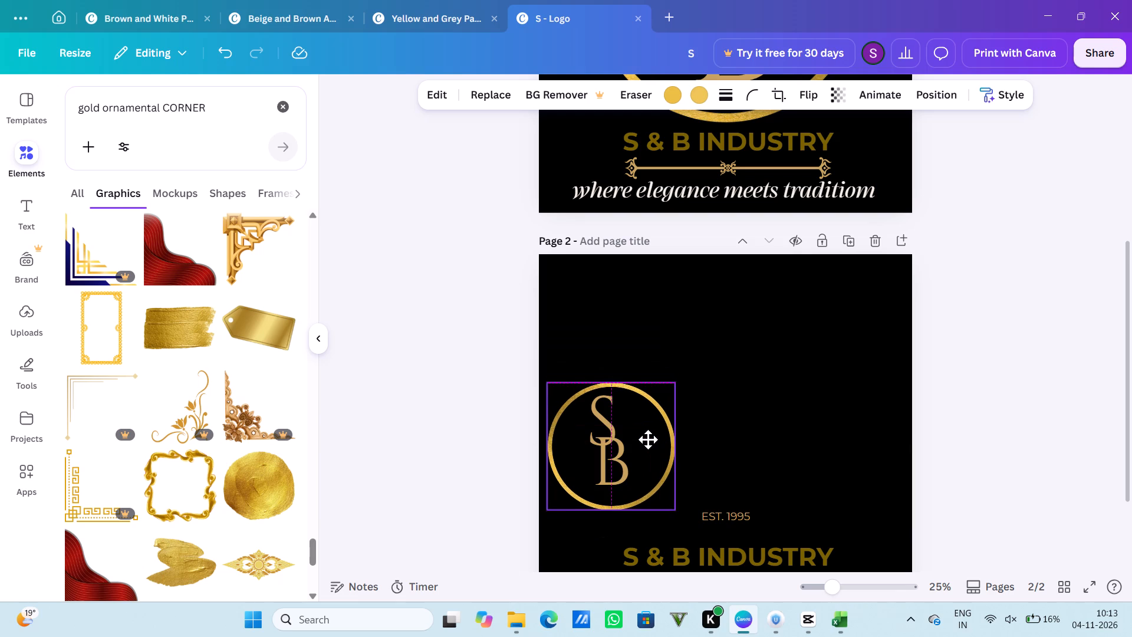
{"action": "left_click_drag", "start_coordinate": [648, 439], "coordinate": [647, 438]}
{"action": "left_click_drag", "start_coordinate": [674, 508], "coordinate": [667, 504]}
{"action": "scroll", "coordinate": [778, 388], "scroll_direction": "up", "scroll_amount": 2}
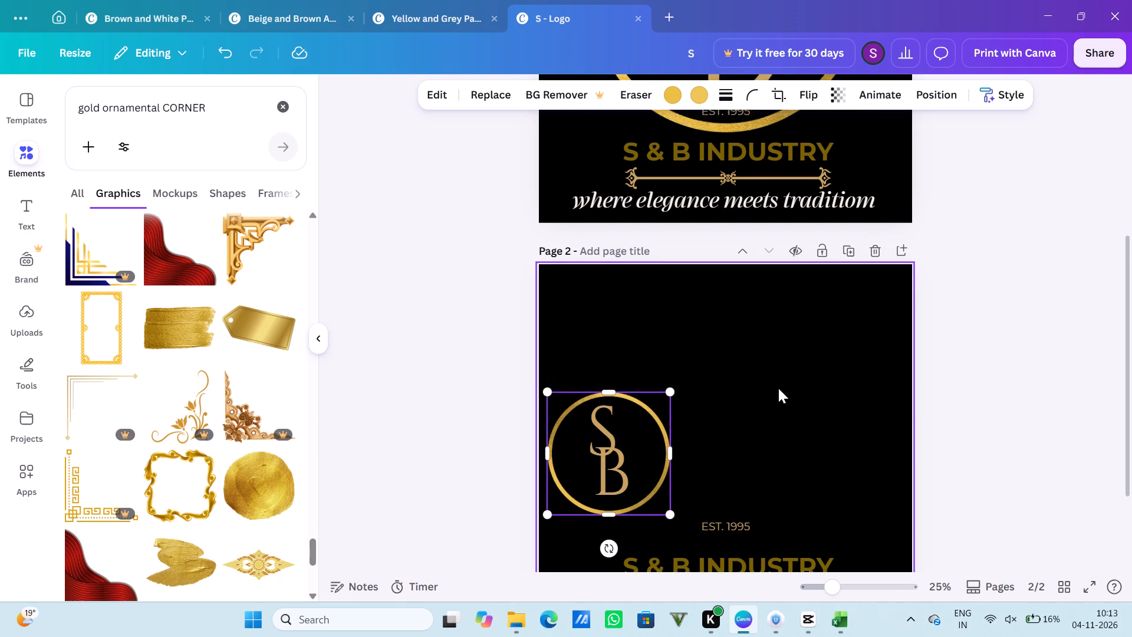
{"action": "scroll", "coordinate": [778, 388], "scroll_direction": "up", "scroll_amount": 2}
{"action": "scroll", "coordinate": [778, 388], "scroll_direction": "down", "scroll_amount": 4}
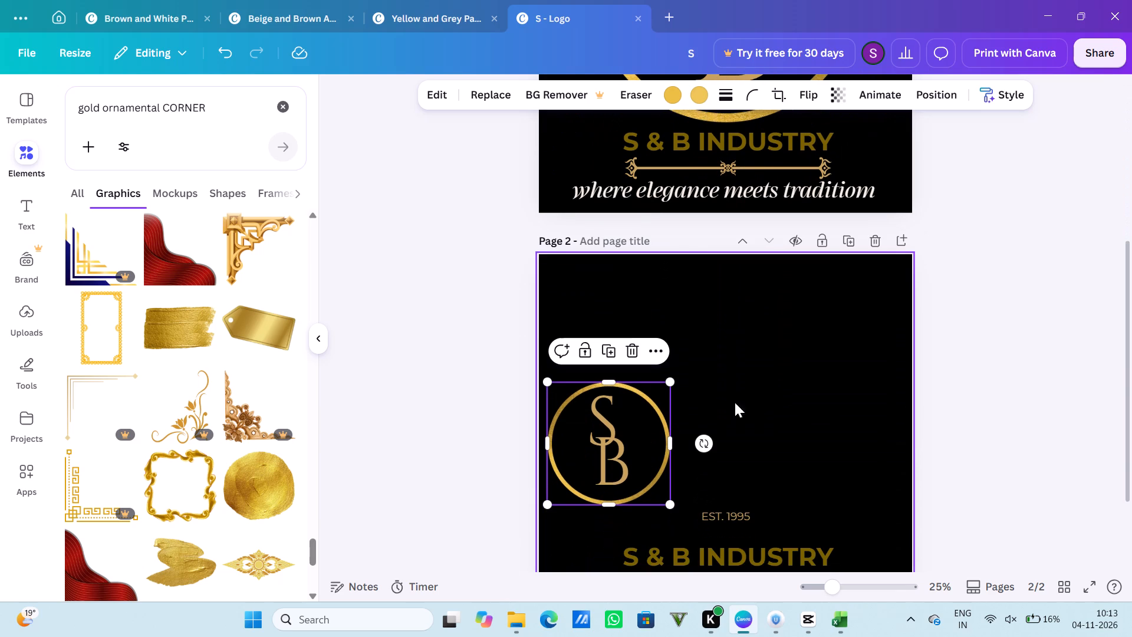
{"action": "left_click", "coordinate": [659, 436]}
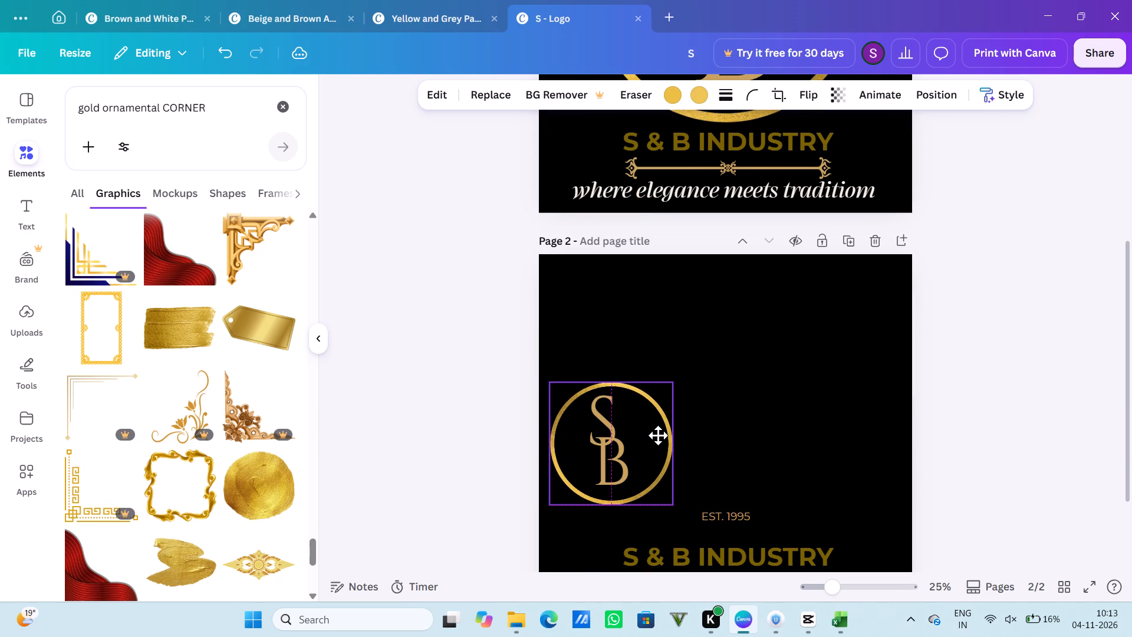
{"action": "left_click_drag", "start_coordinate": [664, 439], "coordinate": [659, 440]}
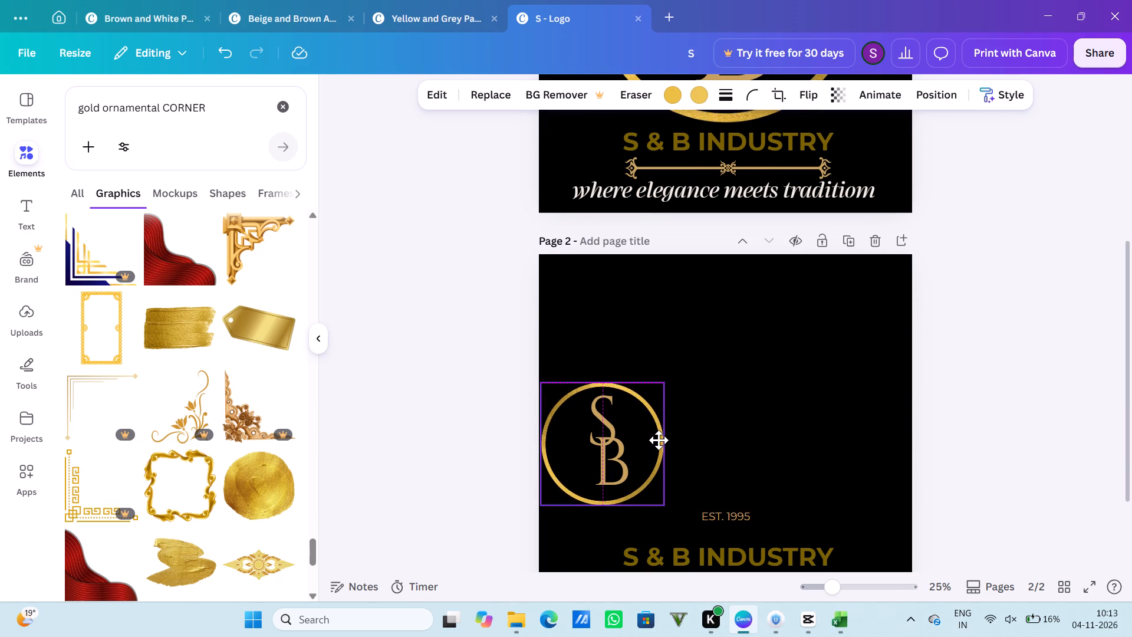
{"action": "left_click_drag", "start_coordinate": [659, 440], "coordinate": [659, 441]}
{"action": "left_click", "coordinate": [770, 402]}
Shift page 1's B slightly left so it sits closer to the large ring's vertical centreline.
{"action": "scroll", "coordinate": [769, 402], "scroll_direction": "up", "scroll_amount": 4}
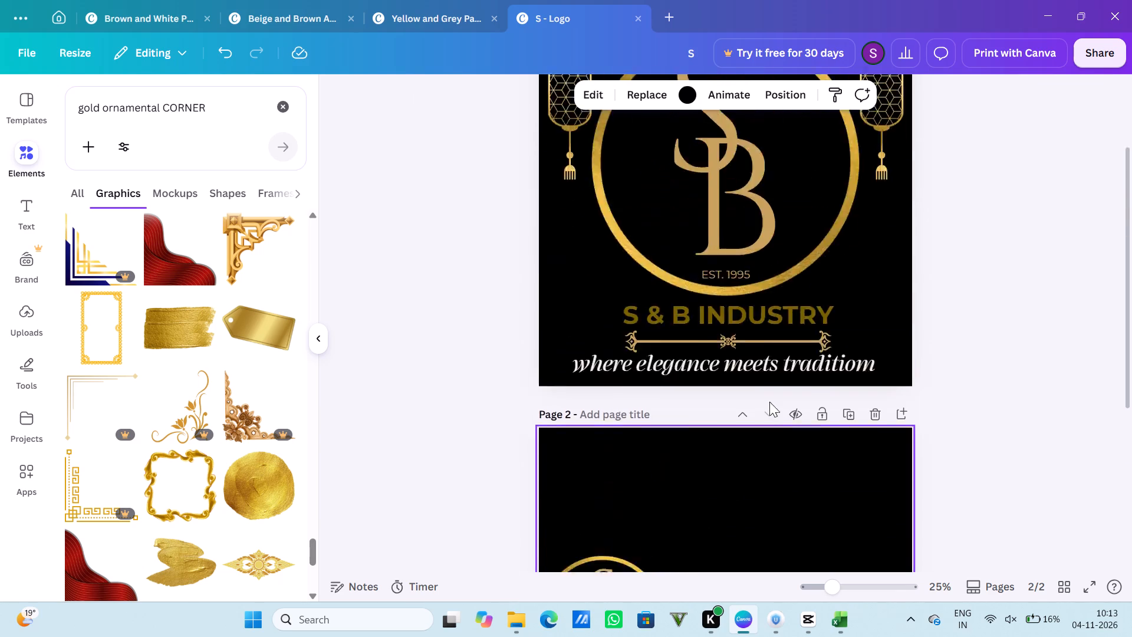
{"action": "scroll", "coordinate": [769, 402], "scroll_direction": "up", "scroll_amount": 2}
{"action": "left_click", "coordinate": [709, 360]}
{"action": "left_click", "coordinate": [709, 360]}
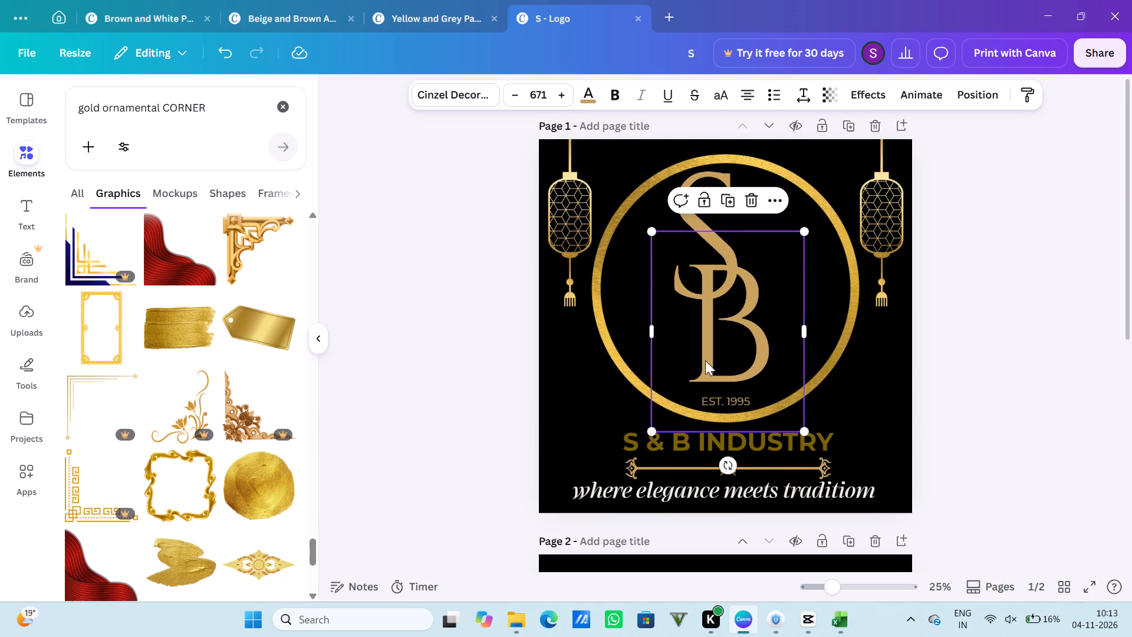
{"action": "left_click", "coordinate": [705, 360]}
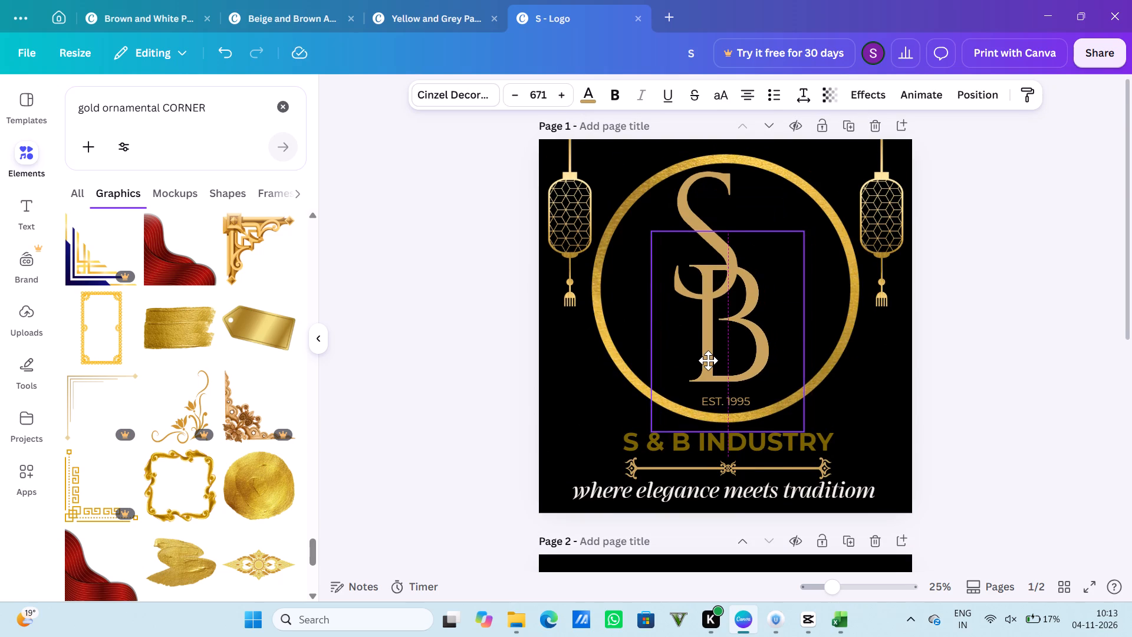
{"action": "left_click", "coordinate": [1101, 308]}
Move page 2's B left and slightly down to align it with the small ring's vertical centreline.
{"action": "scroll", "coordinate": [877, 431], "scroll_direction": "down", "scroll_amount": 4}
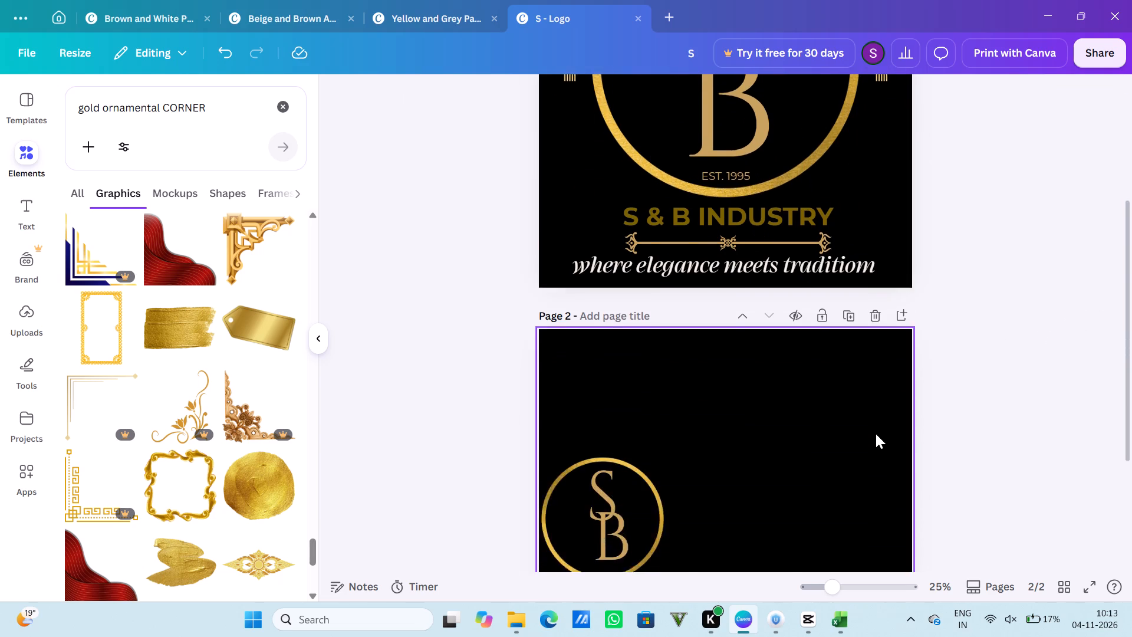
{"action": "scroll", "coordinate": [876, 434], "scroll_direction": "down", "scroll_amount": 1}
{"action": "left_click_drag", "start_coordinate": [620, 396], "coordinate": [609, 400]}
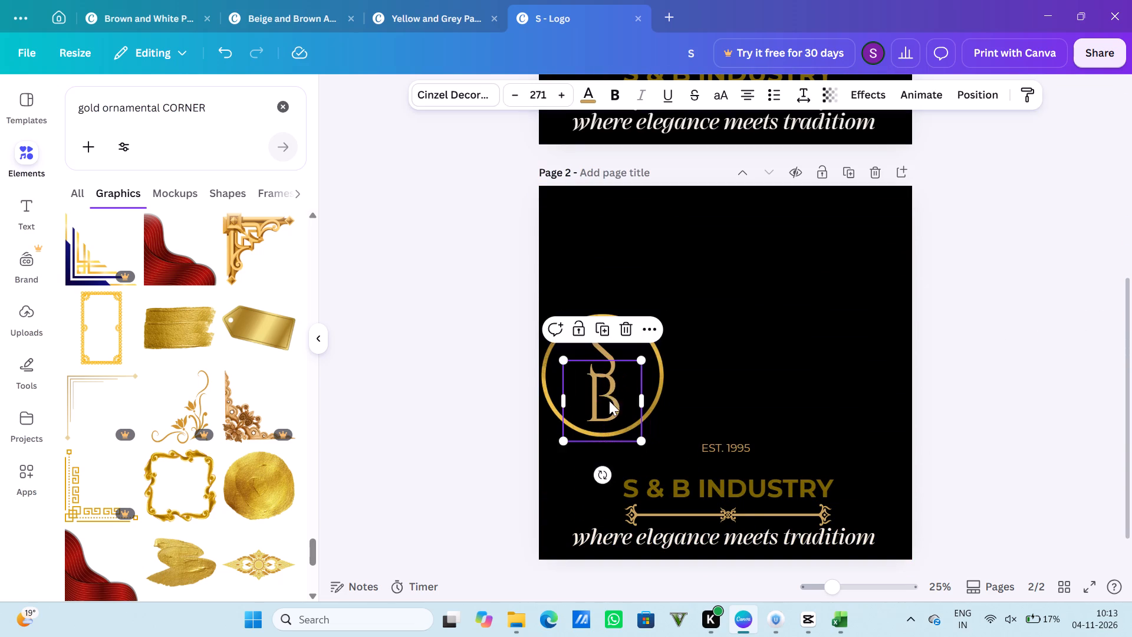
{"action": "left_click", "coordinate": [760, 333]}
Move page 2's S left and slightly down so its lower end overlaps the B's upper-left corner, and compare with page 1.
{"action": "left_click_drag", "start_coordinate": [609, 351], "coordinate": [590, 353]}
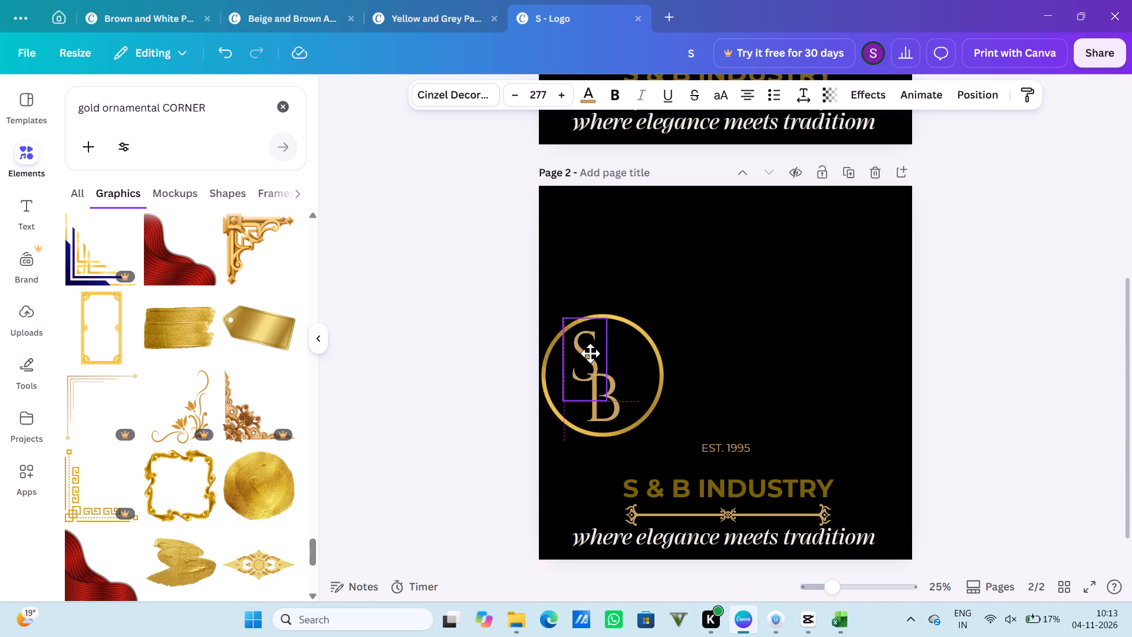
{"action": "left_click_drag", "start_coordinate": [590, 353], "coordinate": [597, 360]}
{"action": "scroll", "coordinate": [830, 302], "scroll_direction": "up", "scroll_amount": 6}
{"action": "scroll", "coordinate": [828, 302], "scroll_direction": "down", "scroll_amount": 4}
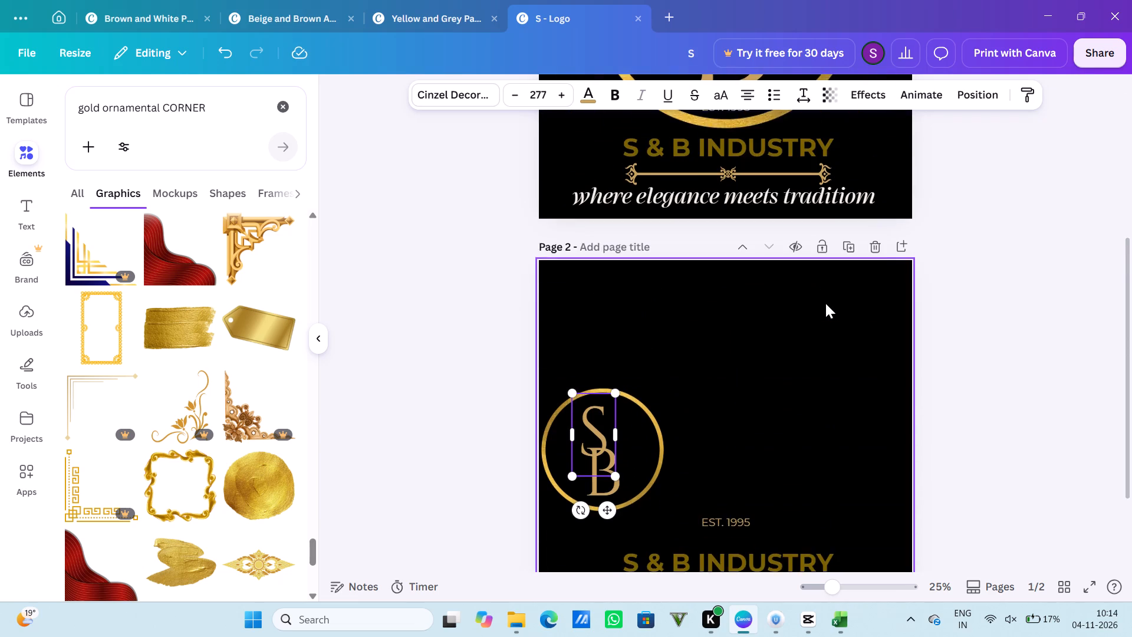
{"action": "scroll", "coordinate": [825, 303], "scroll_direction": "down", "scroll_amount": 1}
{"action": "left_click", "coordinate": [758, 342]}
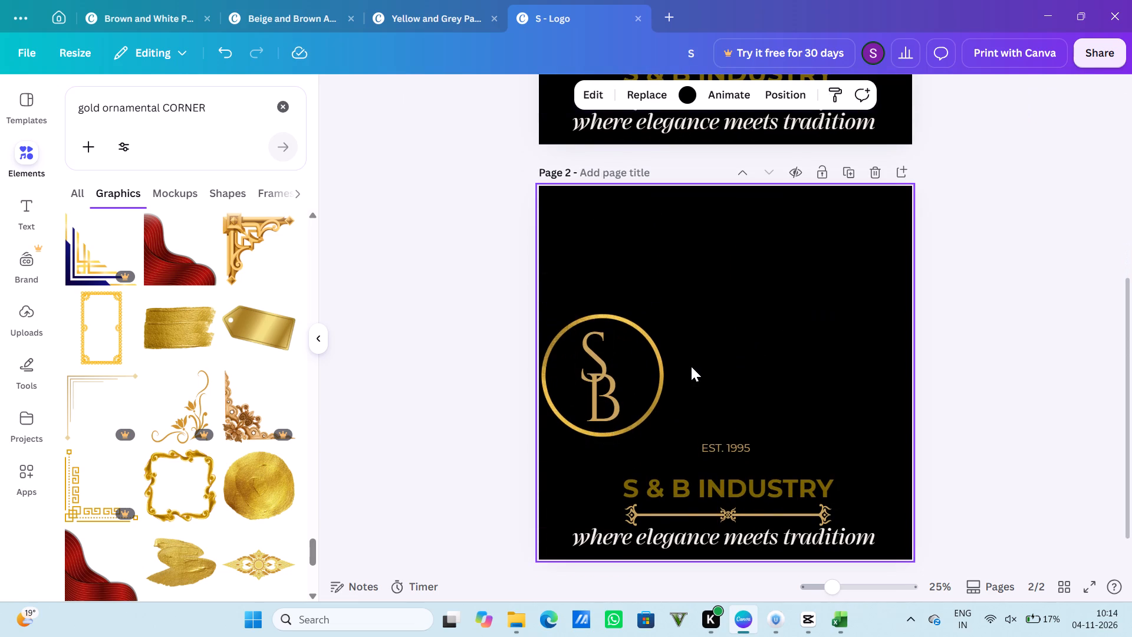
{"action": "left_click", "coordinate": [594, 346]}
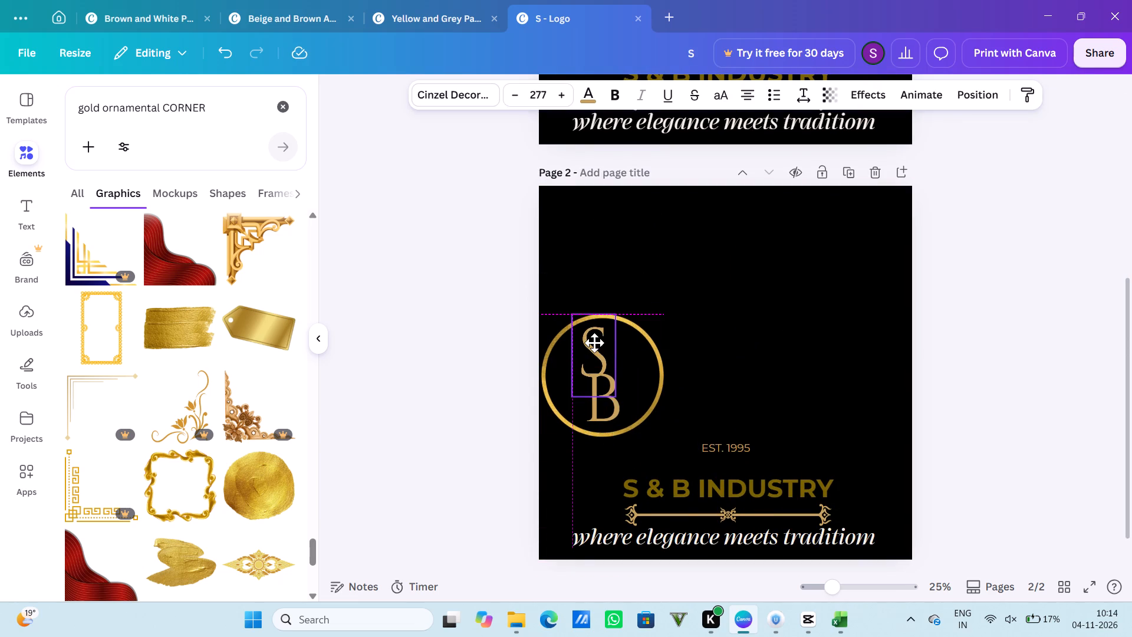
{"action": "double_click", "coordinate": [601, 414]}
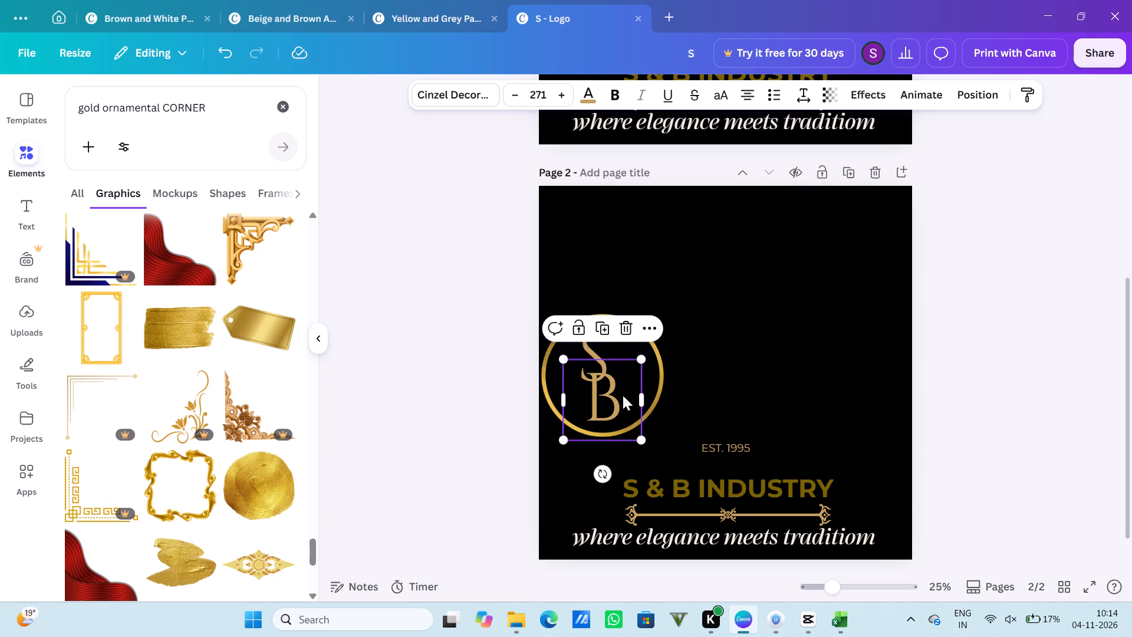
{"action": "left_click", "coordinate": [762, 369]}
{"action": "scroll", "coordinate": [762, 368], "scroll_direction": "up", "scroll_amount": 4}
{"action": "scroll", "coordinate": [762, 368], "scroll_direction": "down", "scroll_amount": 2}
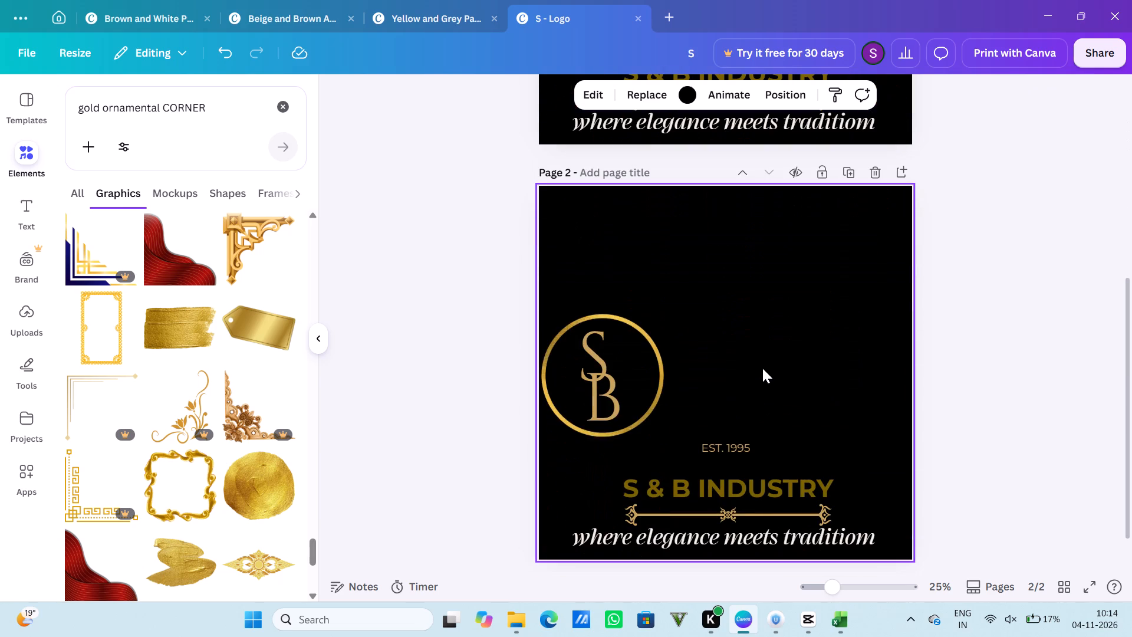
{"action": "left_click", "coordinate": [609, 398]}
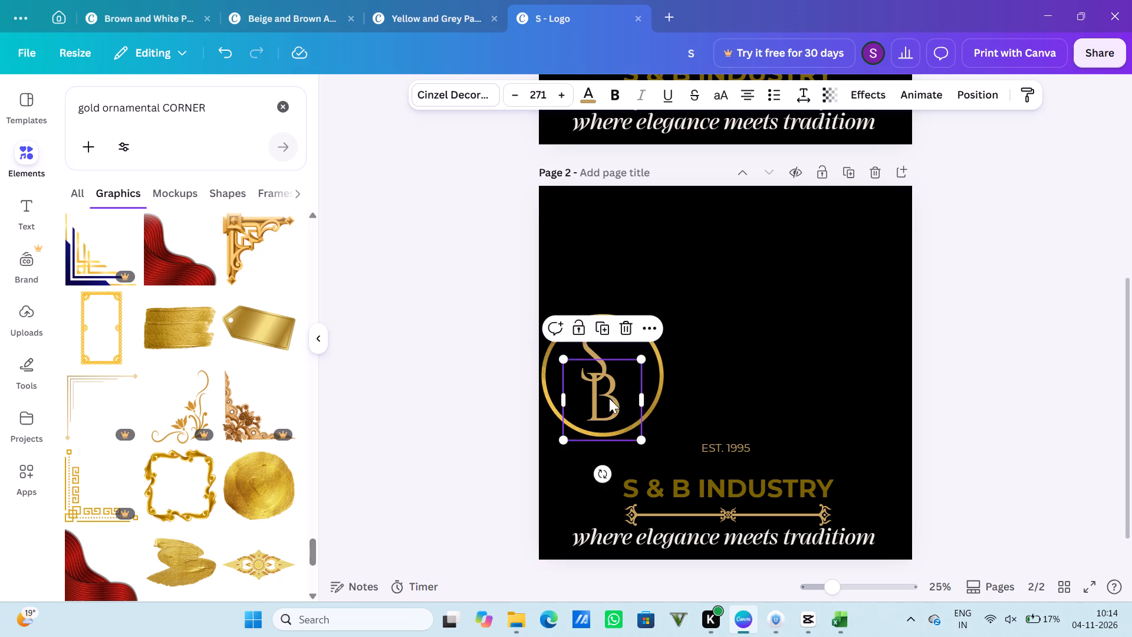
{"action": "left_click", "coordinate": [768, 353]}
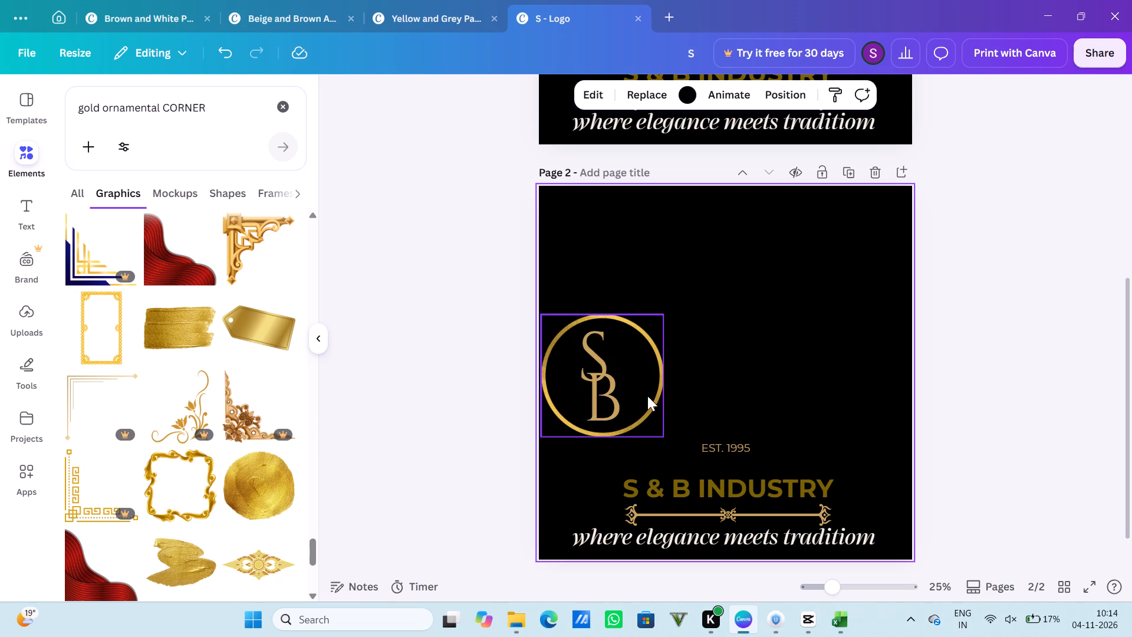
Move page 2's gold ring slightly left and down around the SB monogram, and compare it with page 1.
{"action": "left_click_drag", "start_coordinate": [658, 395], "coordinate": [654, 408]}
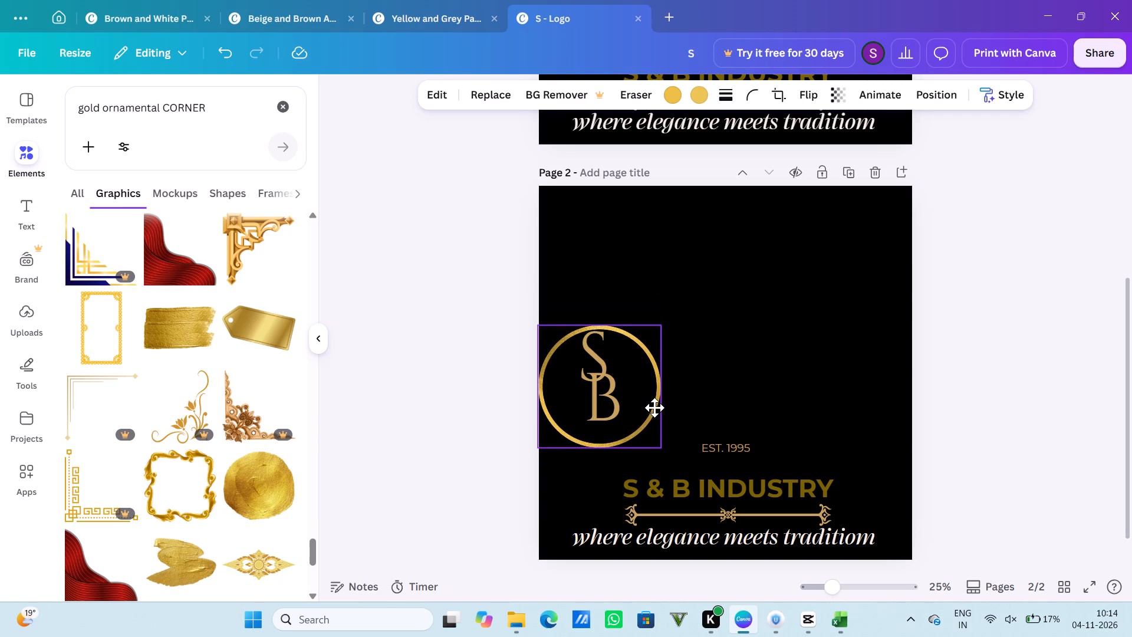
{"action": "left_click_drag", "start_coordinate": [654, 408], "coordinate": [654, 403]}
{"action": "left_click", "coordinate": [783, 353]}
{"action": "scroll", "coordinate": [779, 352], "scroll_direction": "up", "scroll_amount": 3}
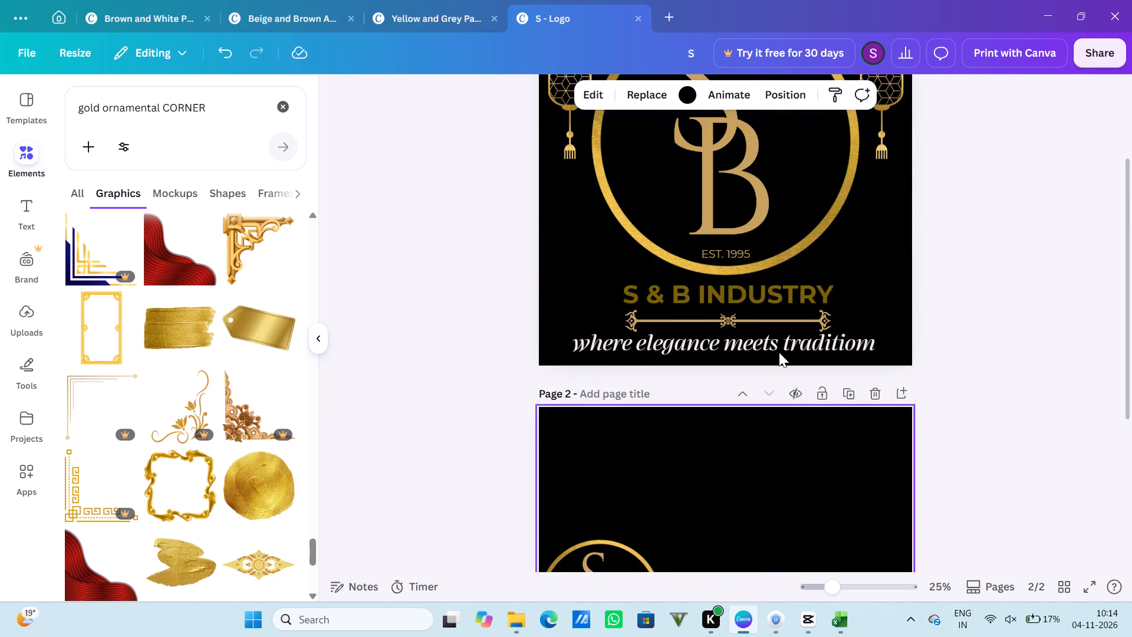
{"action": "scroll", "coordinate": [779, 352], "scroll_direction": "up", "scroll_amount": 2}
{"action": "scroll", "coordinate": [779, 352], "scroll_direction": "down", "scroll_amount": 6}
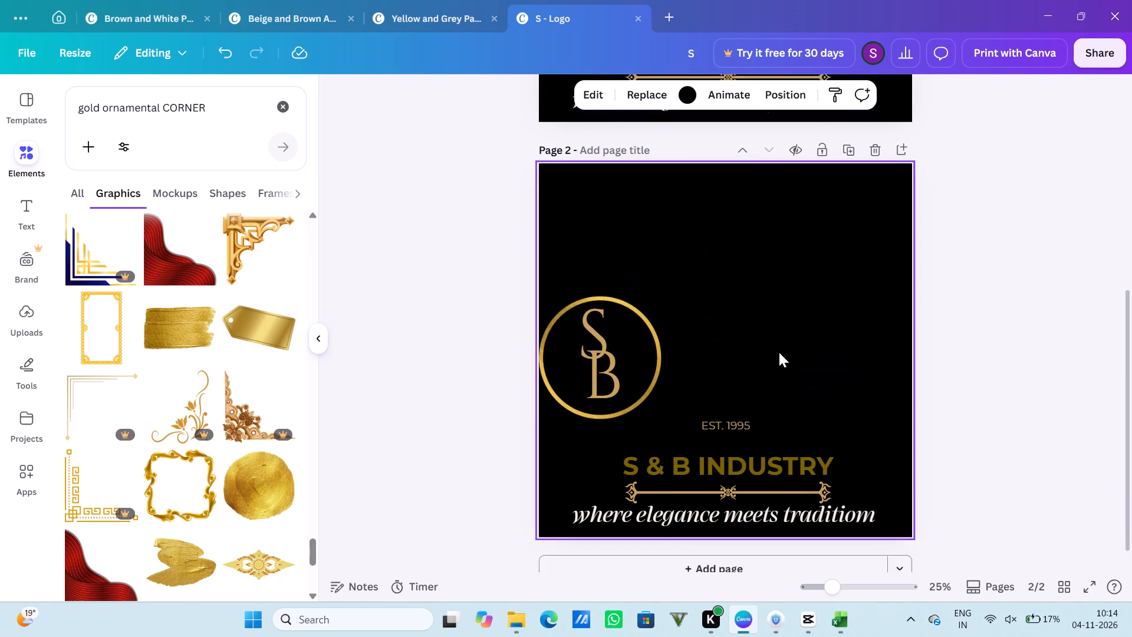
Reduce page 2's EST. 1995 text to size 24.1 and place it inside the small ring, centred beneath the B.
{"action": "left_click", "coordinate": [735, 399]}
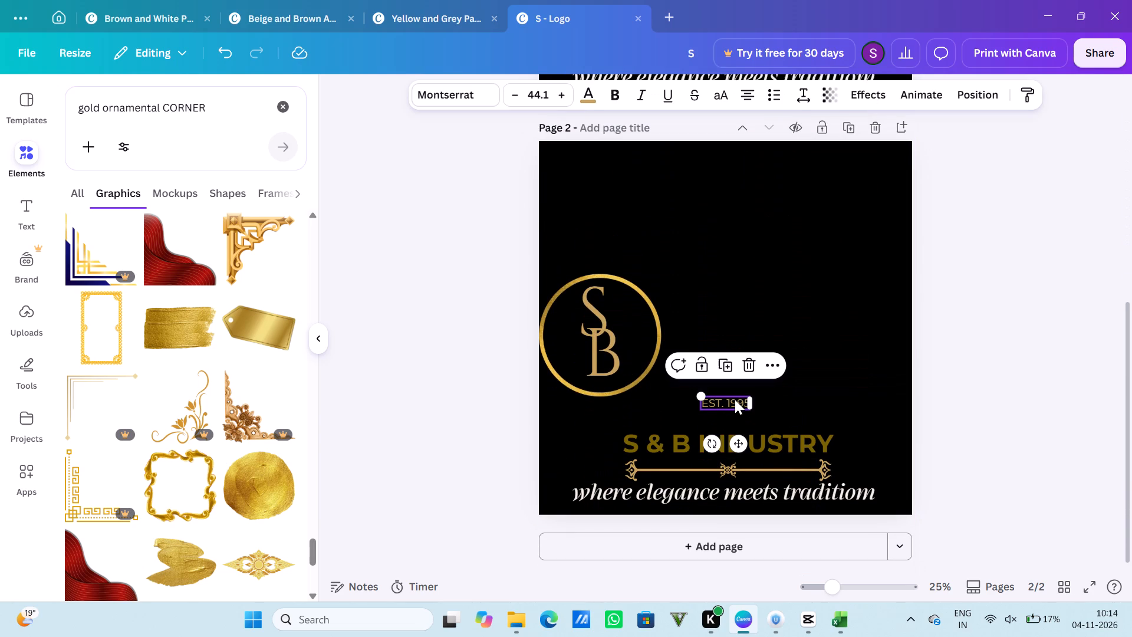
{"action": "left_click", "coordinate": [520, 93]}
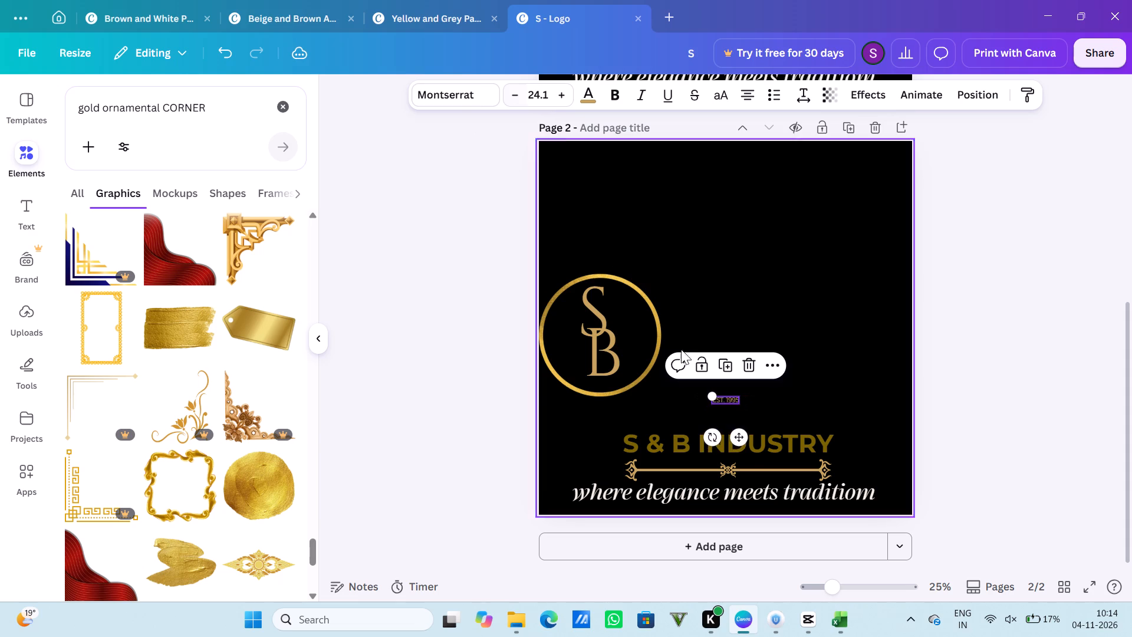
{"action": "left_click_drag", "start_coordinate": [742, 440], "coordinate": [636, 426]}
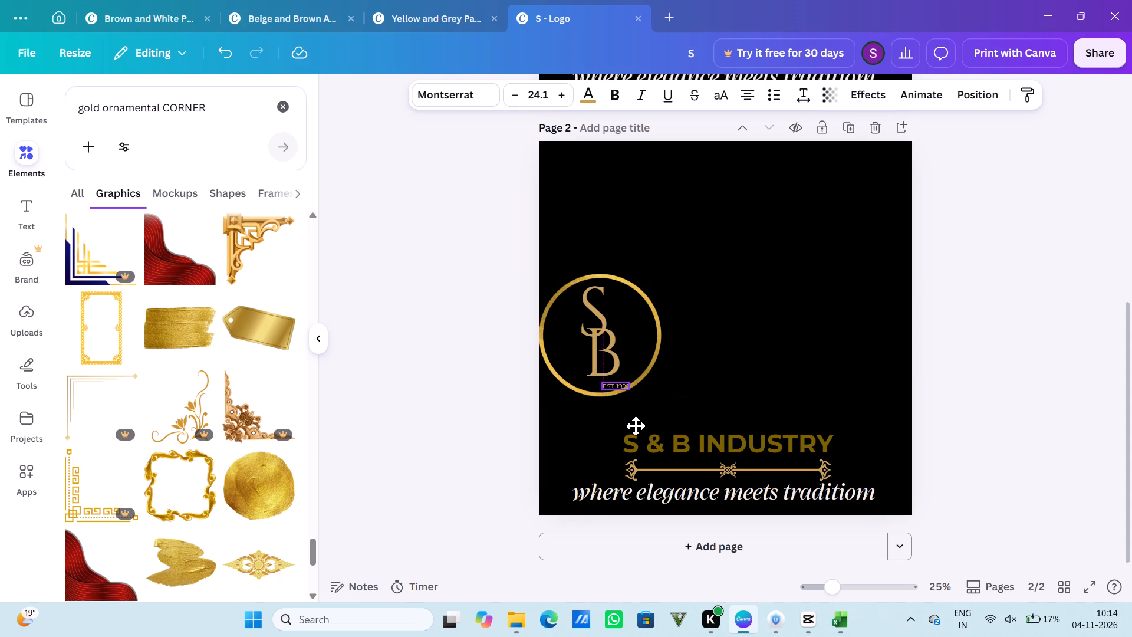
{"action": "left_click_drag", "start_coordinate": [636, 426], "coordinate": [619, 426]}
{"action": "left_click", "coordinate": [759, 336]}
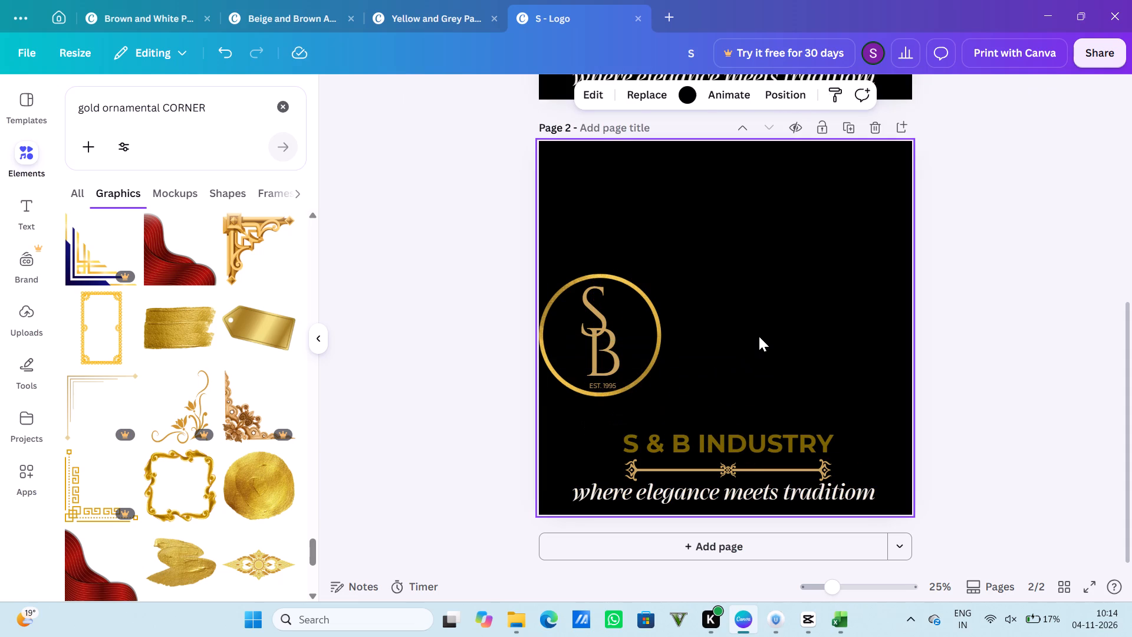
{"action": "scroll", "coordinate": [758, 333], "scroll_direction": "up", "scroll_amount": 6}
{"action": "scroll", "coordinate": [758, 333], "scroll_direction": "down", "scroll_amount": 4}
Fine-tune the EST. 1995 text size inside page 2's ring, trying 16.1 and settling on 21.1.
{"action": "left_click", "coordinate": [607, 383]}
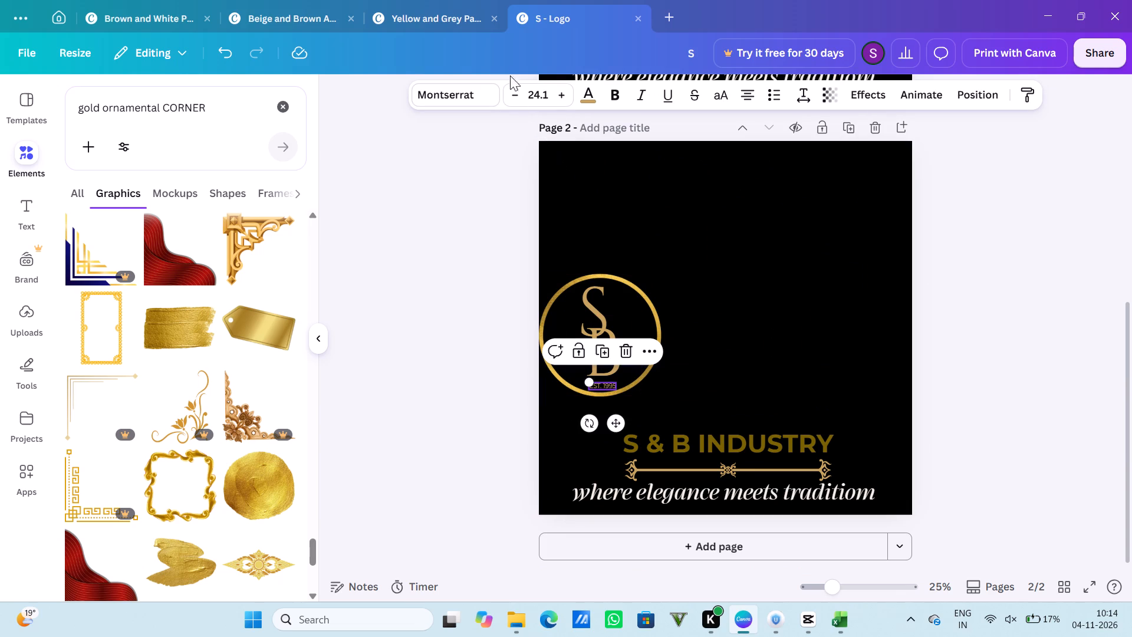
{"action": "triple_click", "coordinate": [518, 101]}
{"action": "triple_click", "coordinate": [518, 101]}
{"action": "double_click", "coordinate": [518, 101]}
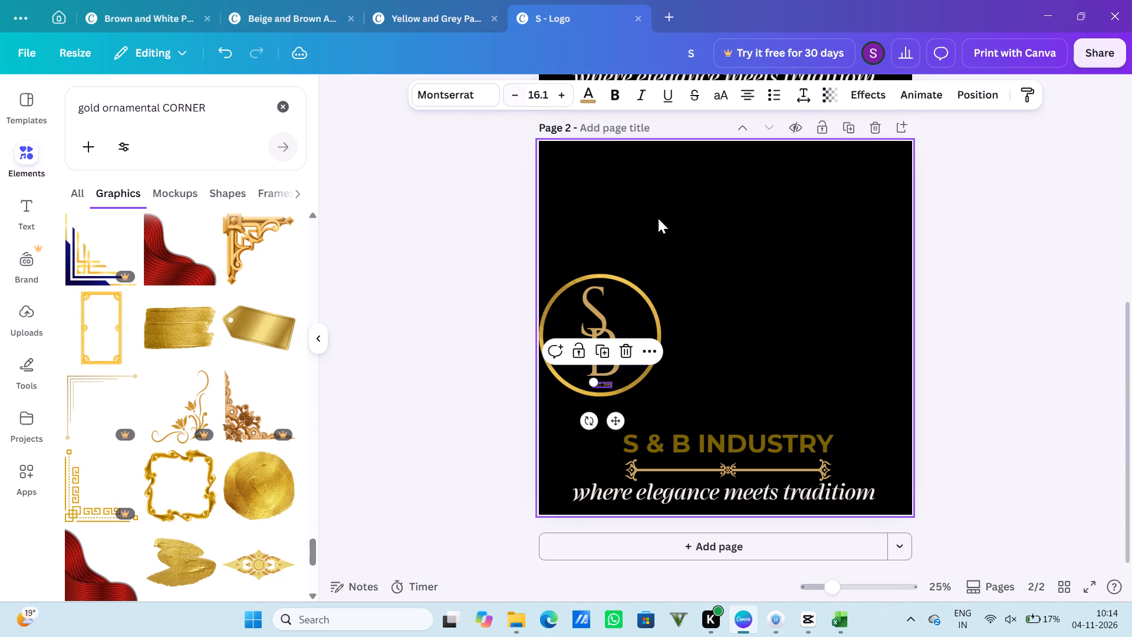
{"action": "left_click", "coordinate": [766, 234]}
{"action": "left_click", "coordinate": [604, 380]}
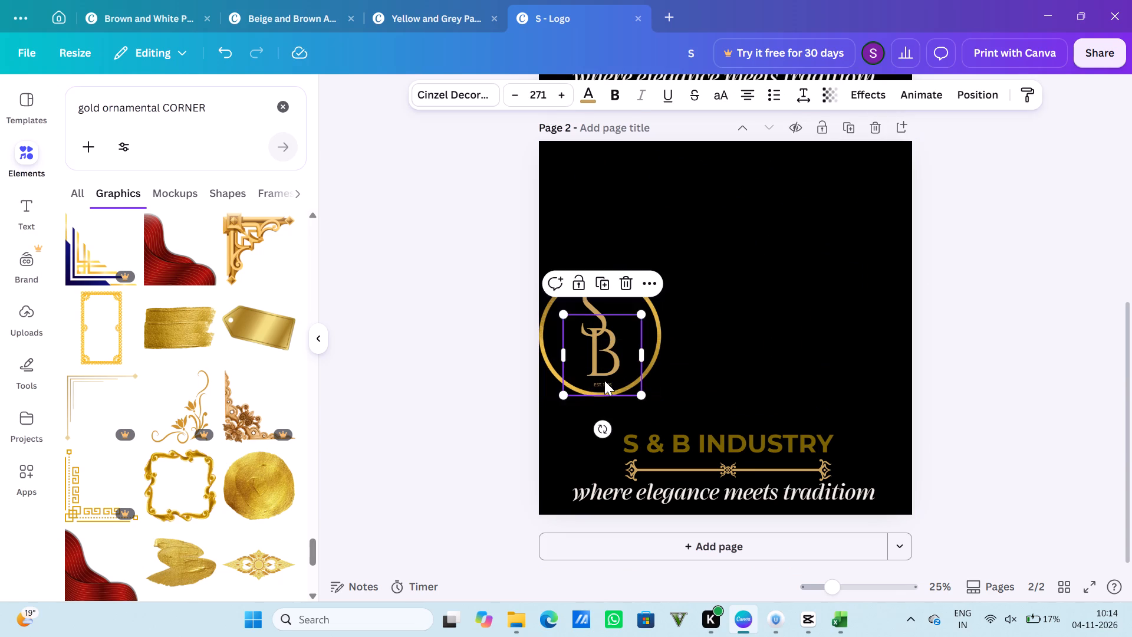
{"action": "left_click", "coordinate": [603, 382]}
{"action": "triple_click", "coordinate": [564, 94]}
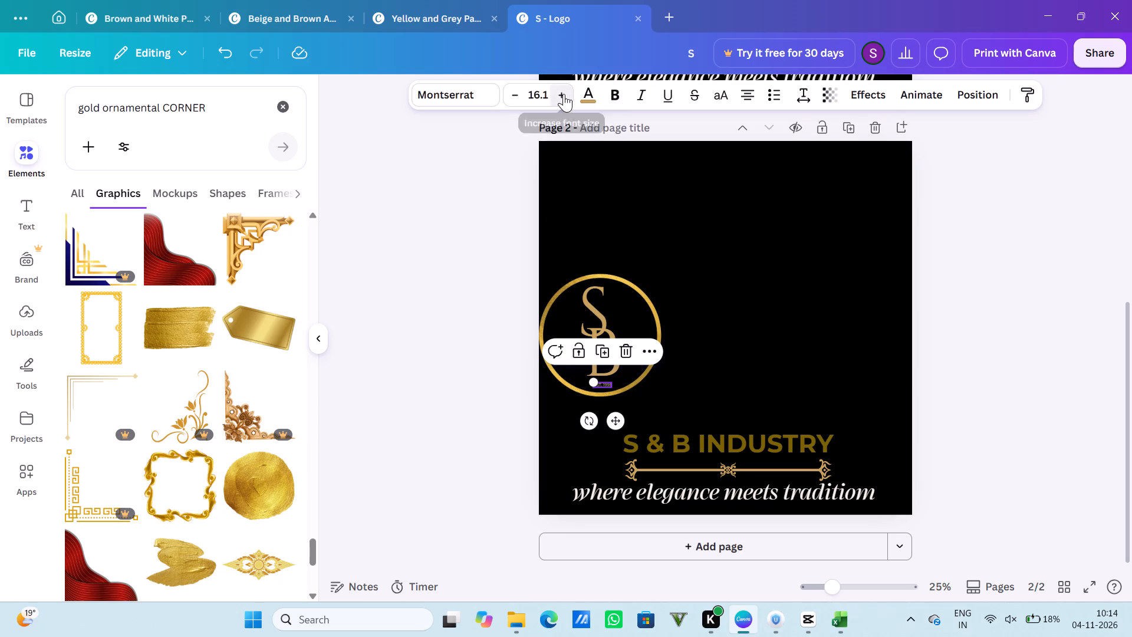
{"action": "left_click", "coordinate": [564, 94]}
{"action": "left_click", "coordinate": [564, 94]}
{"action": "left_click", "coordinate": [724, 226]}
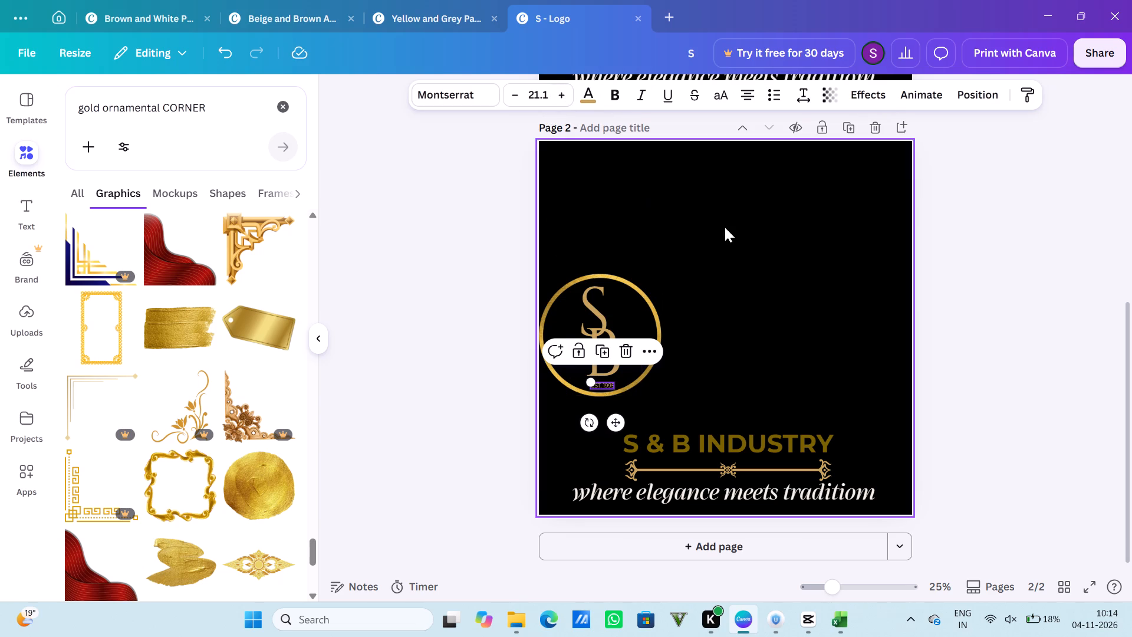
Move page 2's EST. 1995 text slightly up, closer to the bottom of the B.
{"action": "left_click", "coordinate": [601, 380]}
{"action": "left_click", "coordinate": [601, 383]}
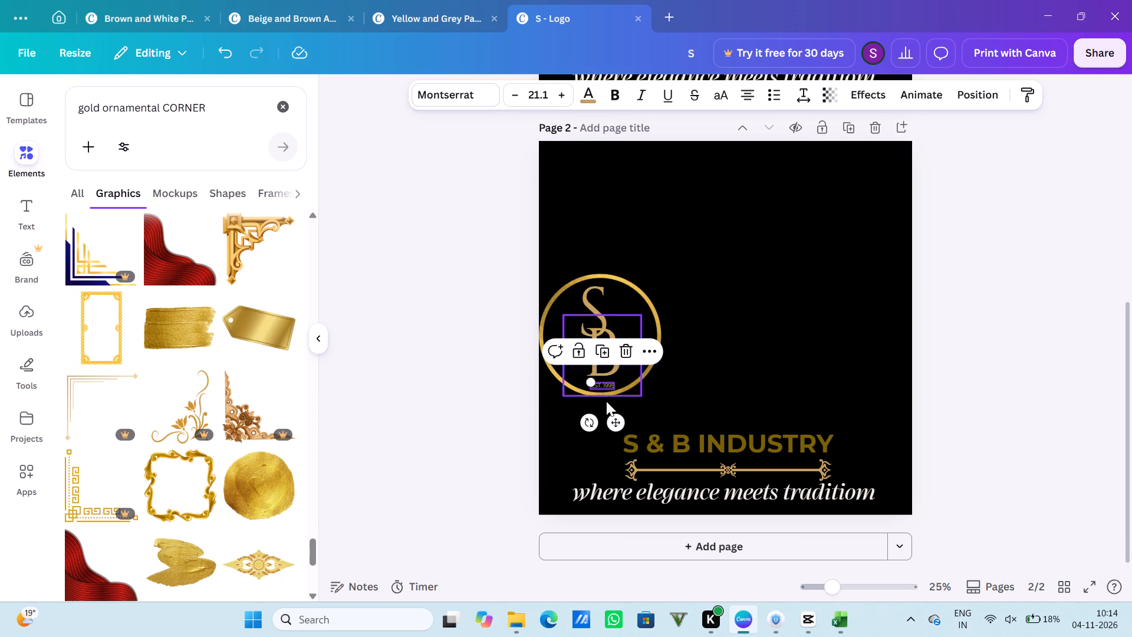
{"action": "left_click", "coordinate": [615, 418]}
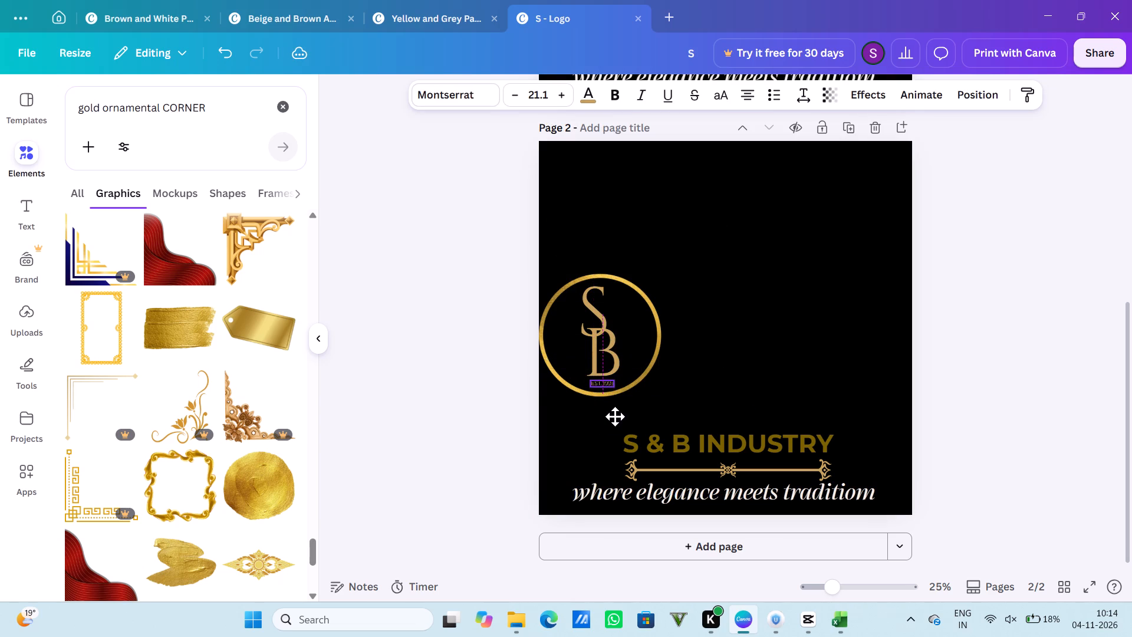
{"action": "left_click", "coordinate": [760, 378]}
Compare the ring, SB monogram and EST. 1995 placement on page 2 with the page 1 logo.
{"action": "scroll", "coordinate": [760, 378], "scroll_direction": "up", "scroll_amount": 5}
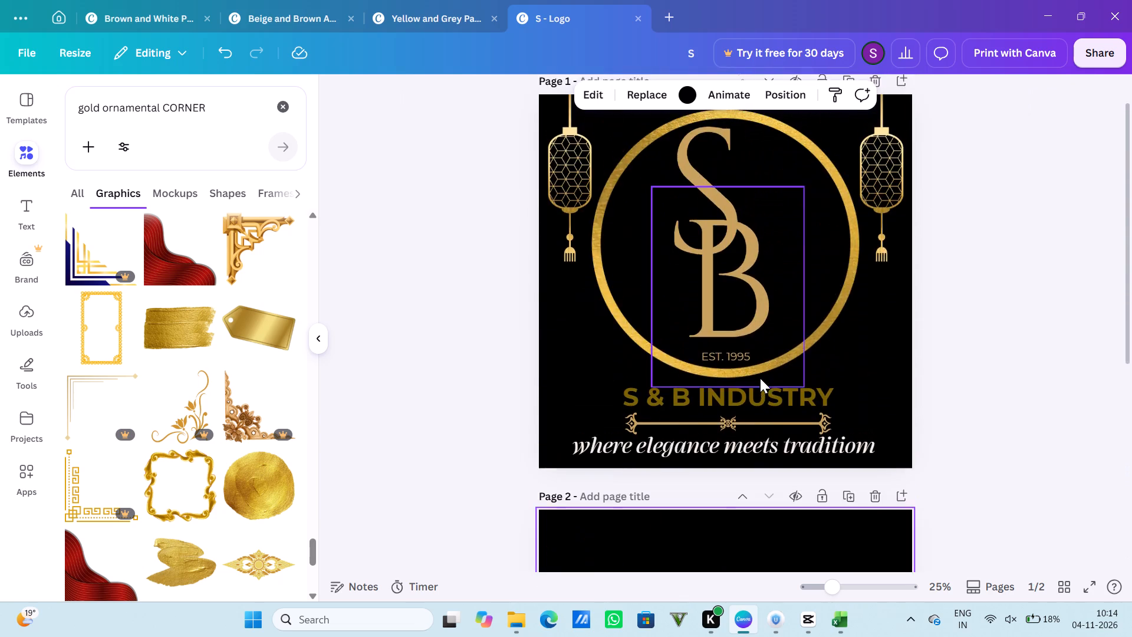
{"action": "scroll", "coordinate": [760, 378], "scroll_direction": "down", "scroll_amount": 3}
{"action": "scroll", "coordinate": [760, 378], "scroll_direction": "up", "scroll_amount": 4}
{"action": "scroll", "coordinate": [760, 378], "scroll_direction": "down", "scroll_amount": 2}
{"action": "scroll", "coordinate": [760, 378], "scroll_direction": "up", "scroll_amount": 2}
{"action": "scroll", "coordinate": [760, 378], "scroll_direction": "down", "scroll_amount": 1}
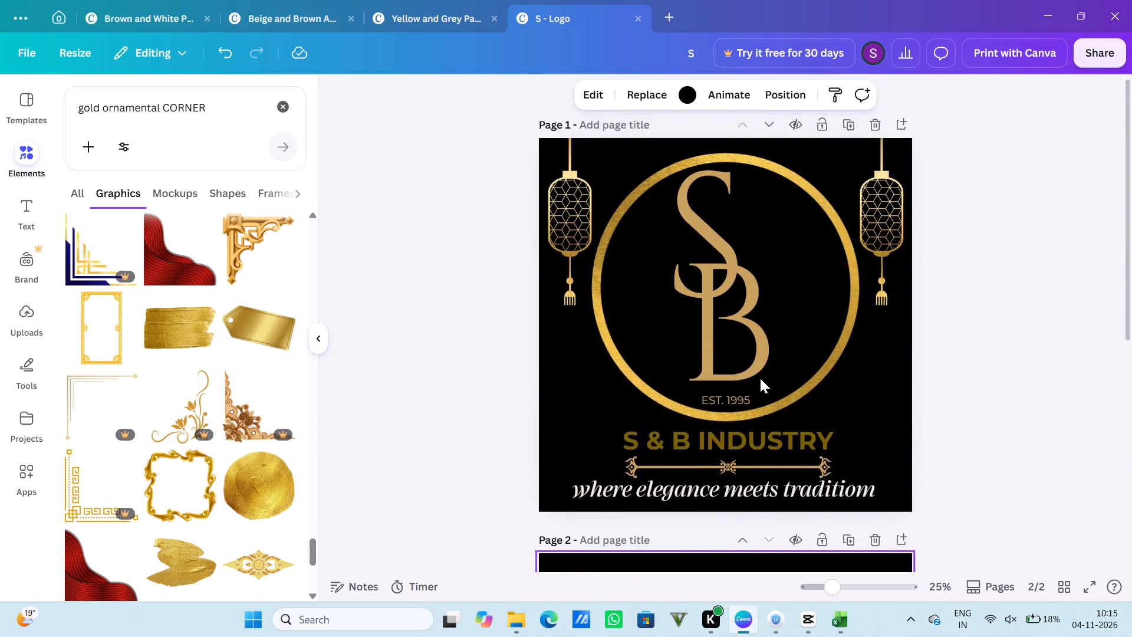
{"action": "scroll", "coordinate": [760, 378], "scroll_direction": "down", "scroll_amount": 5}
{"action": "scroll", "coordinate": [760, 378], "scroll_direction": "up", "scroll_amount": 1}
{"action": "scroll", "coordinate": [760, 378], "scroll_direction": "down", "scroll_amount": 1}
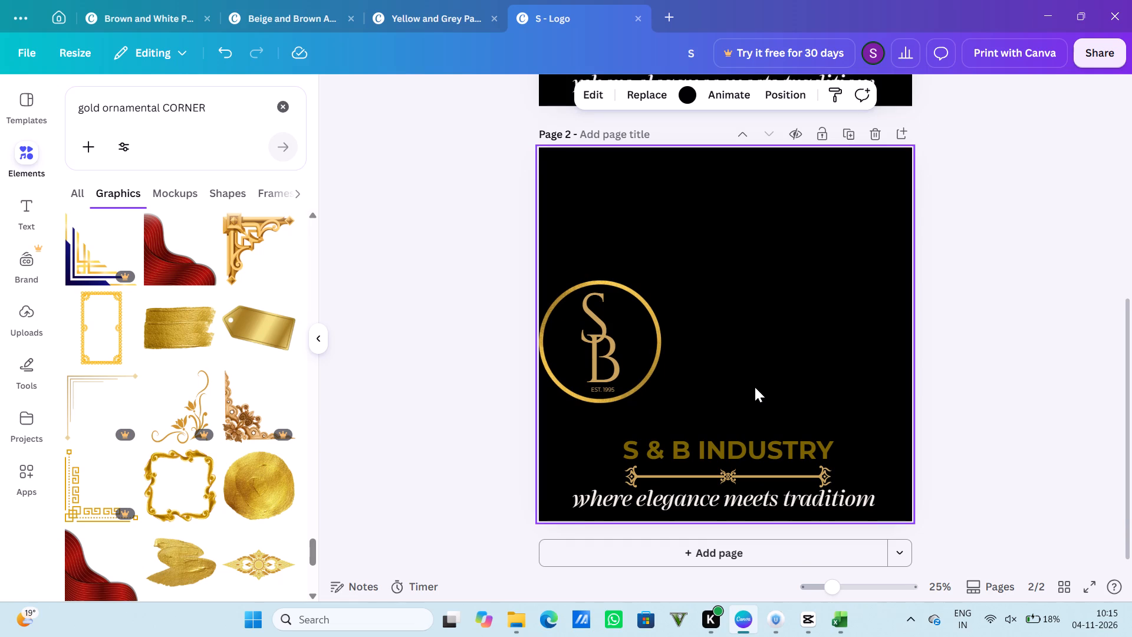
Move page 2's S & B INDUSTRY heading to the right of the ring near its top, and shrink it to size 85.4.
{"action": "left_click_drag", "start_coordinate": [743, 452], "coordinate": [791, 283]}
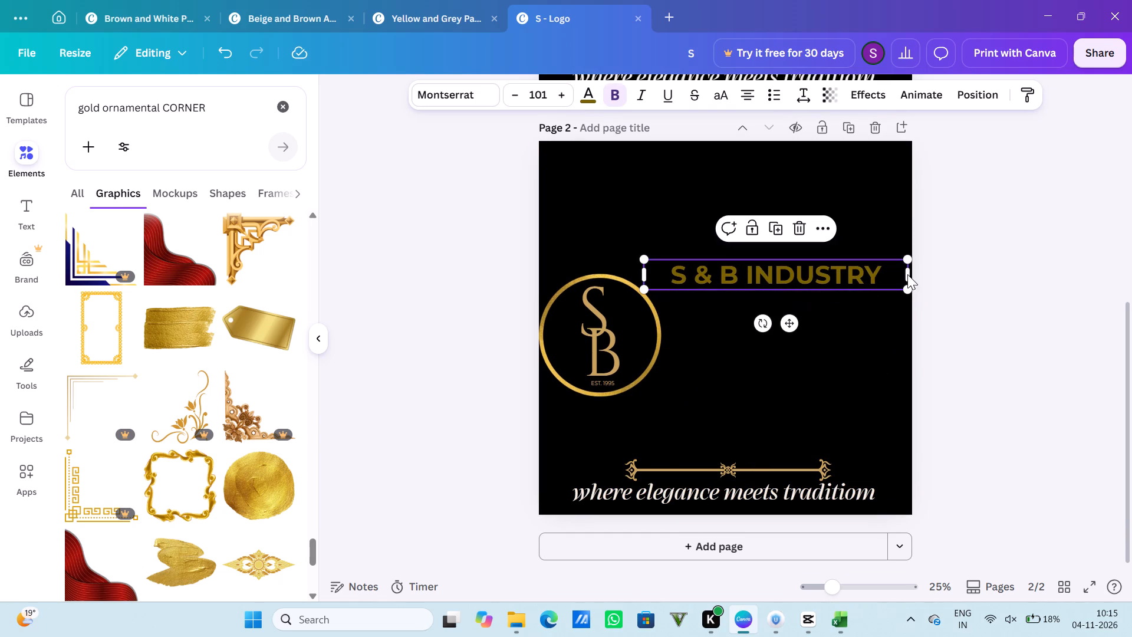
{"action": "left_click_drag", "start_coordinate": [907, 286], "coordinate": [867, 282]}
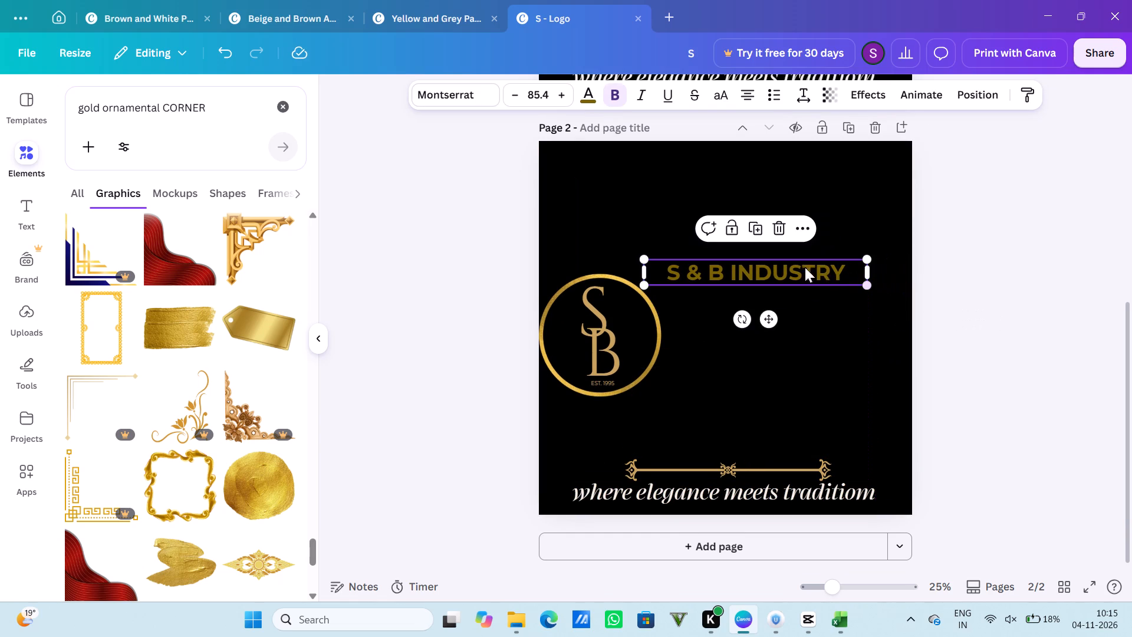
{"action": "left_click_drag", "start_coordinate": [776, 267], "coordinate": [795, 287]}
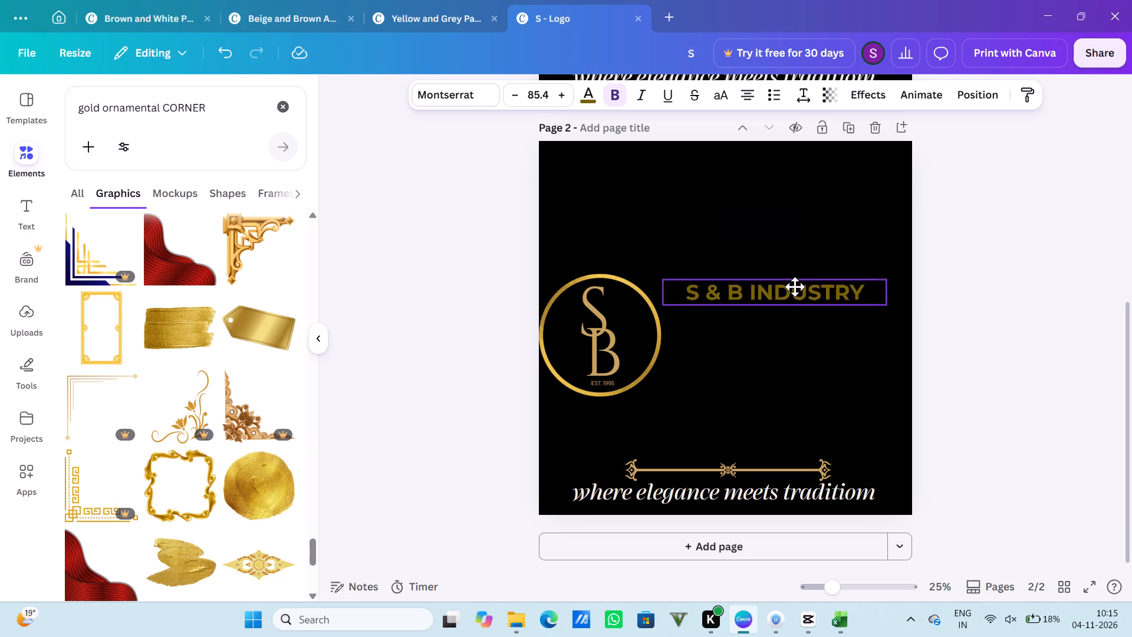
{"action": "left_click_drag", "start_coordinate": [795, 287], "coordinate": [796, 288]}
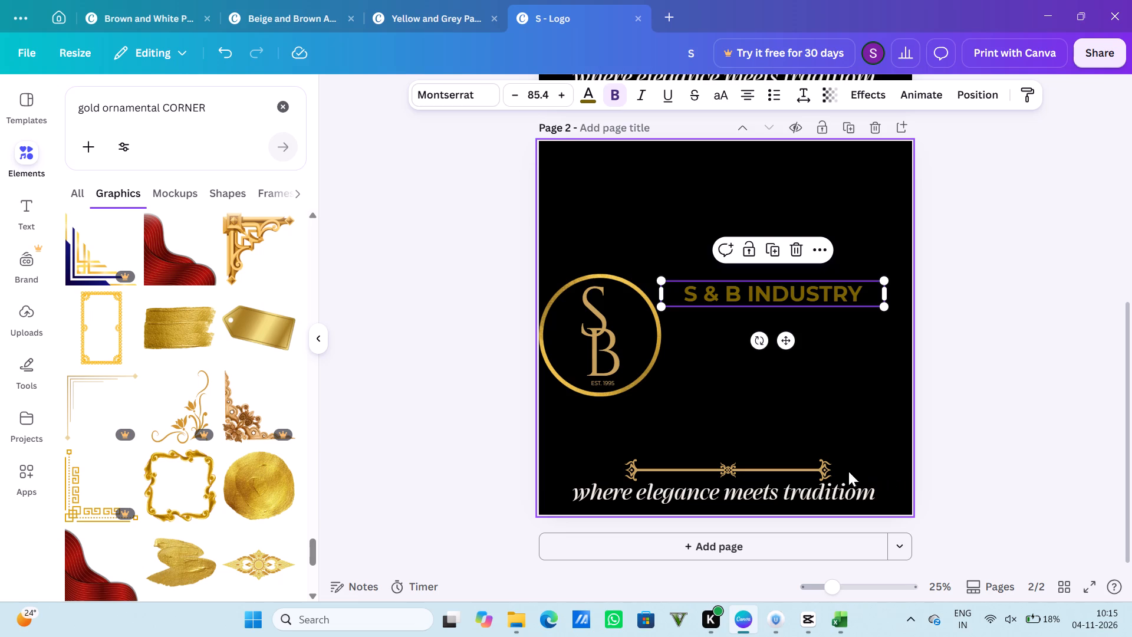
Look through the suggested resize formats for the logo design and search the resize options for a size starting with 10.
{"action": "left_click", "coordinate": [71, 53]}
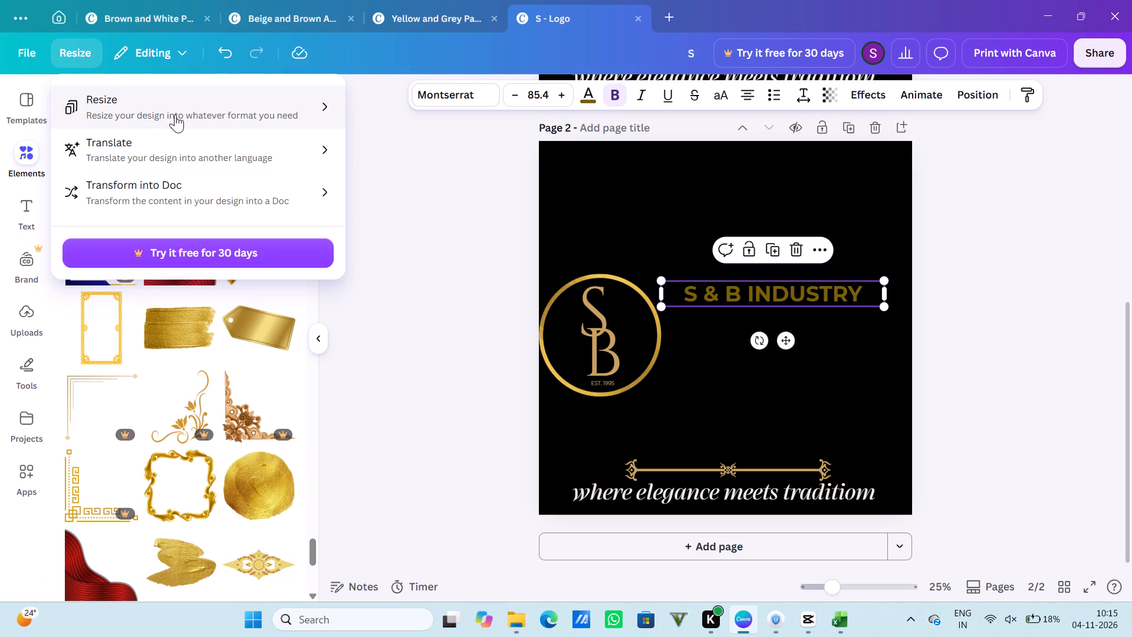
{"action": "left_click", "coordinate": [175, 114]}
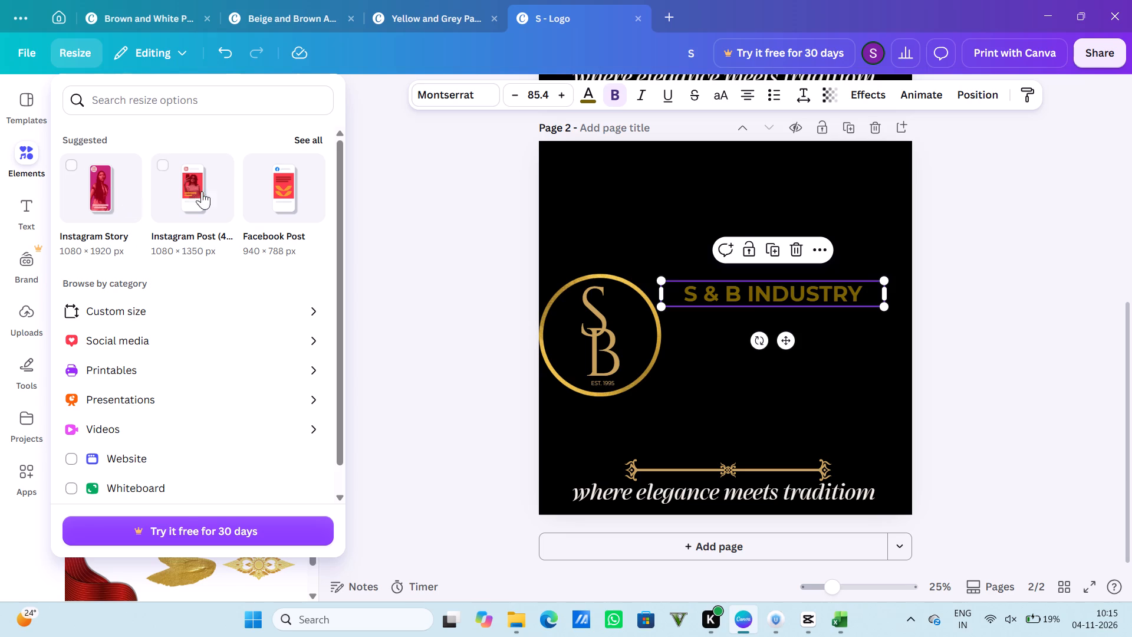
{"action": "left_click", "coordinate": [305, 134]}
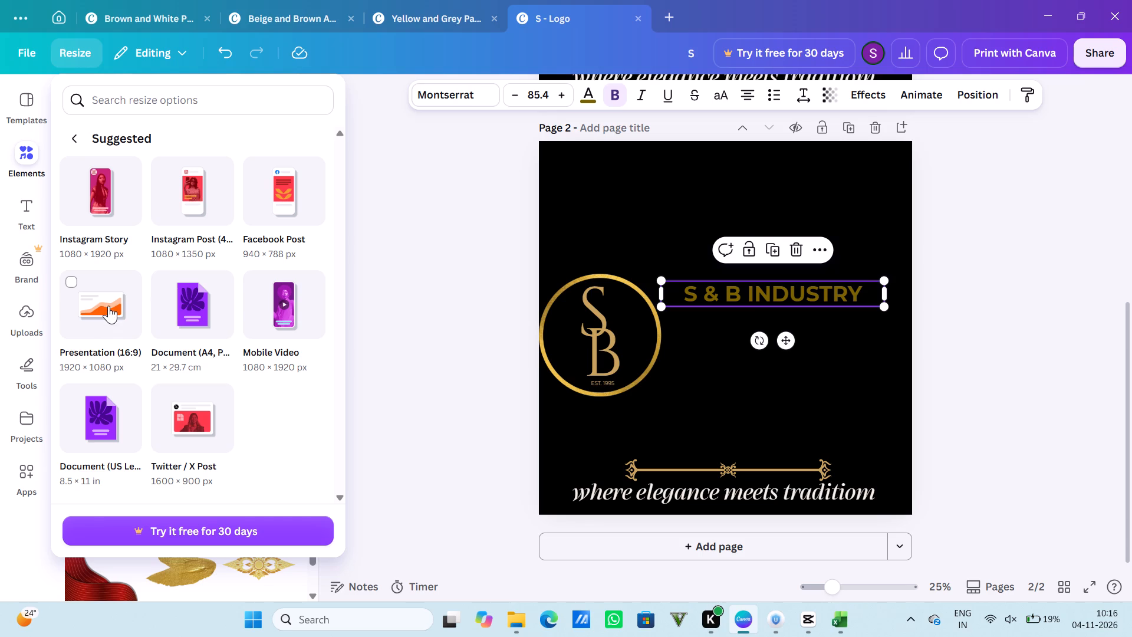
{"action": "left_click", "coordinate": [169, 96]}
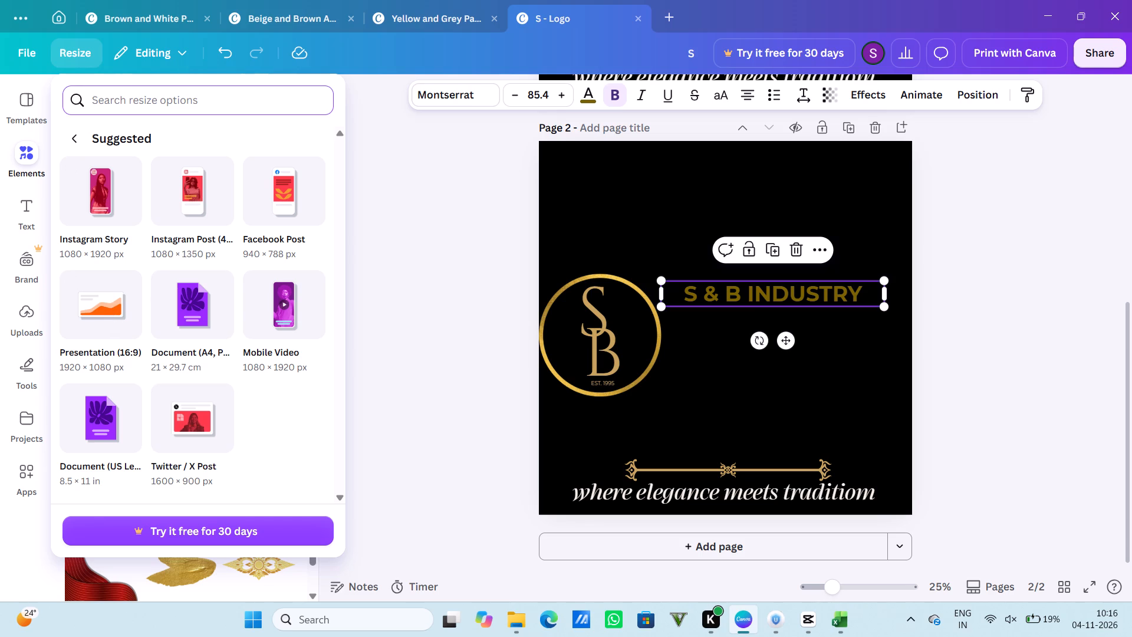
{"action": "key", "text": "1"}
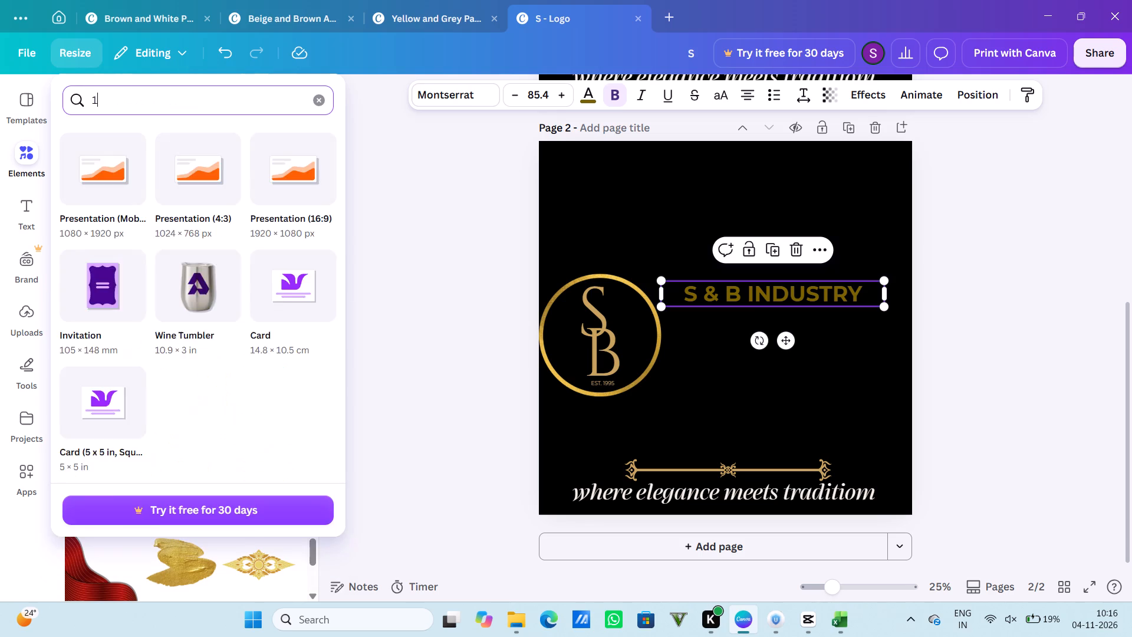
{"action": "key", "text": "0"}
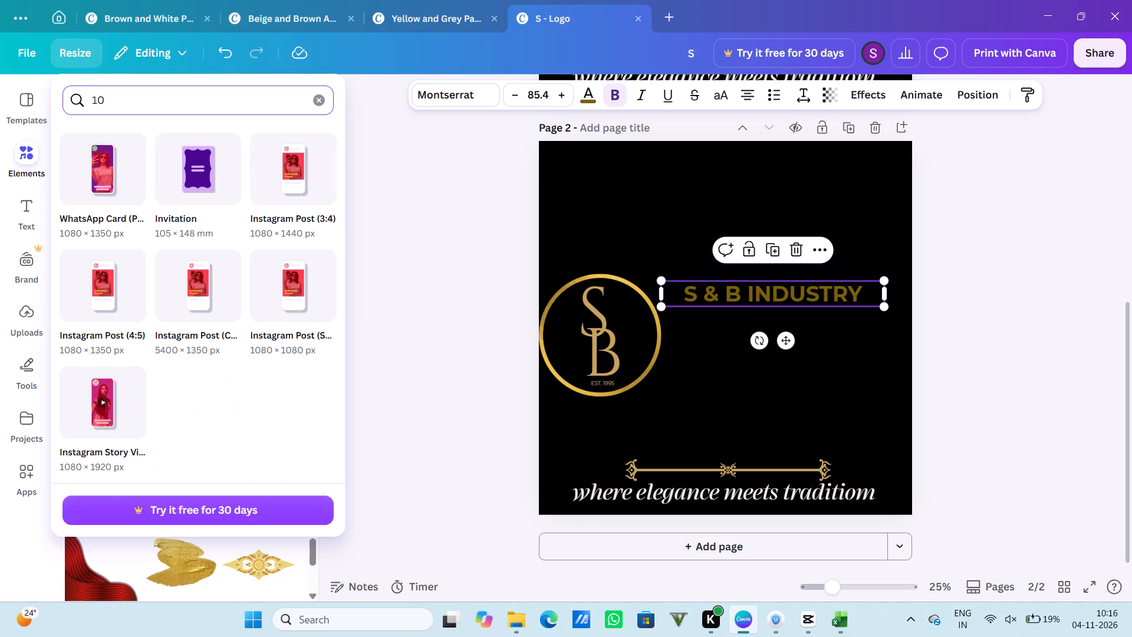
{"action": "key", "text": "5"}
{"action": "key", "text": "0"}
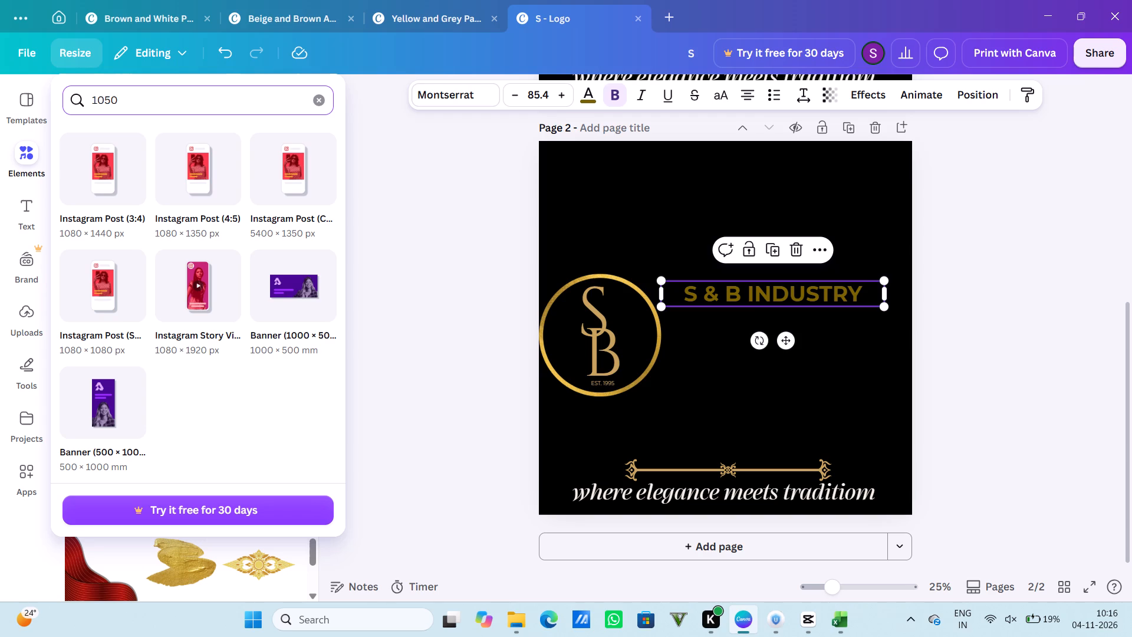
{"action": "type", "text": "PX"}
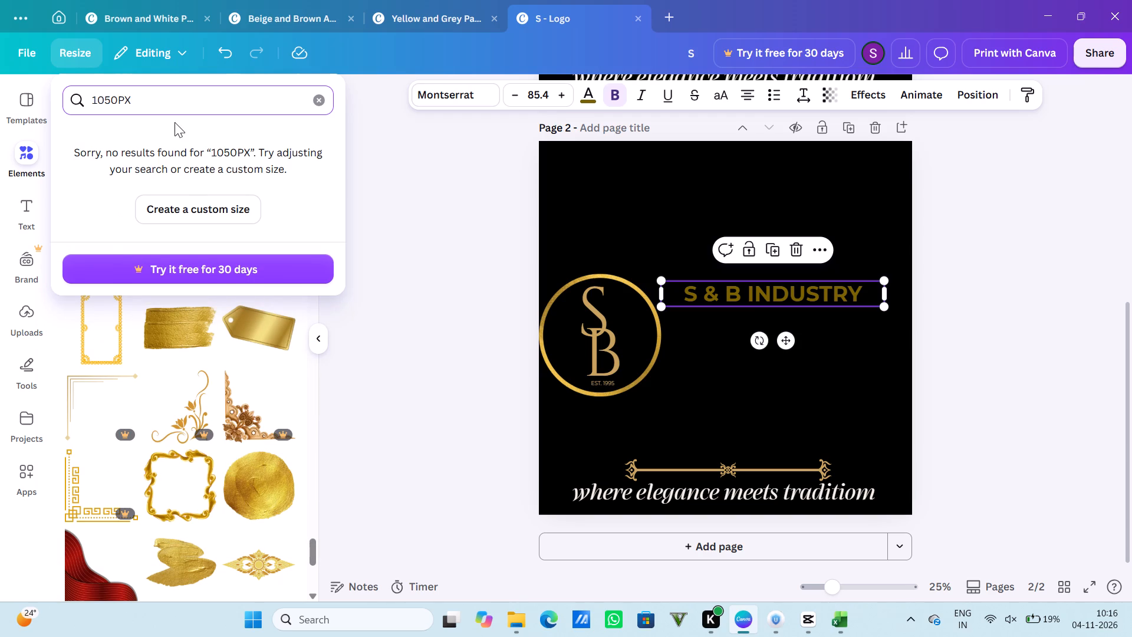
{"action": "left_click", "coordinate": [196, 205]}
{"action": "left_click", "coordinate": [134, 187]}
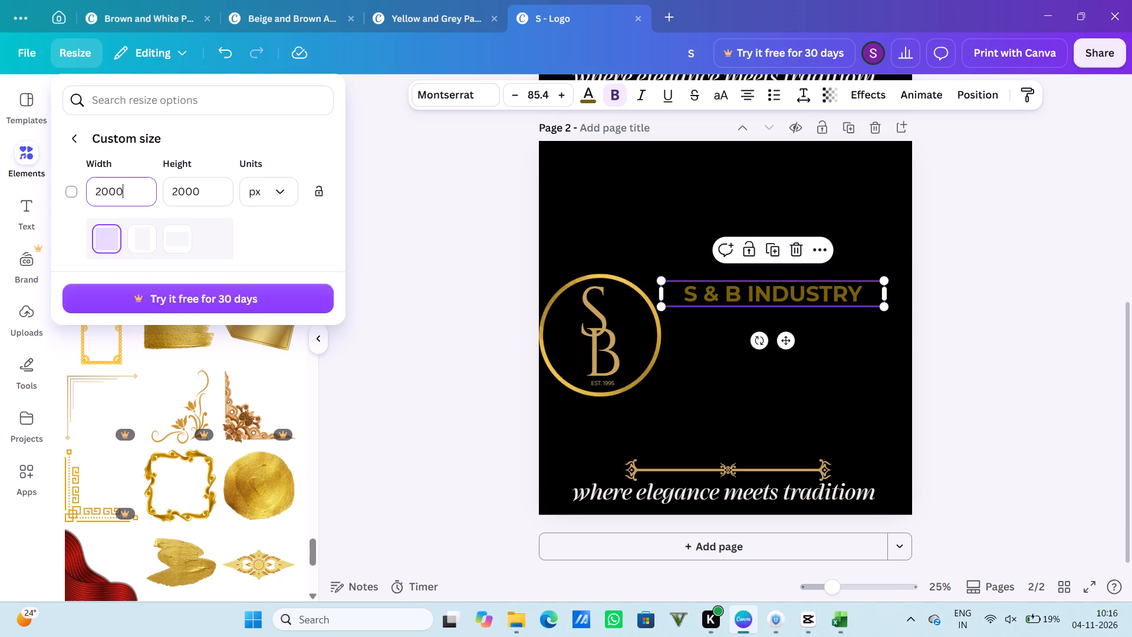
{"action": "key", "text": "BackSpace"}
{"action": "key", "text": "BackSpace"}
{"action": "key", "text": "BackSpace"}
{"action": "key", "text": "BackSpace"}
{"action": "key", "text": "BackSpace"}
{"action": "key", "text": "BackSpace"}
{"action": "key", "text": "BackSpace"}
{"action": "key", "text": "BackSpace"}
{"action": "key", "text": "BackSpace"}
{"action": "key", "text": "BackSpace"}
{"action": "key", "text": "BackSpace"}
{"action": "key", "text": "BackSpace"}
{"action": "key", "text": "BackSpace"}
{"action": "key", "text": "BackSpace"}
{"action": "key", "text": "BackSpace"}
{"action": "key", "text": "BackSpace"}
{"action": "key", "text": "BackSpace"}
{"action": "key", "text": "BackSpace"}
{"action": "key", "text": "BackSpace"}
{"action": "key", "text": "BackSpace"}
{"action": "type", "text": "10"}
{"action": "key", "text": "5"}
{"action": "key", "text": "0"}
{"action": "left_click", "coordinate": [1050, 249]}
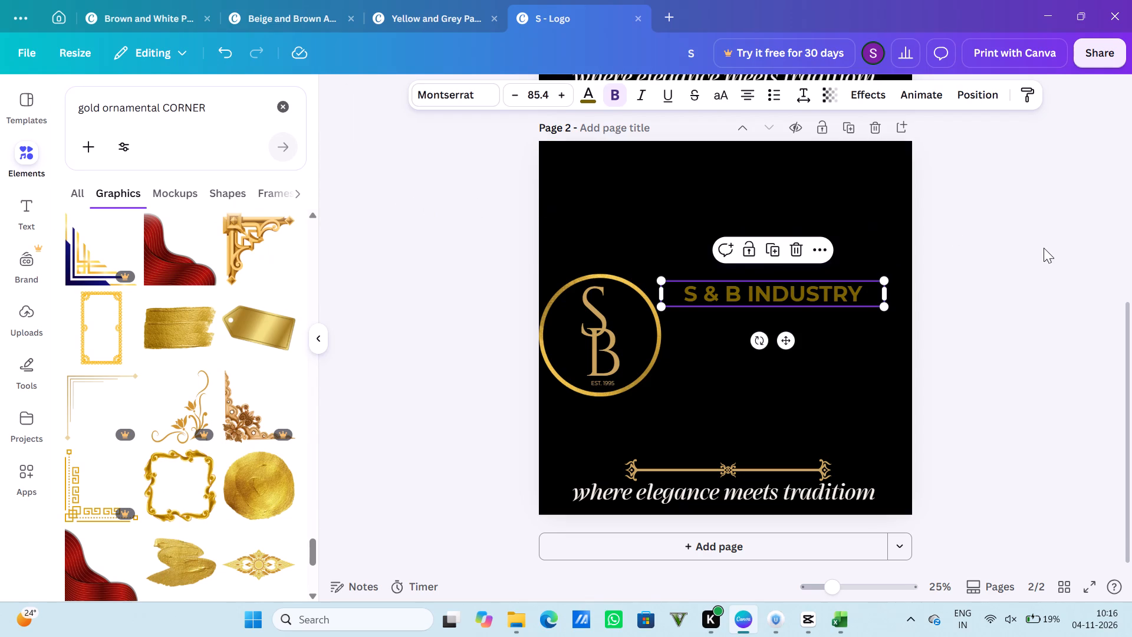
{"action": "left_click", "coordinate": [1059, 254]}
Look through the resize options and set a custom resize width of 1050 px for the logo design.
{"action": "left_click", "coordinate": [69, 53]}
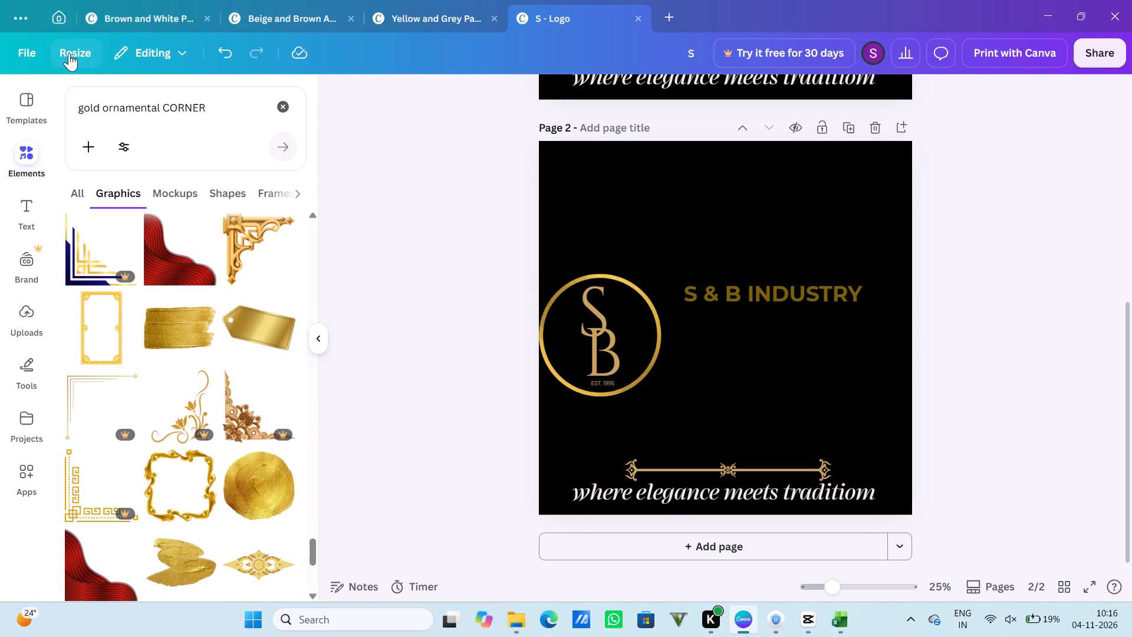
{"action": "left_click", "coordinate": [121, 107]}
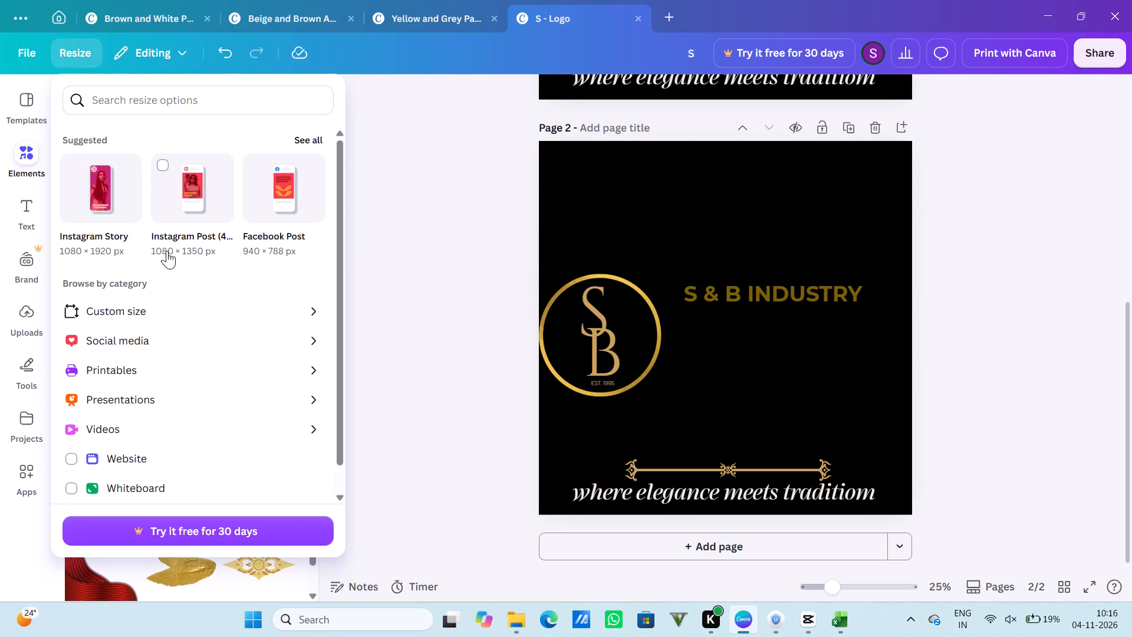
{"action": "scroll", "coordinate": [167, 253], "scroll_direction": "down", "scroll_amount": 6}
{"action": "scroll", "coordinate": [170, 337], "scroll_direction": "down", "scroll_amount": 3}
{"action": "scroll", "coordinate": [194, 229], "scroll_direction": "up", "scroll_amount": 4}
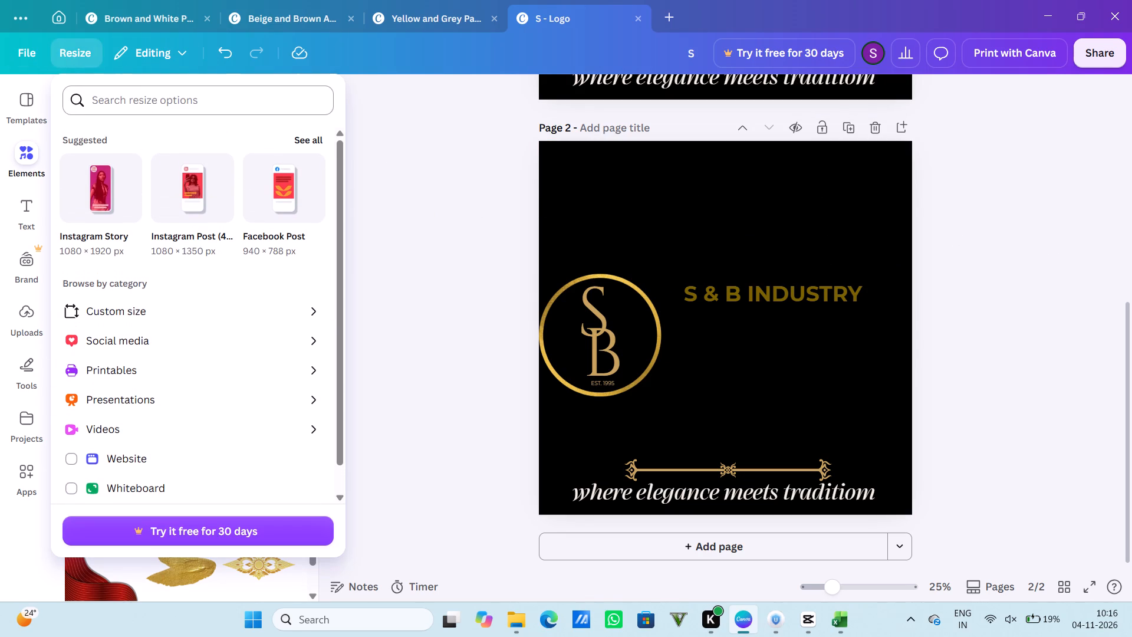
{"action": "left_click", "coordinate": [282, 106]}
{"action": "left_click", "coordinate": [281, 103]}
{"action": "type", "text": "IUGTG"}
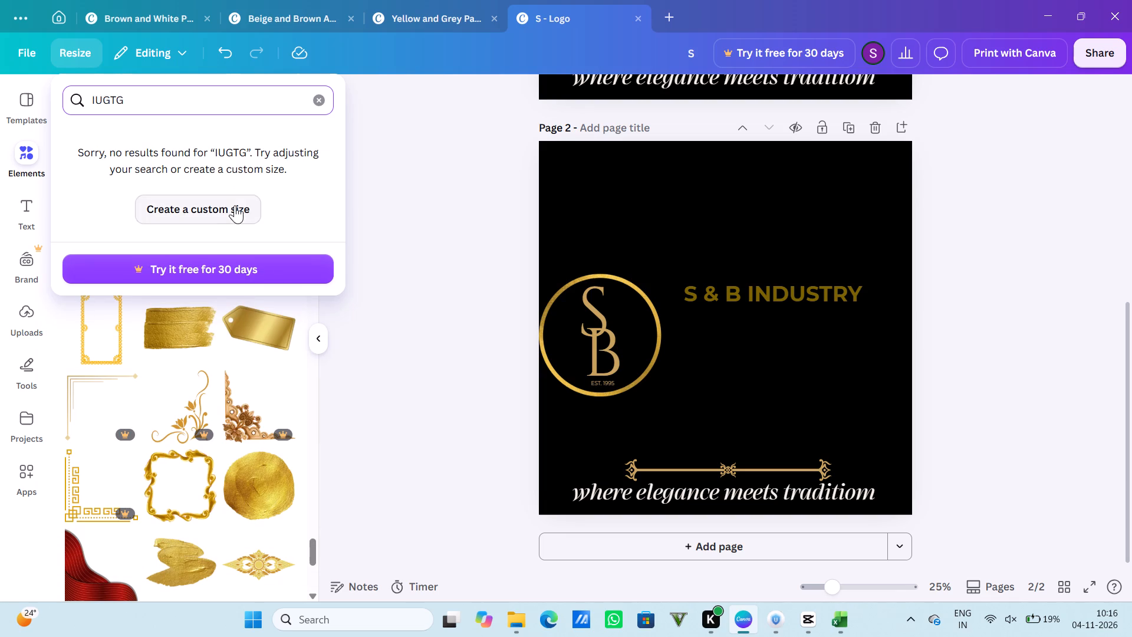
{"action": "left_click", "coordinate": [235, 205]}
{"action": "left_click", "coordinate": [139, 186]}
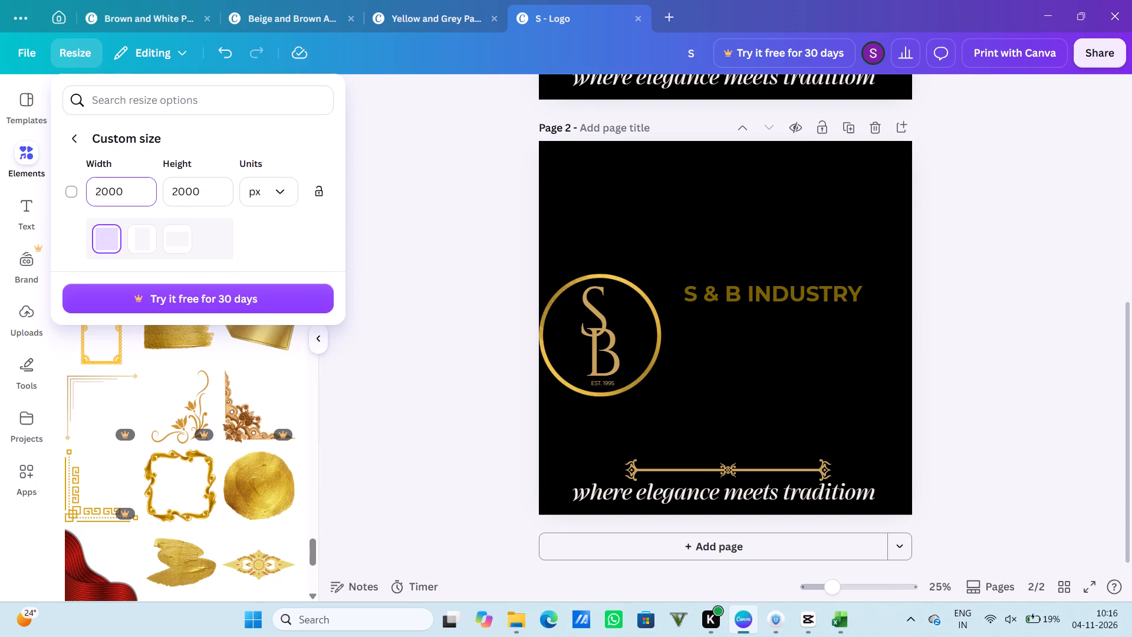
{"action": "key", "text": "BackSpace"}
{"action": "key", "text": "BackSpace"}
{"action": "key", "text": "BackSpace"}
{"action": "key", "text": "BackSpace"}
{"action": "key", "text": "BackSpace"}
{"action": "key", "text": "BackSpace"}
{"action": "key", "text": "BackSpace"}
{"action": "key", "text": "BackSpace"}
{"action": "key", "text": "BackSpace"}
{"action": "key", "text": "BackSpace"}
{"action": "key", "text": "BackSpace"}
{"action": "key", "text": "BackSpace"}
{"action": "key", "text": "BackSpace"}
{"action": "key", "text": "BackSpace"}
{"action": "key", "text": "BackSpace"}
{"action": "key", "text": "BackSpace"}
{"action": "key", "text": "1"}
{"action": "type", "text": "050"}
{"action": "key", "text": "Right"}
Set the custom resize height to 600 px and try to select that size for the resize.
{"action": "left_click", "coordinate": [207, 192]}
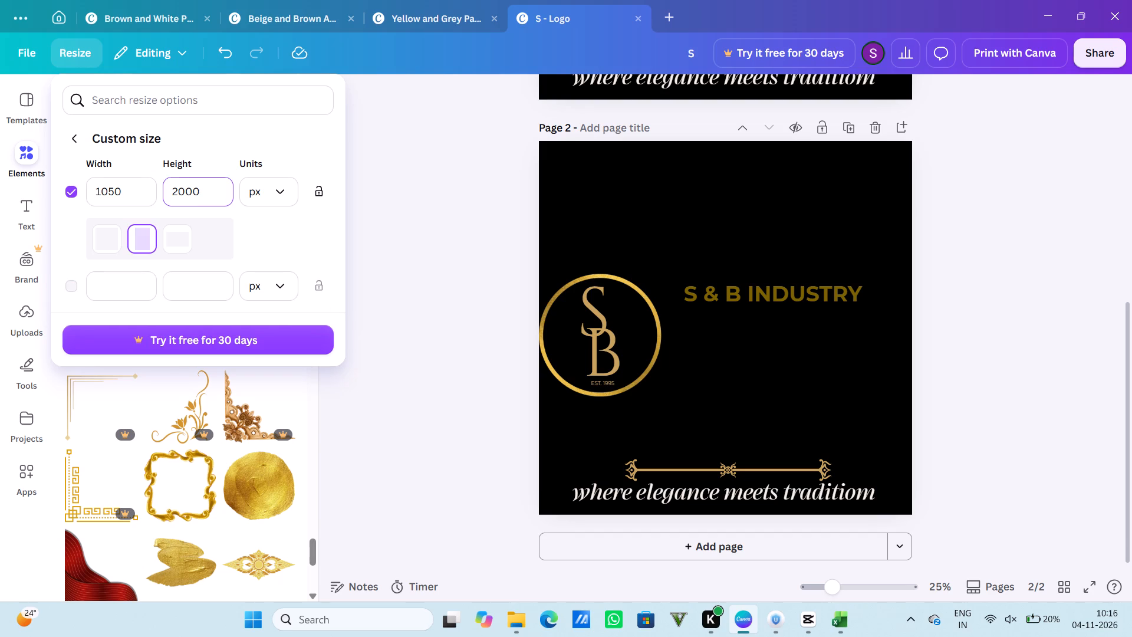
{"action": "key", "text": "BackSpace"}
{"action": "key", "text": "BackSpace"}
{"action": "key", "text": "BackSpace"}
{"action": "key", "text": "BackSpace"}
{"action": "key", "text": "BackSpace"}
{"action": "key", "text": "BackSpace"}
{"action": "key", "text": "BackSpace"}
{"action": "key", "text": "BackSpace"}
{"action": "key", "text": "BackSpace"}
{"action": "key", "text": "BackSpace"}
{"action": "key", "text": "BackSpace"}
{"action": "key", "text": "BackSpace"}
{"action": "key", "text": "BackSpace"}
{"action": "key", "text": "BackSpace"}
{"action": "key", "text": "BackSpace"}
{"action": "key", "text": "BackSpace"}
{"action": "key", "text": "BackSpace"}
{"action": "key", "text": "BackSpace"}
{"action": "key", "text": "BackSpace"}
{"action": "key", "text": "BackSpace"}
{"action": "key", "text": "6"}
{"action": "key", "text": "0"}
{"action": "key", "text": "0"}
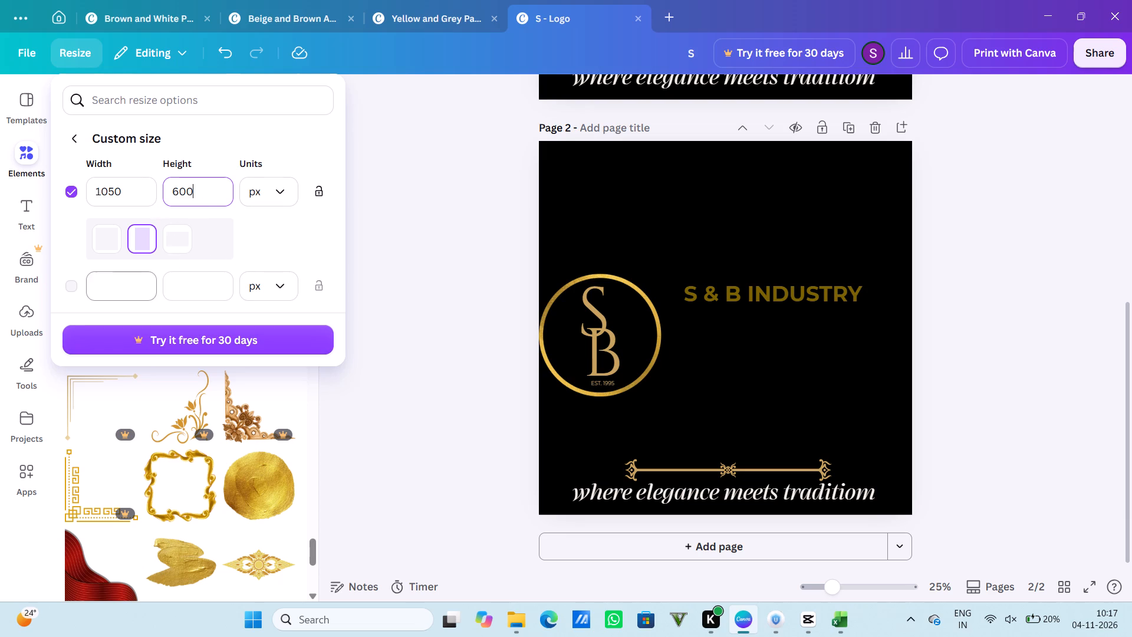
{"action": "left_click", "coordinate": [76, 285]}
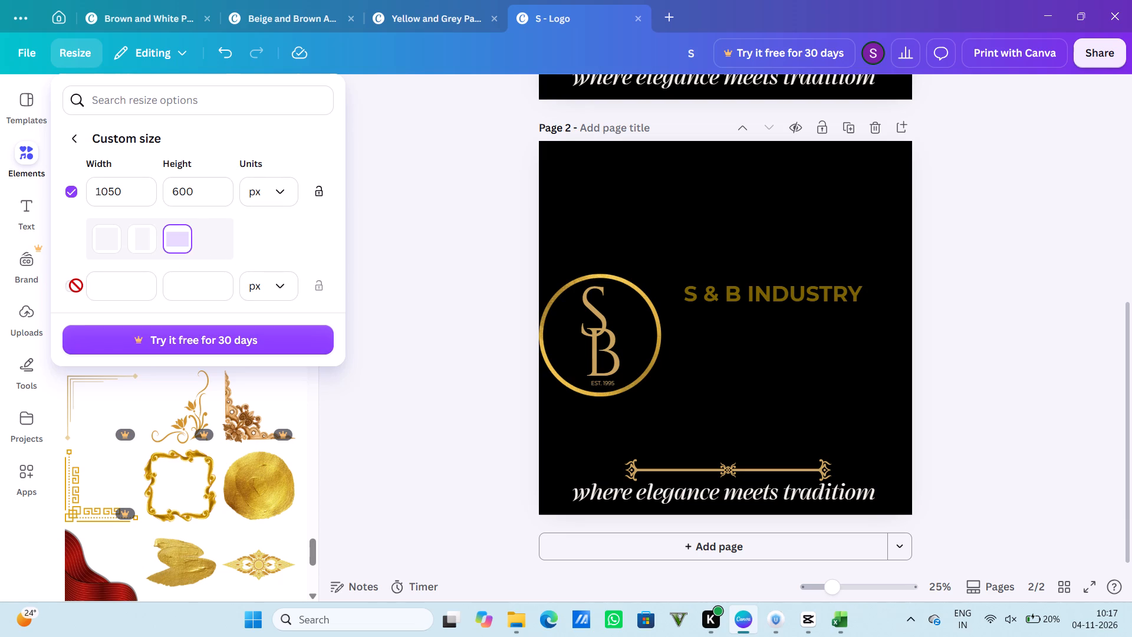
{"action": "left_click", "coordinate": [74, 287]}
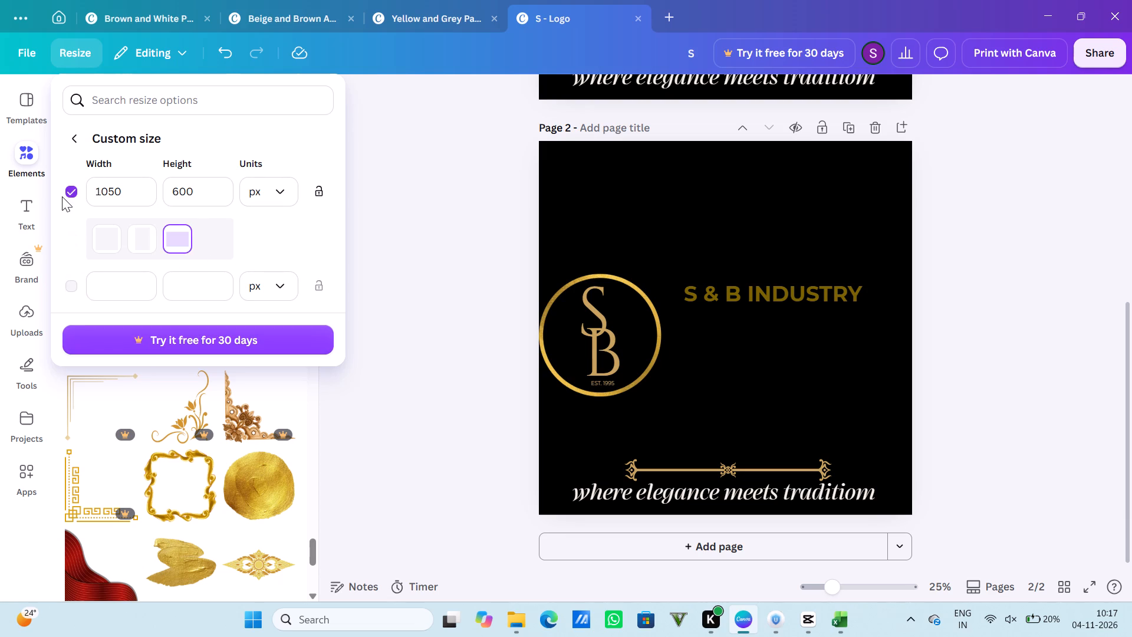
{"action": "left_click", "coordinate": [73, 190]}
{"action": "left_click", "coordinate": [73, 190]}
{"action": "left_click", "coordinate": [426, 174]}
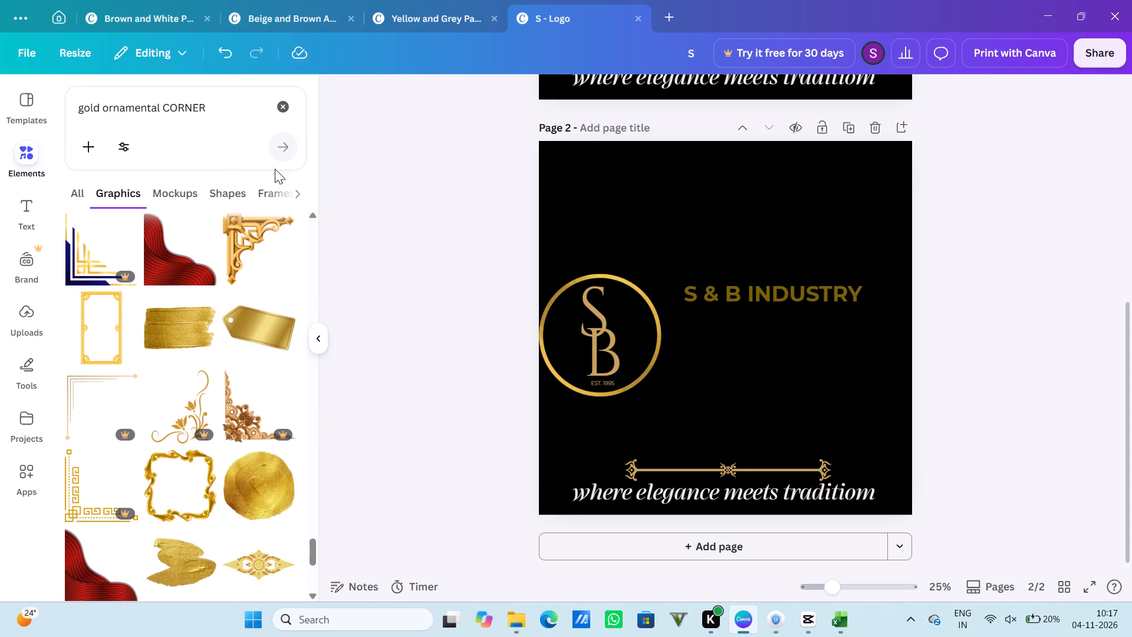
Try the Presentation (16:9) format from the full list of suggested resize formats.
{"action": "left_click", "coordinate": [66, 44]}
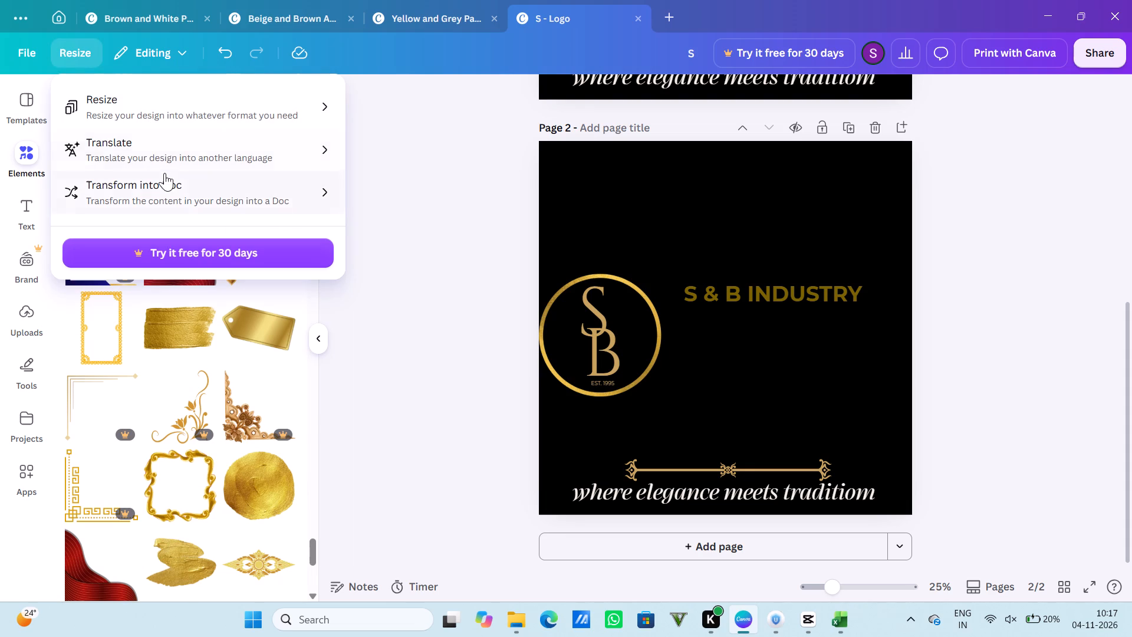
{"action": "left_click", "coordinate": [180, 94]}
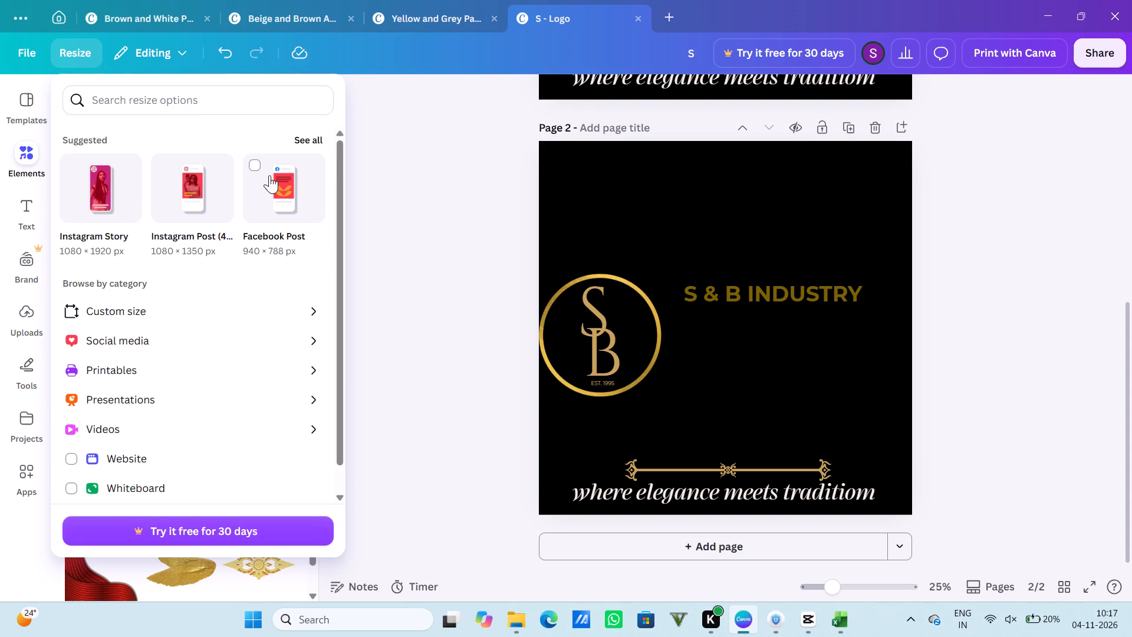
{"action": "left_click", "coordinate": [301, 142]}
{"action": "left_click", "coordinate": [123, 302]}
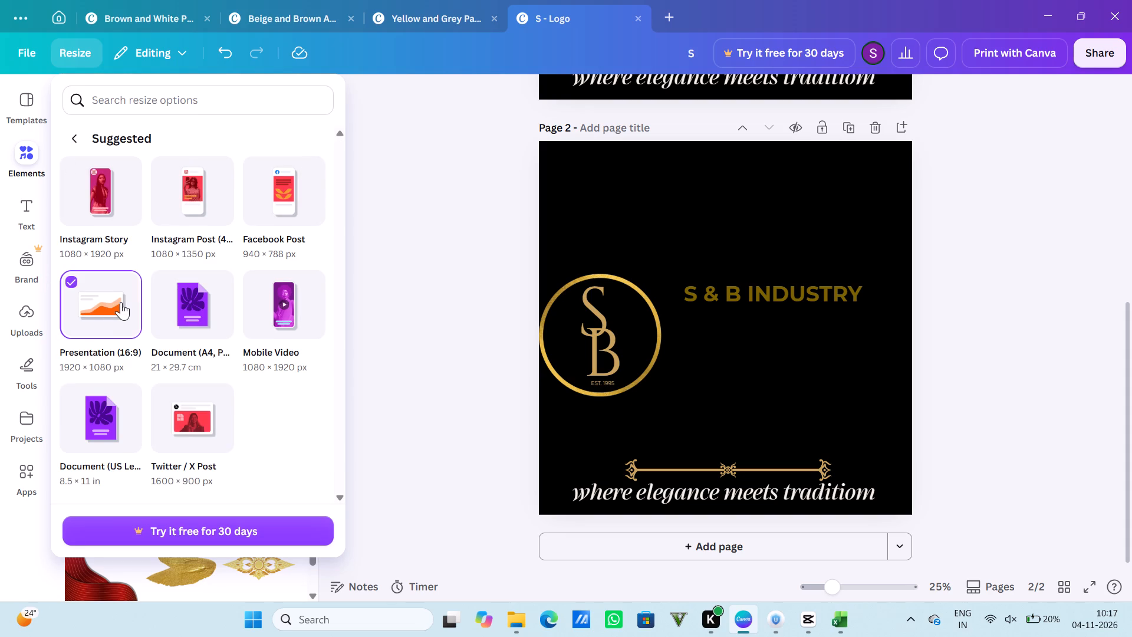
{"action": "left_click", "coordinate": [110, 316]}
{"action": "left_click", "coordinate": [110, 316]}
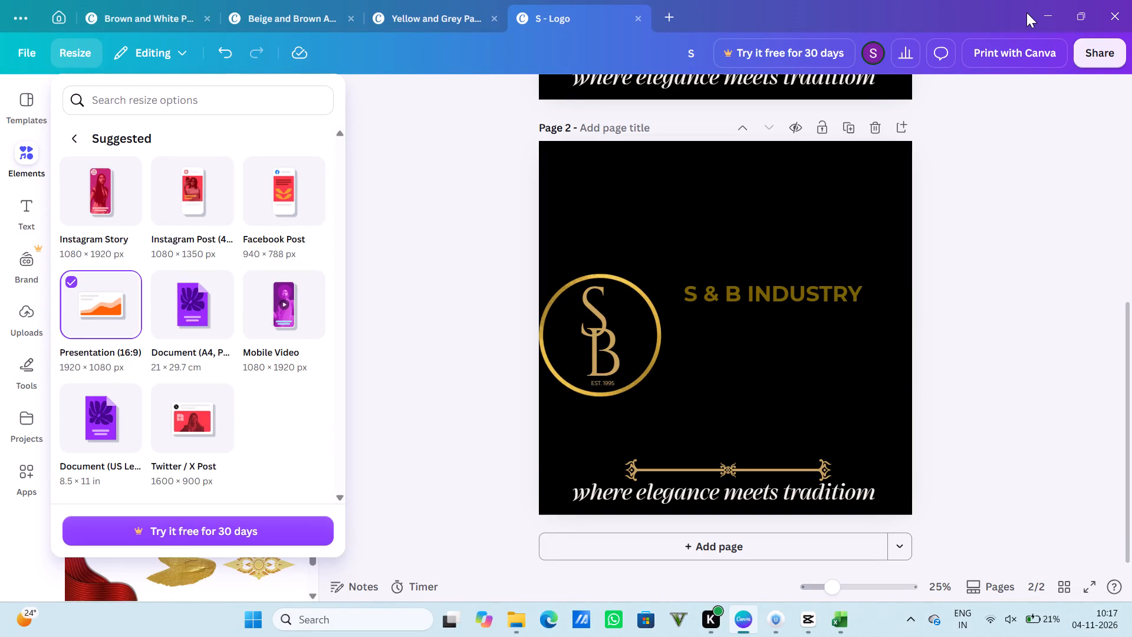
Create a new blank design with a custom size of 1050 × 600 px.
{"action": "left_click", "coordinate": [670, 14]}
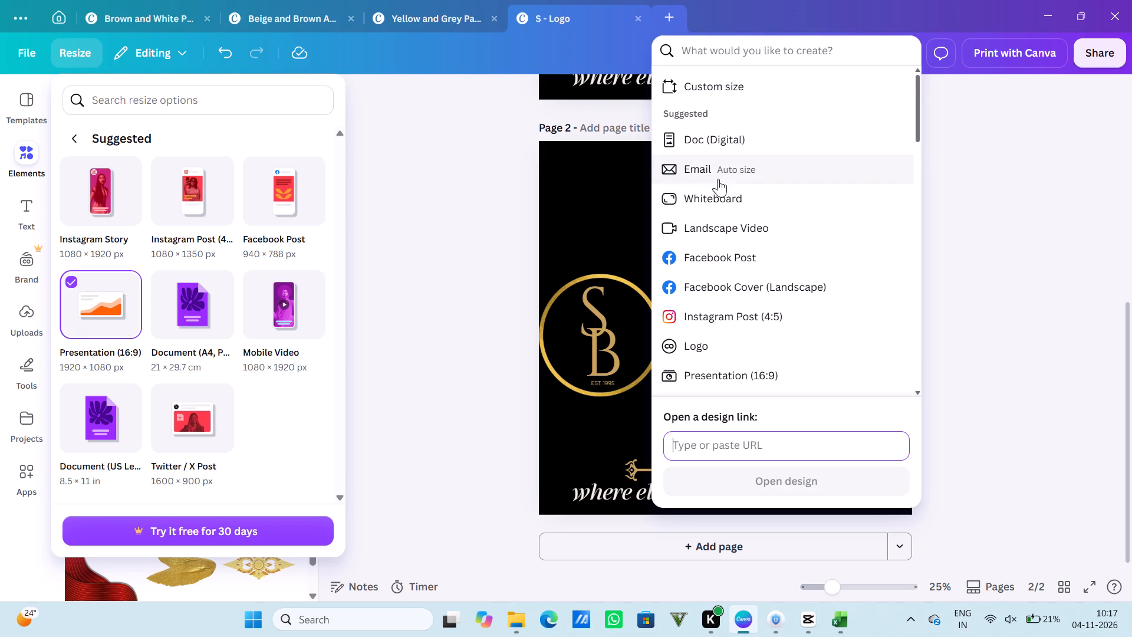
{"action": "scroll", "coordinate": [724, 244], "scroll_direction": "down", "scroll_amount": 2}
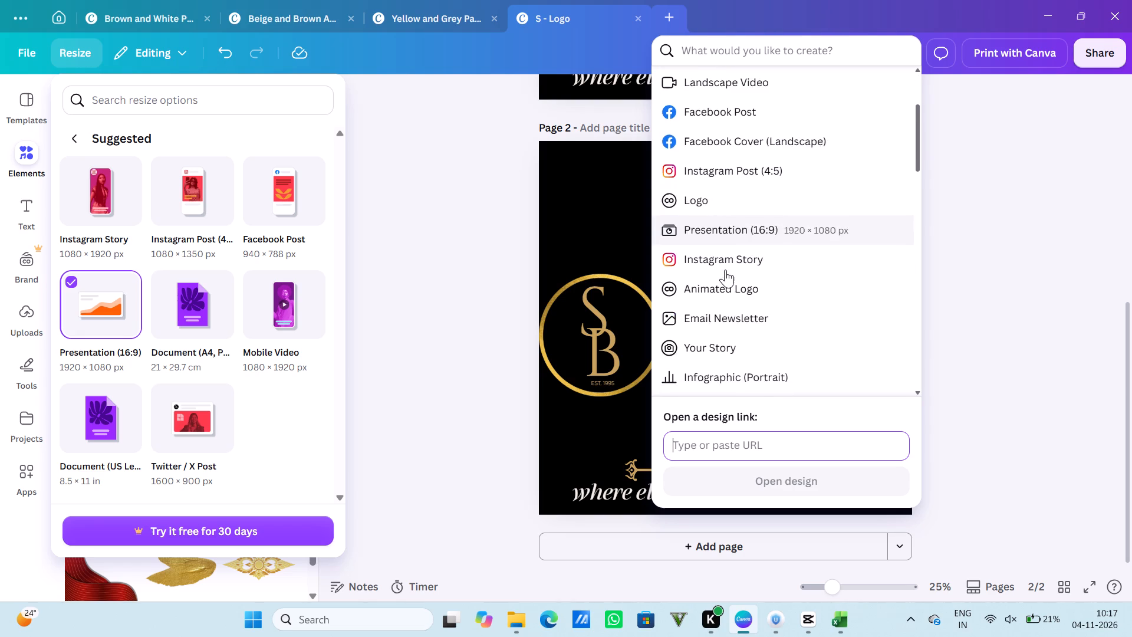
{"action": "scroll", "coordinate": [725, 270], "scroll_direction": "down", "scroll_amount": 5}
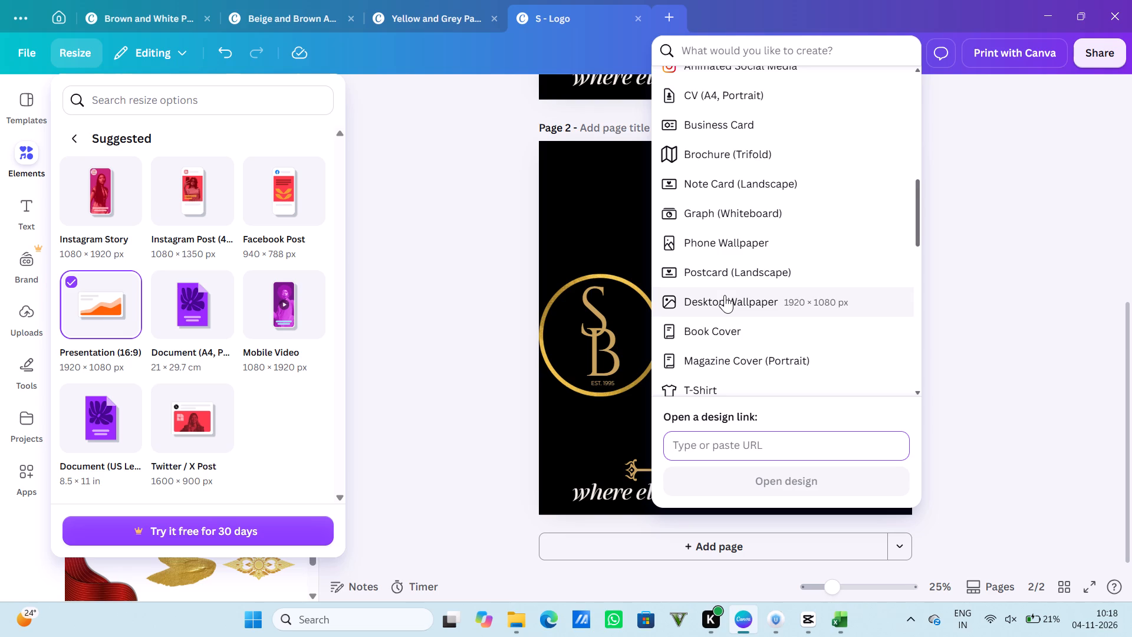
{"action": "scroll", "coordinate": [725, 295], "scroll_direction": "up", "scroll_amount": 15}
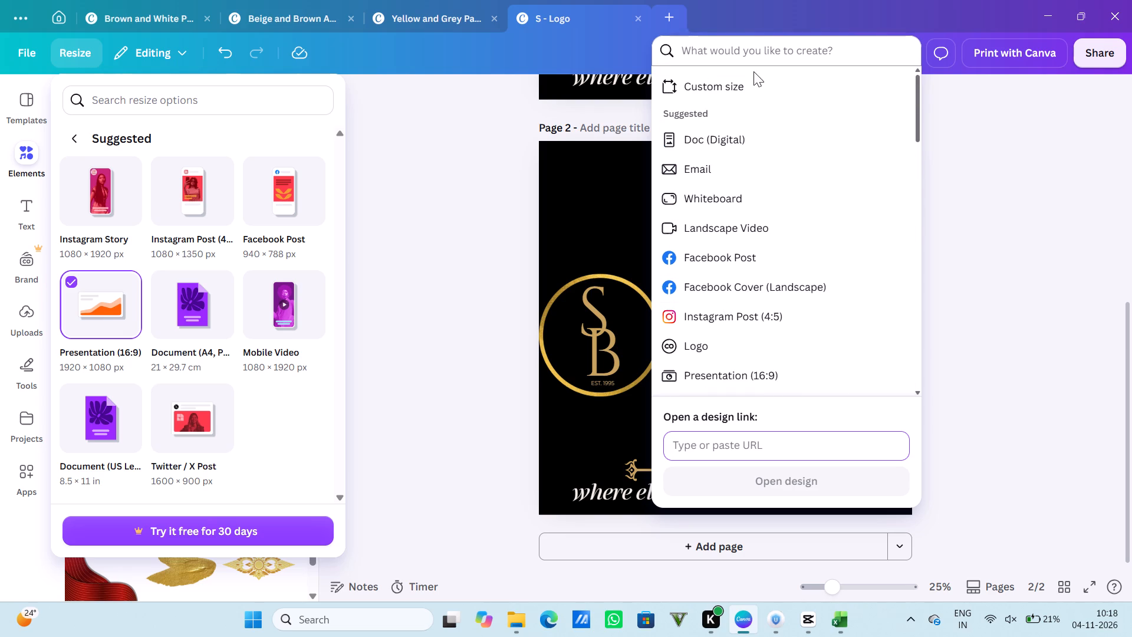
{"action": "left_click", "coordinate": [751, 88]}
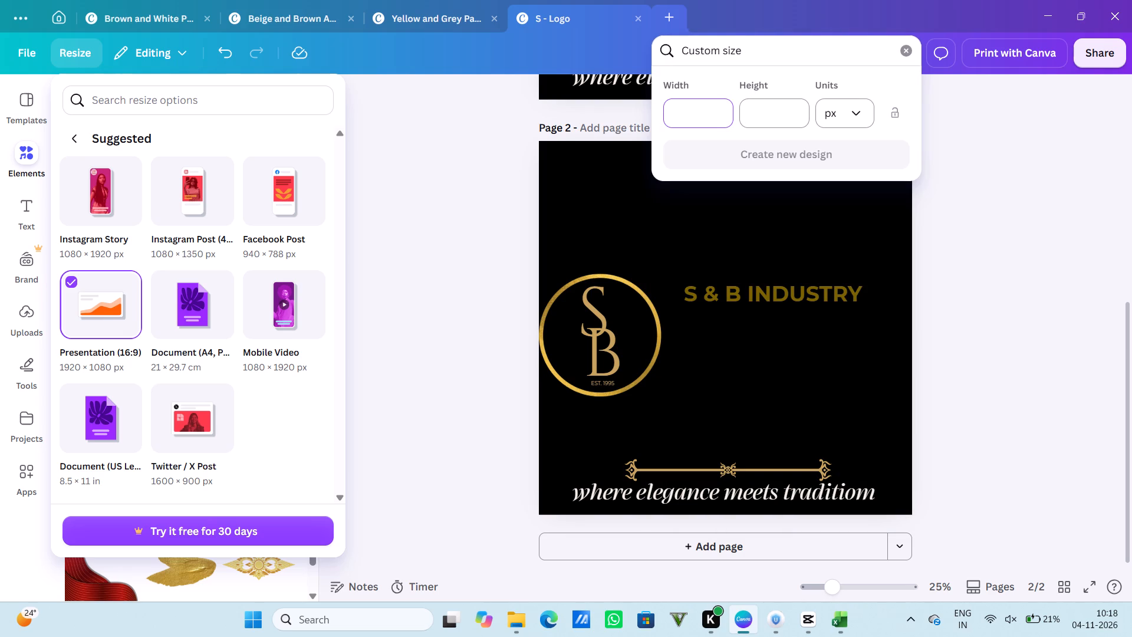
{"action": "left_click", "coordinate": [720, 115]}
{"action": "type", "text": "105"}
{"action": "key", "text": "0"}
{"action": "left_click", "coordinate": [774, 109]}
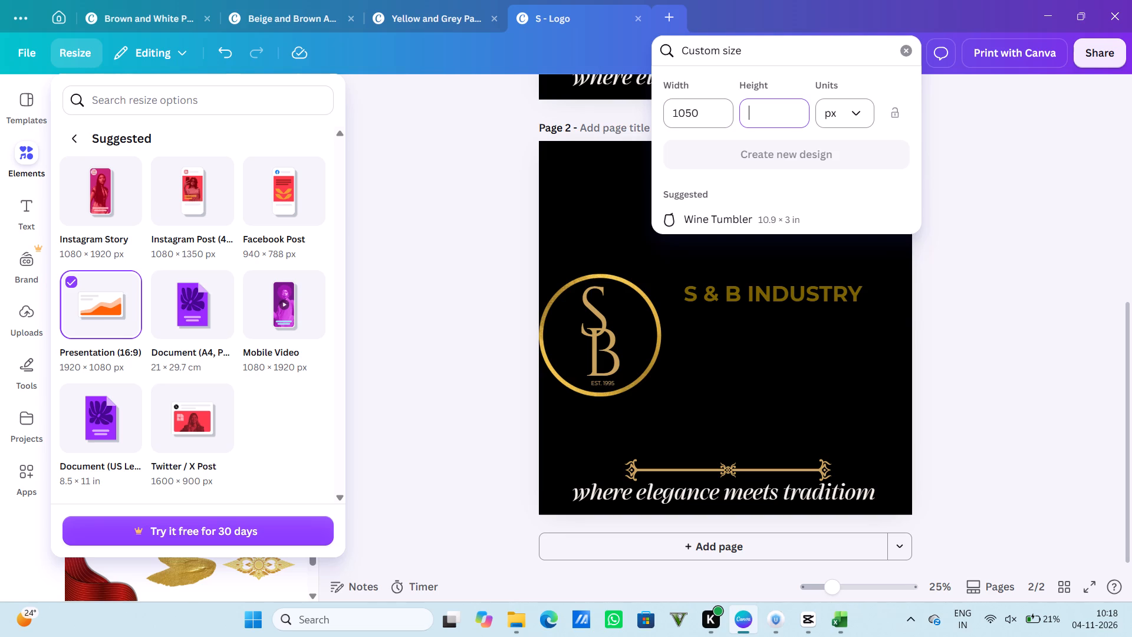
{"action": "type", "text": "600"}
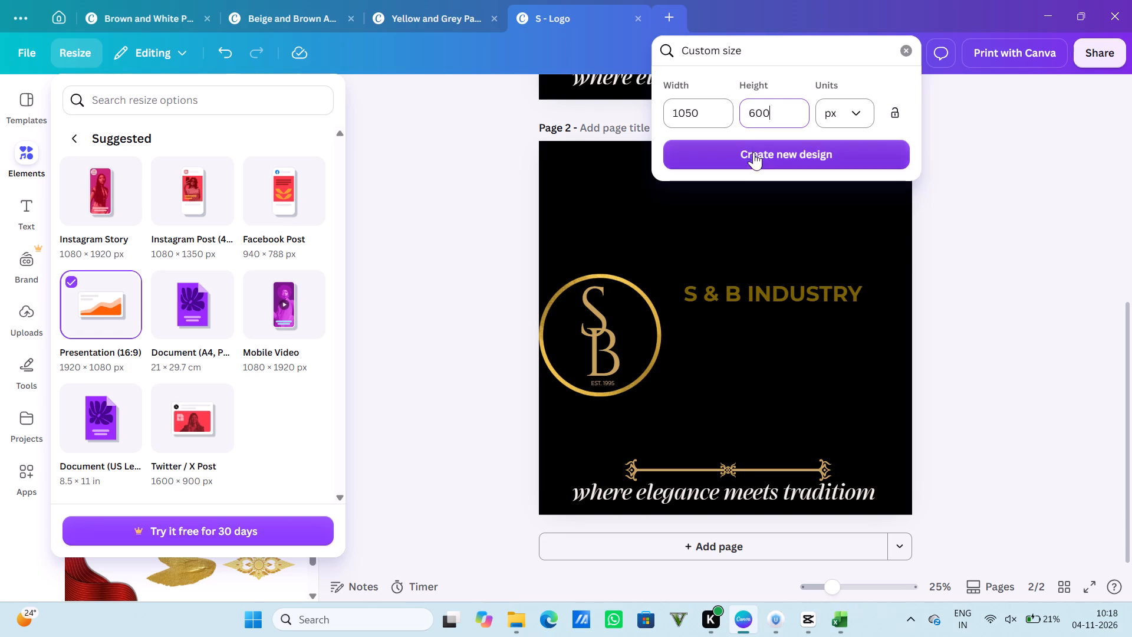
{"action": "left_click", "coordinate": [753, 157]}
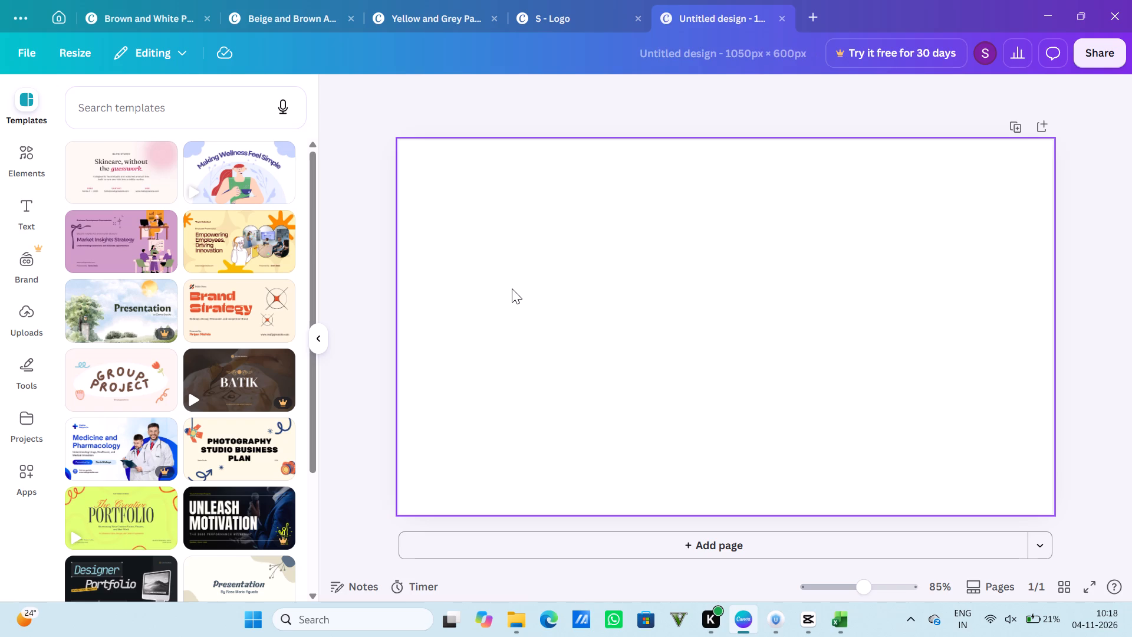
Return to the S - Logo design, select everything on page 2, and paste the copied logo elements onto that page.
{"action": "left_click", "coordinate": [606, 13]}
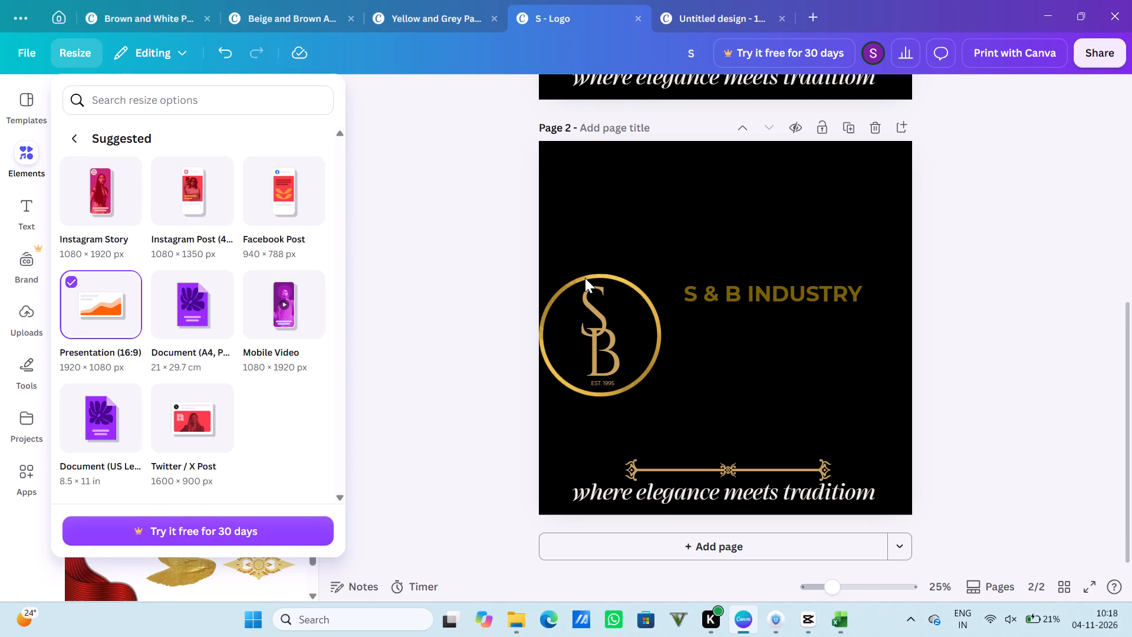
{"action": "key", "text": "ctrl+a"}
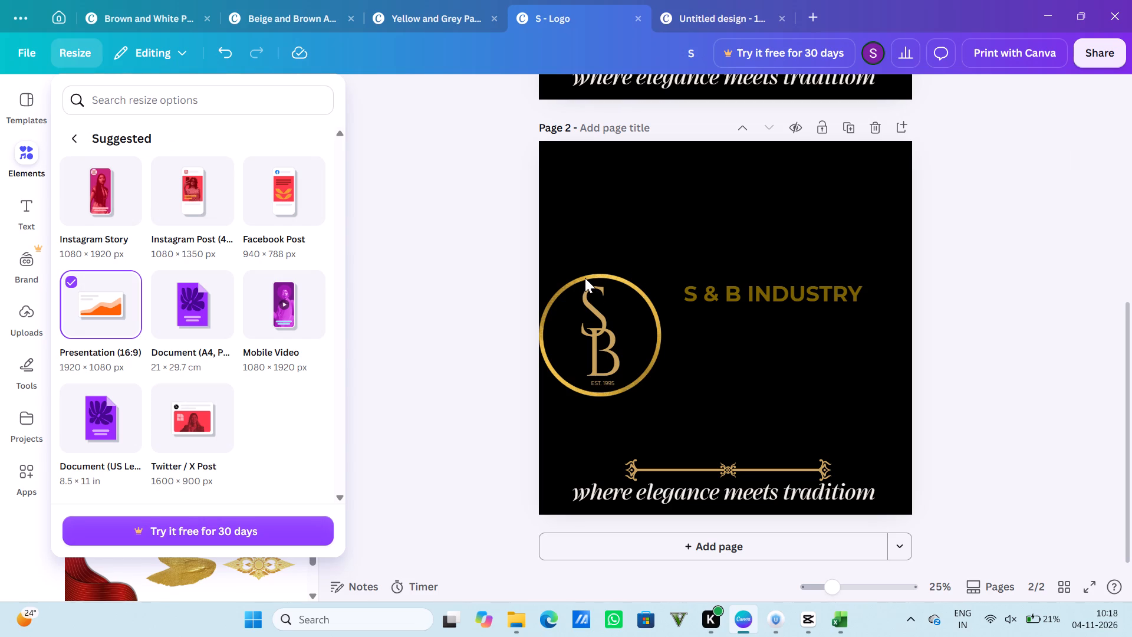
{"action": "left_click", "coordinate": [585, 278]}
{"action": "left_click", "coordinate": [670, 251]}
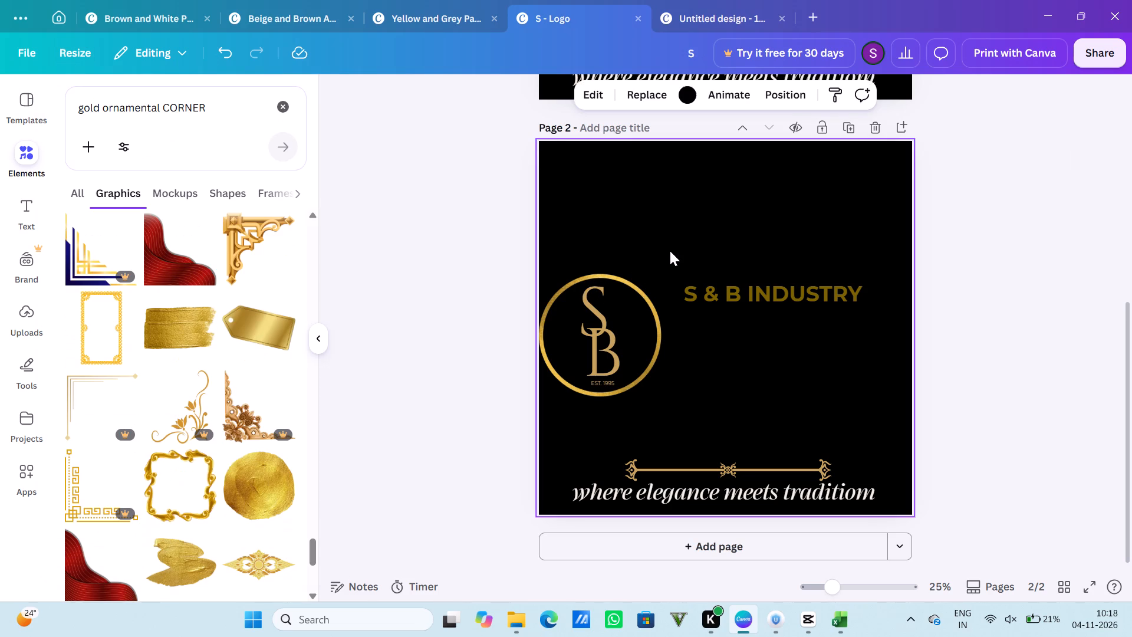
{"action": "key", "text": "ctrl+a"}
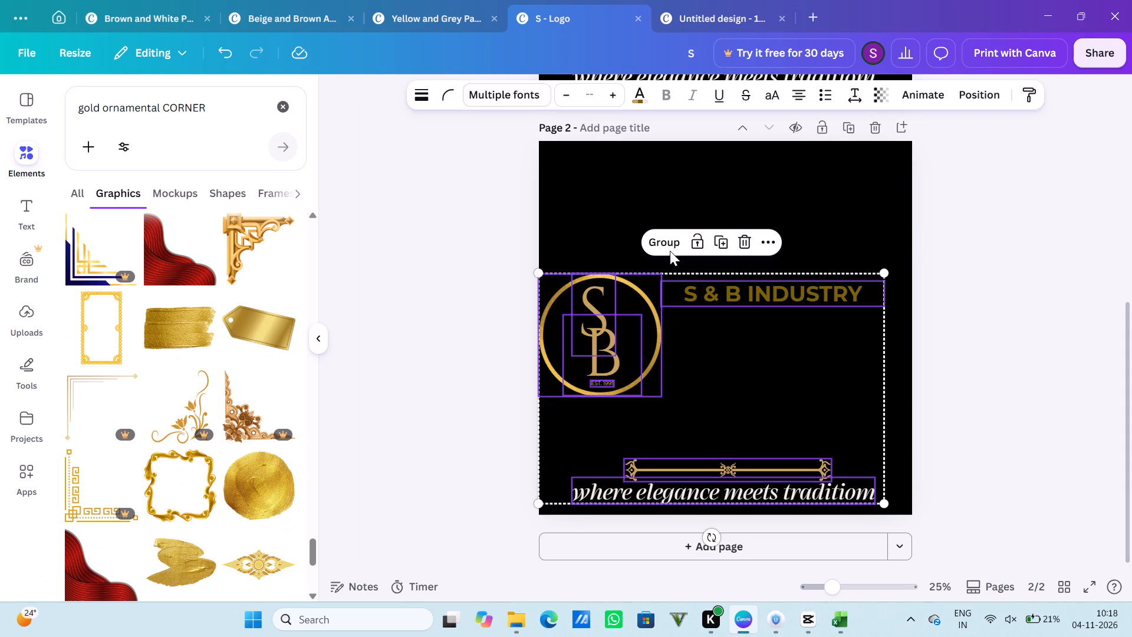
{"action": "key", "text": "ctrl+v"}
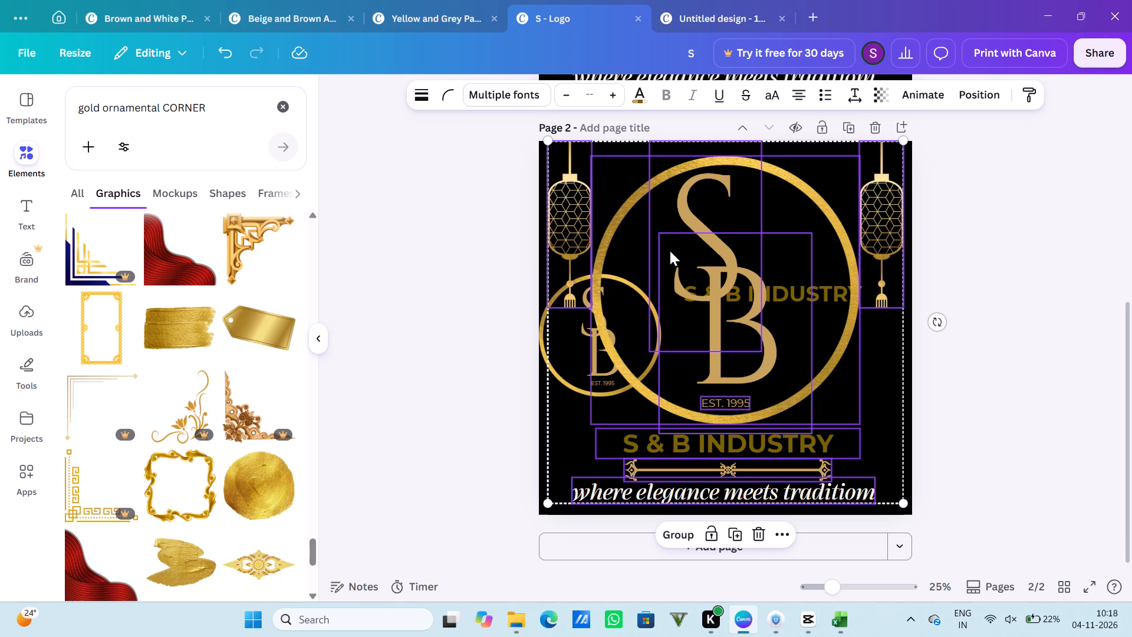
Delete page 2 from the S - Logo design.
{"action": "left_click", "coordinate": [878, 122]}
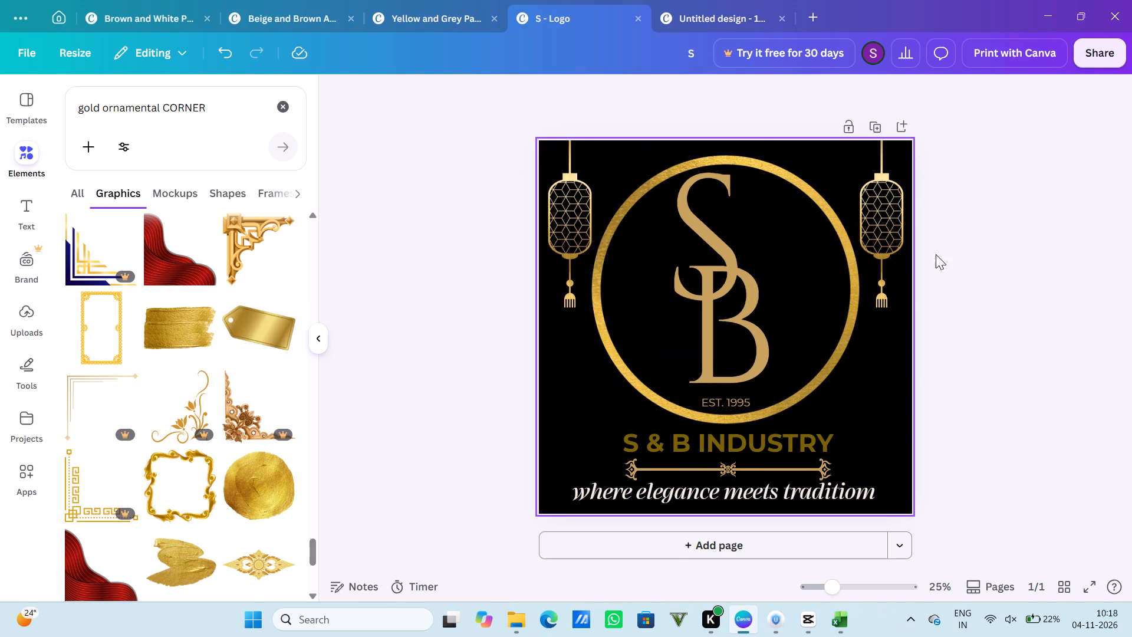
{"action": "scroll", "coordinate": [845, 365], "scroll_direction": "down", "scroll_amount": 3}
Switch to the untitled 1050 × 600 px design and set its page background to solid black.
{"action": "left_click", "coordinate": [745, 5]}
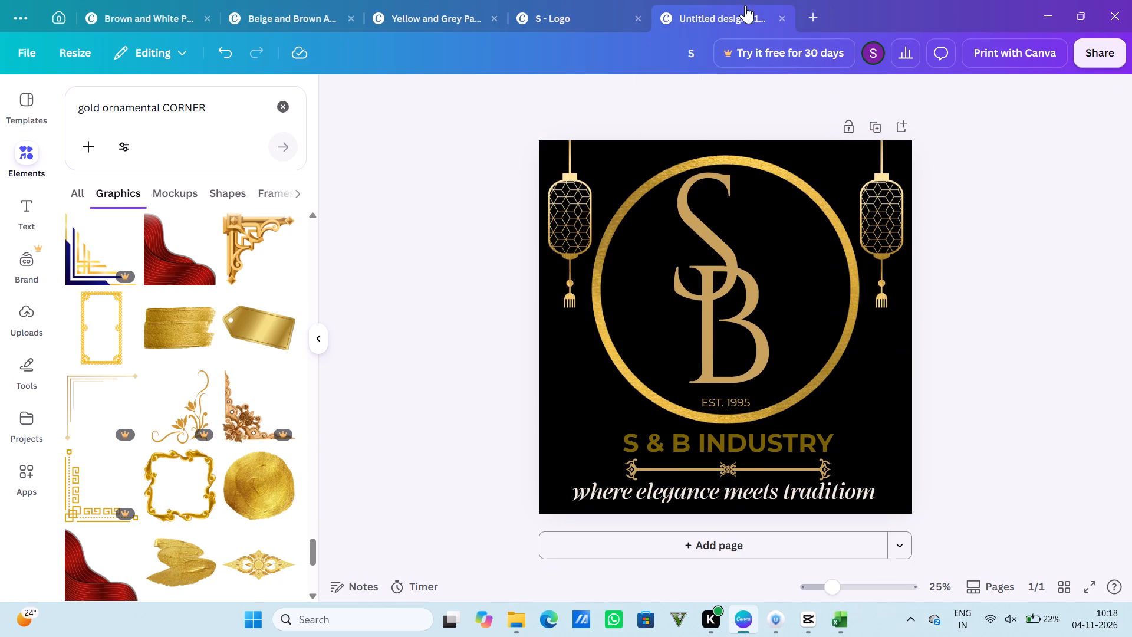
{"action": "left_click", "coordinate": [769, 310]}
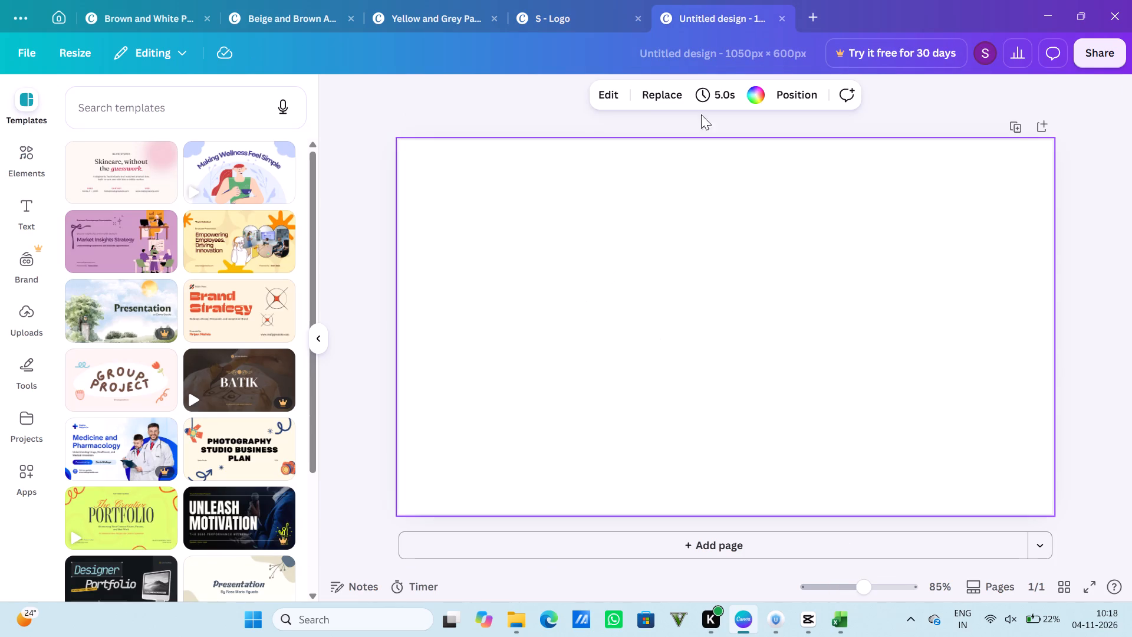
{"action": "left_click", "coordinate": [781, 90]}
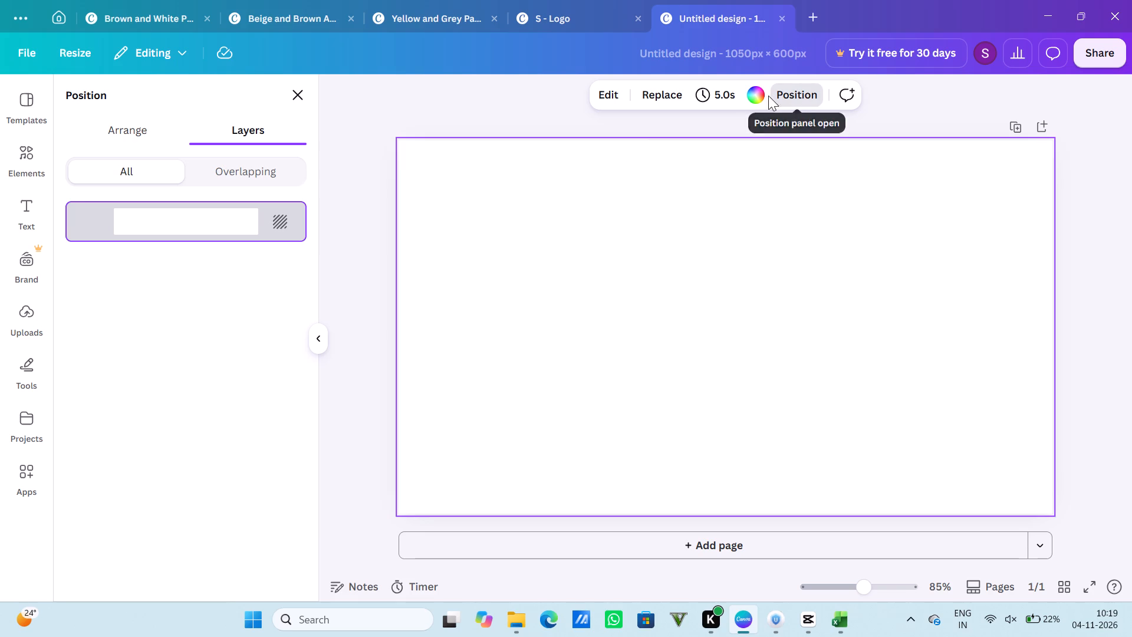
{"action": "left_click", "coordinate": [766, 96]}
{"action": "left_click", "coordinate": [85, 359]}
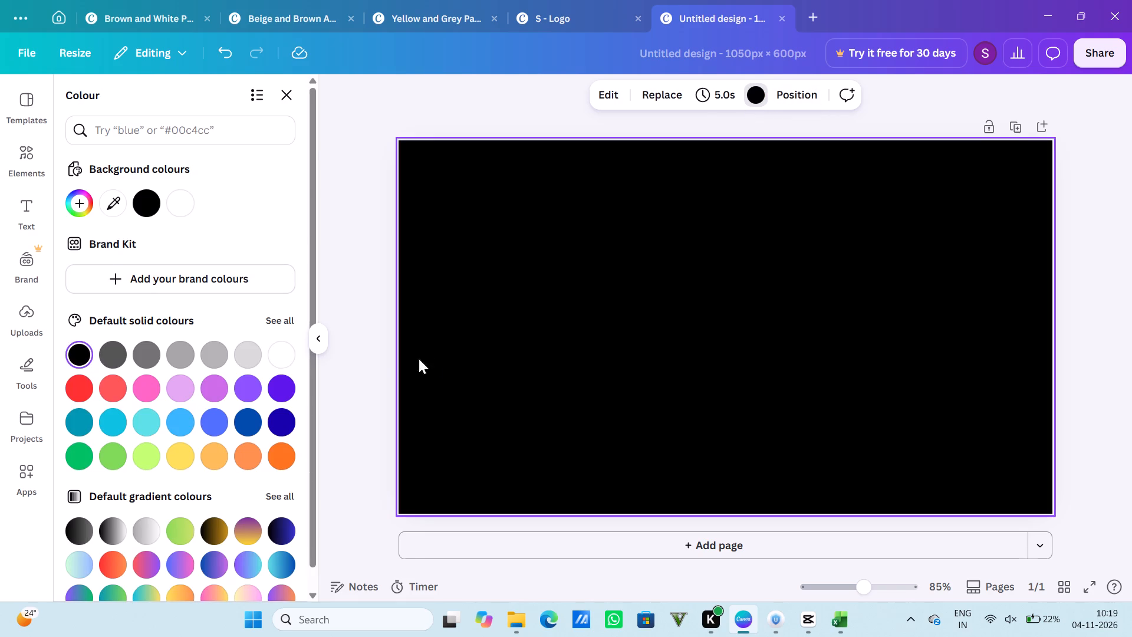
Paste the copied logo elements onto the black page.
{"action": "left_click", "coordinate": [433, 359]}
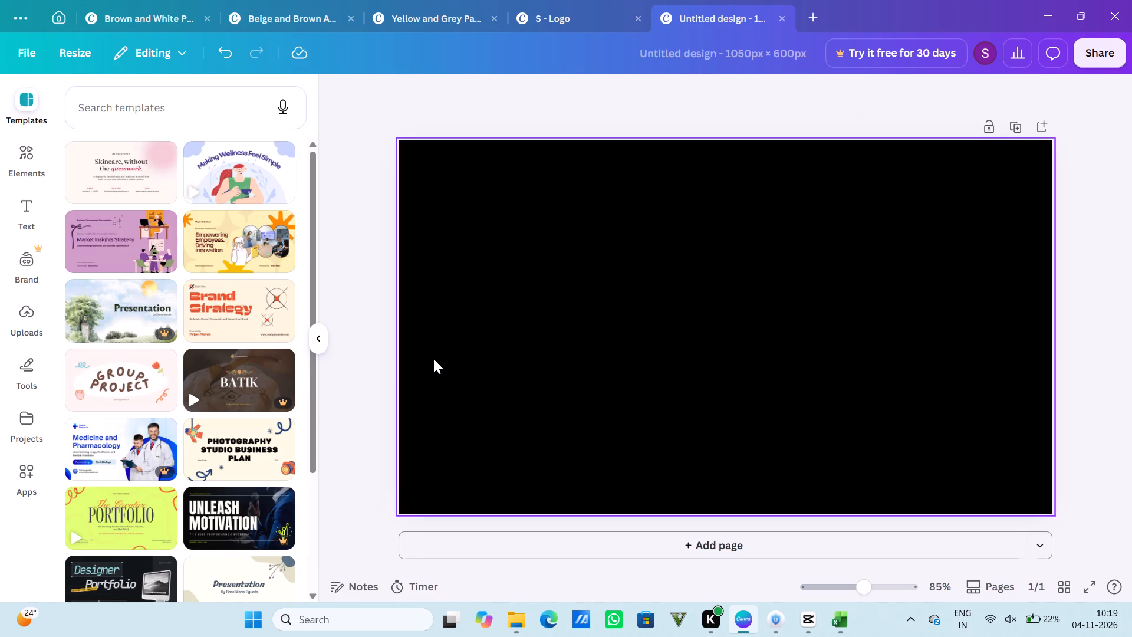
{"action": "key", "text": "ctrl+v"}
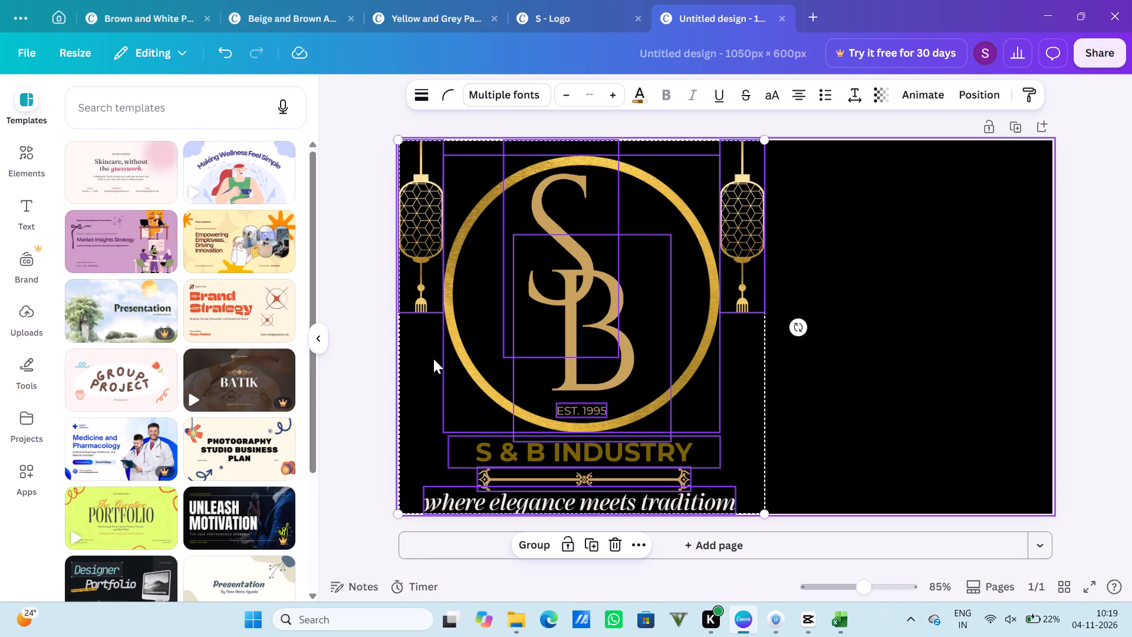
Delete both hanging gold lanterns from the pasted logo.
{"action": "left_click", "coordinate": [753, 270]}
{"action": "left_click", "coordinate": [750, 244]}
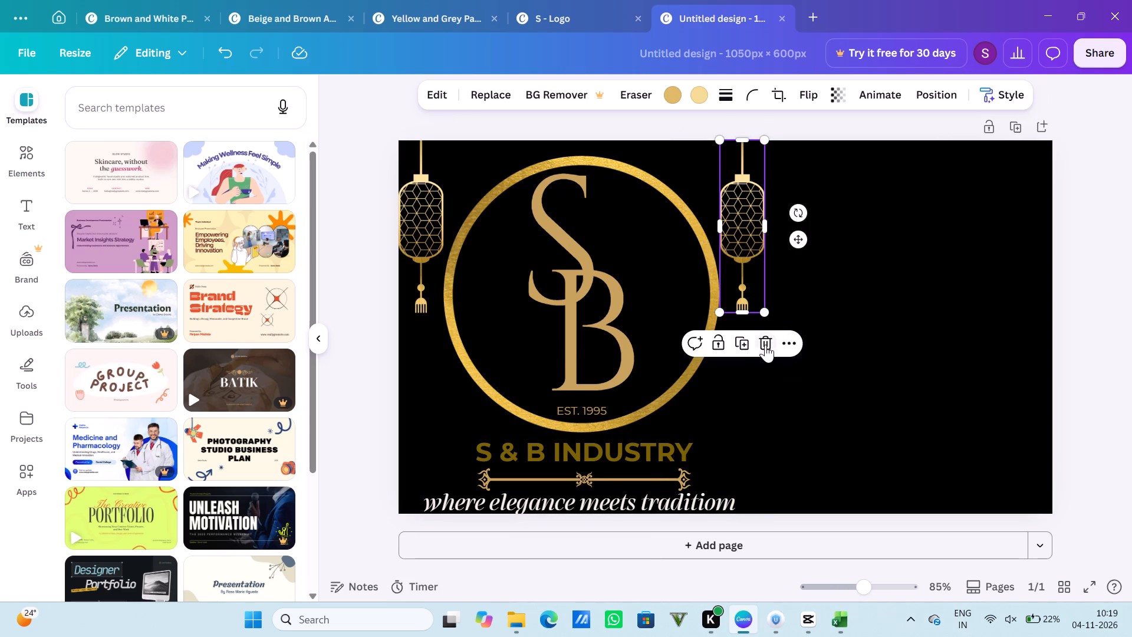
{"action": "left_click", "coordinate": [765, 344]}
{"action": "left_click", "coordinate": [433, 229]}
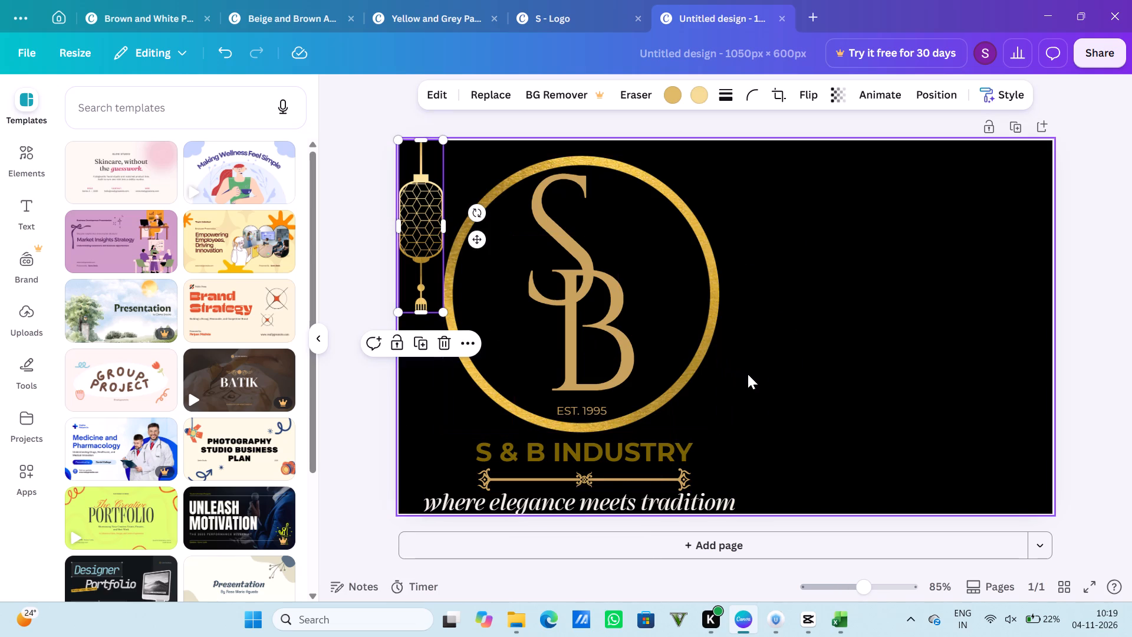
{"action": "left_click", "coordinate": [449, 342]}
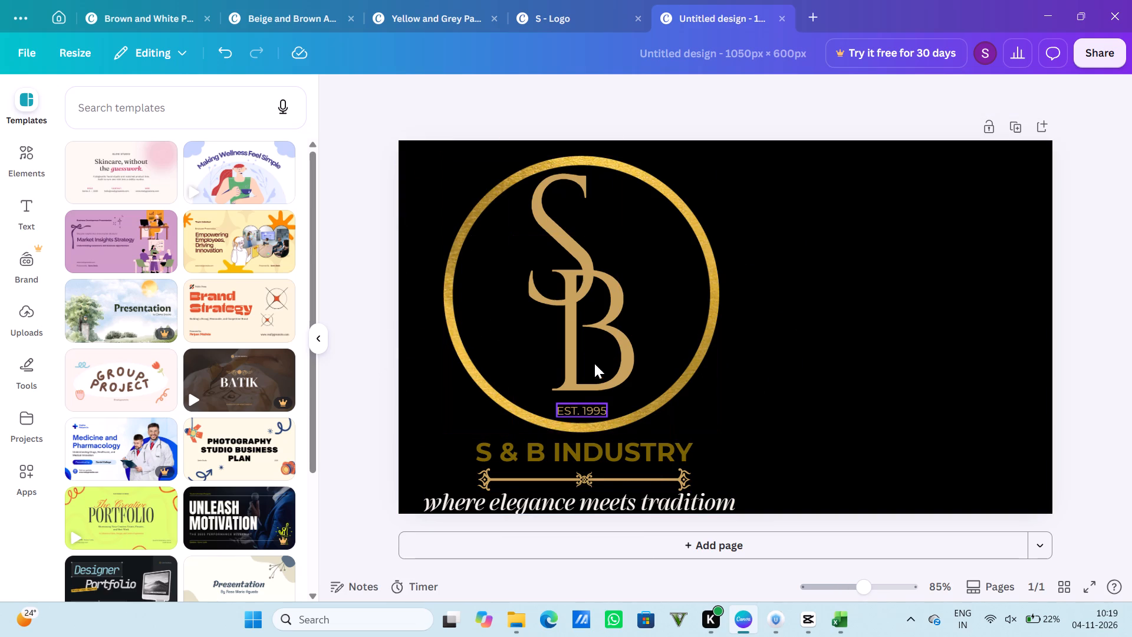
Move the S & B INDUSTRY text, the ornamental divider and the tagline to the page's right half, stacked in that order.
{"action": "left_click_drag", "start_coordinate": [656, 453], "coordinate": [927, 284]}
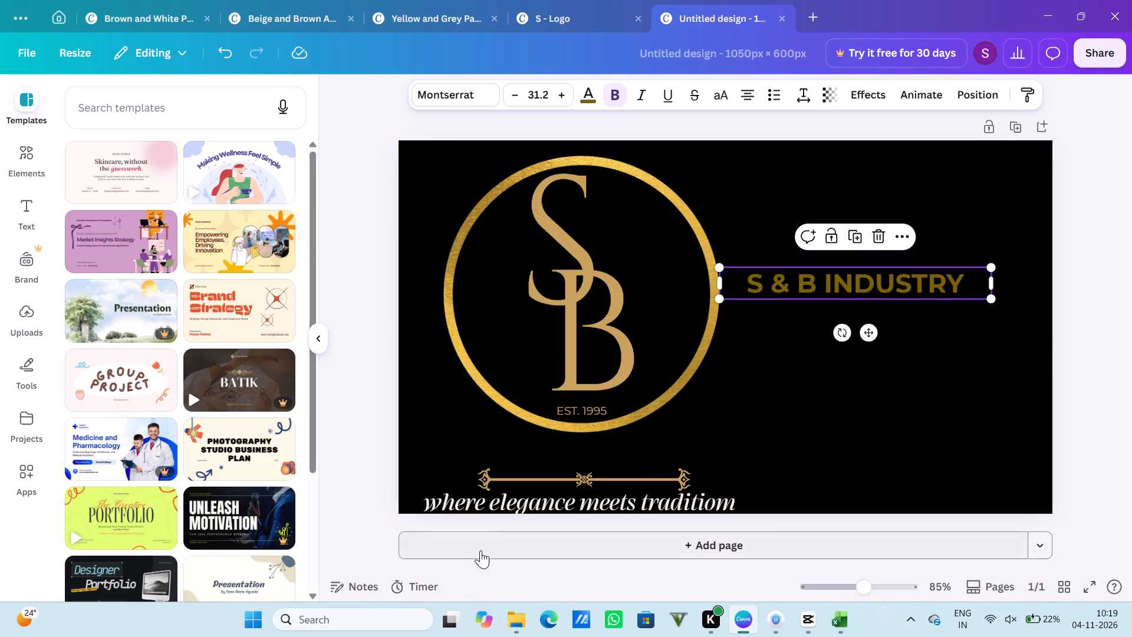
{"action": "left_click_drag", "start_coordinate": [507, 510], "coordinate": [793, 434]}
{"action": "left_click_drag", "start_coordinate": [545, 487], "coordinate": [701, 425]}
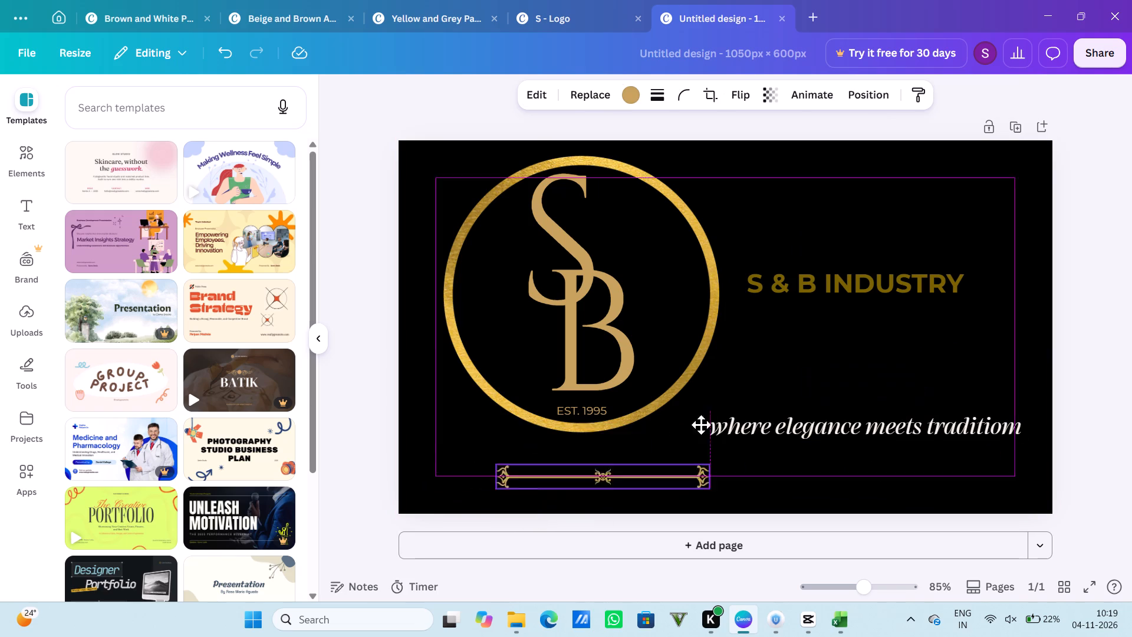
{"action": "left_click_drag", "start_coordinate": [701, 425], "coordinate": [830, 336]}
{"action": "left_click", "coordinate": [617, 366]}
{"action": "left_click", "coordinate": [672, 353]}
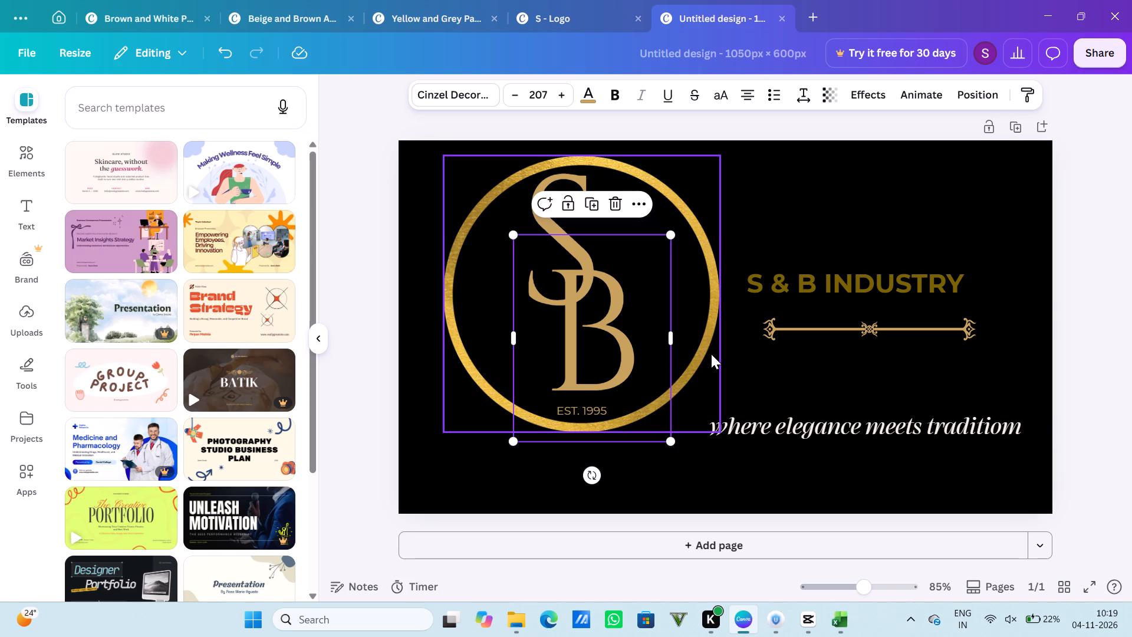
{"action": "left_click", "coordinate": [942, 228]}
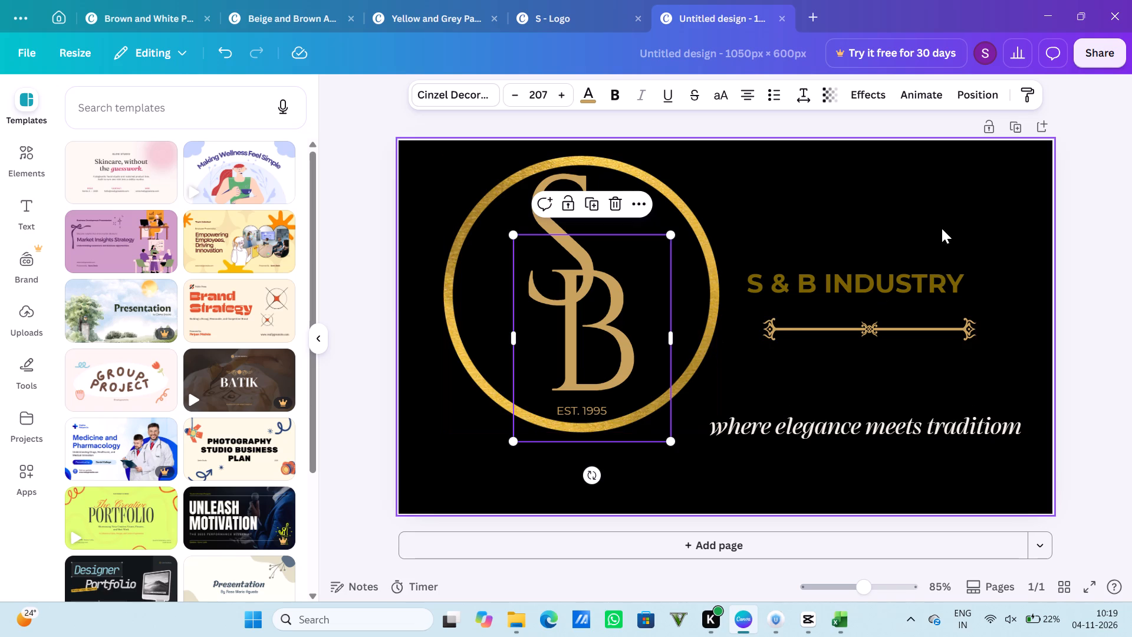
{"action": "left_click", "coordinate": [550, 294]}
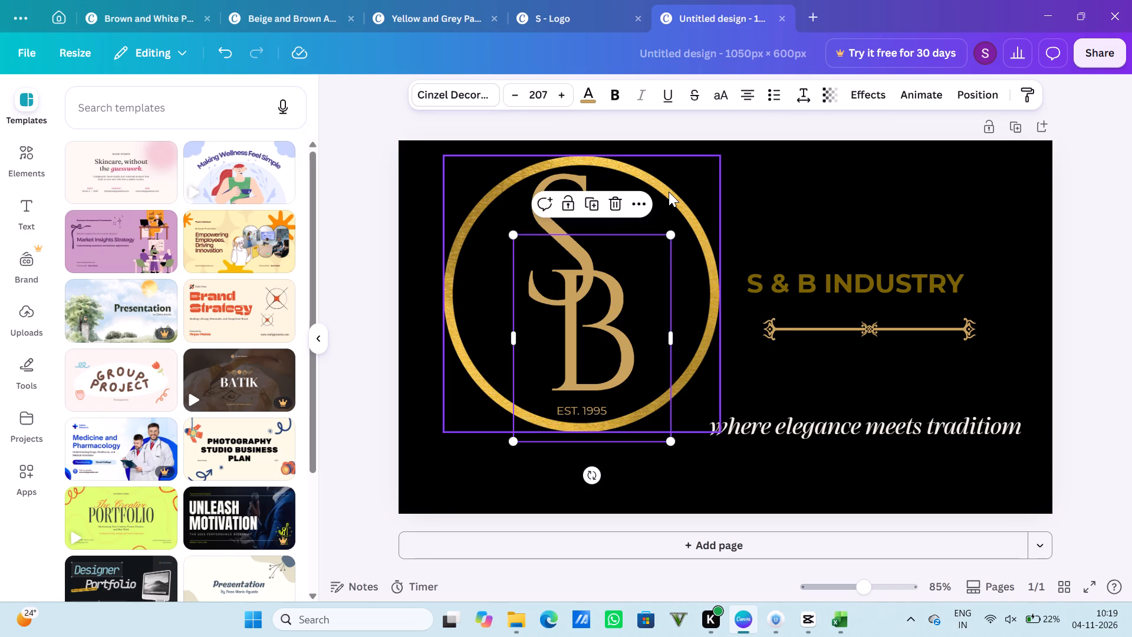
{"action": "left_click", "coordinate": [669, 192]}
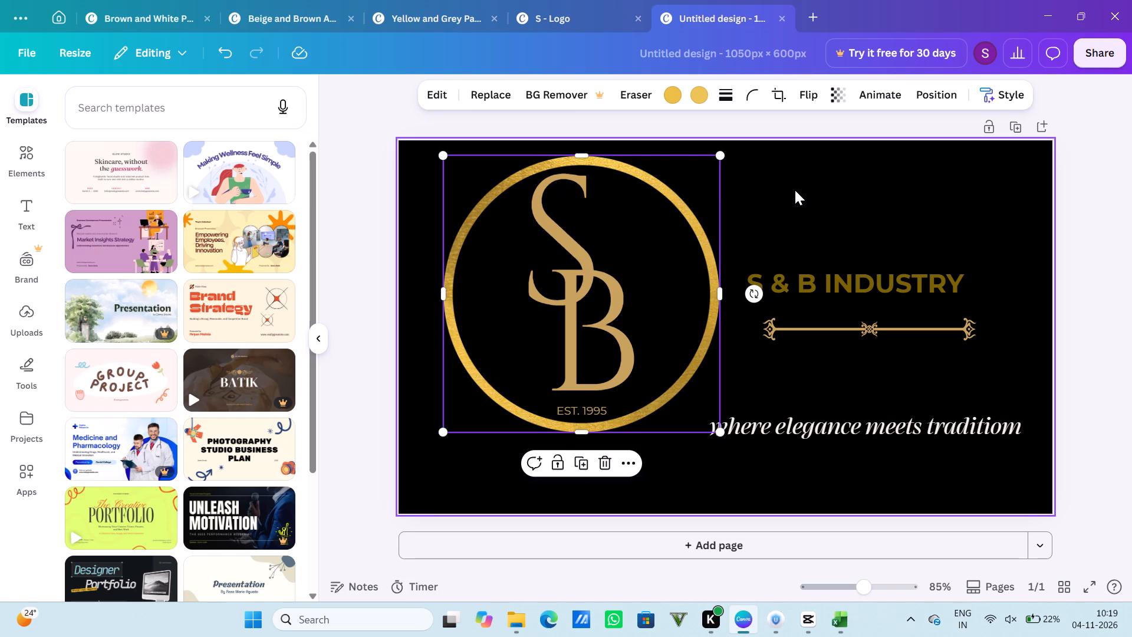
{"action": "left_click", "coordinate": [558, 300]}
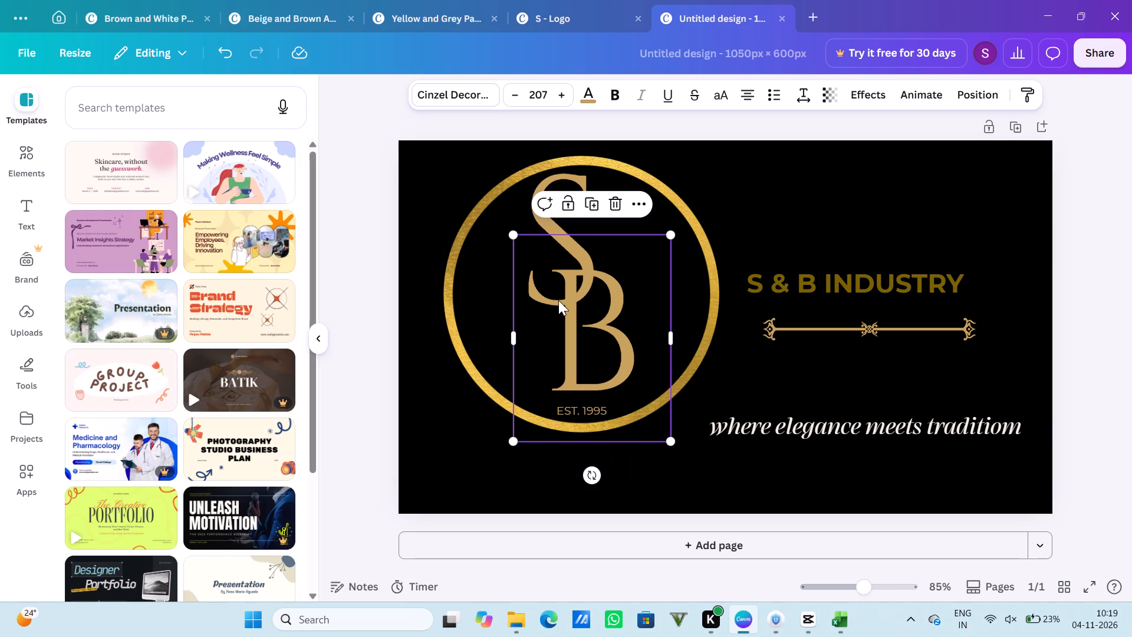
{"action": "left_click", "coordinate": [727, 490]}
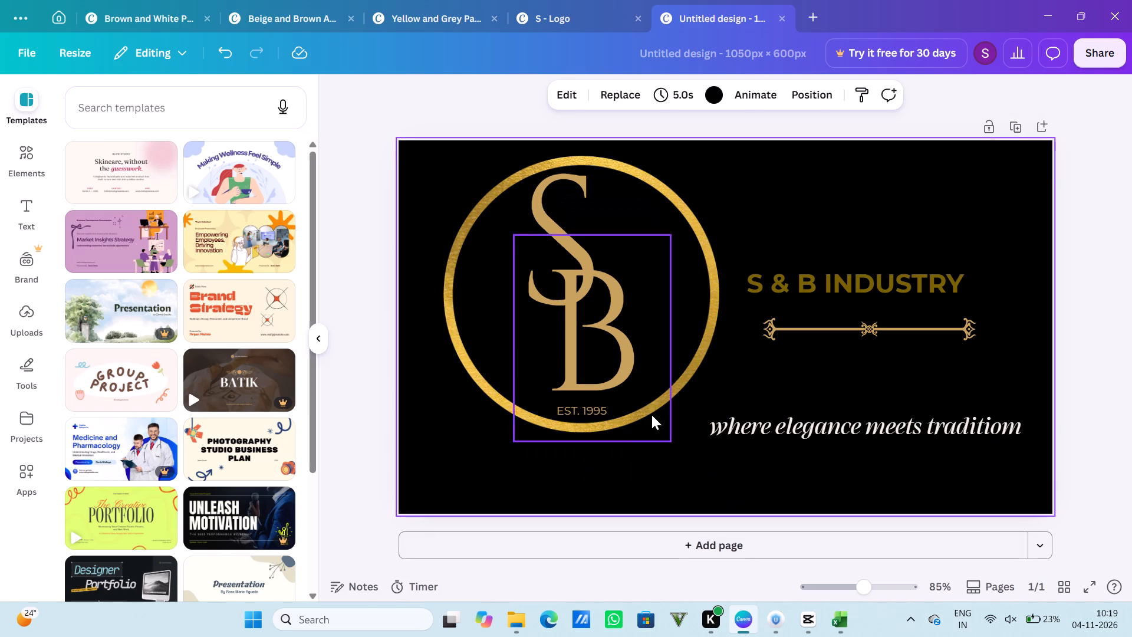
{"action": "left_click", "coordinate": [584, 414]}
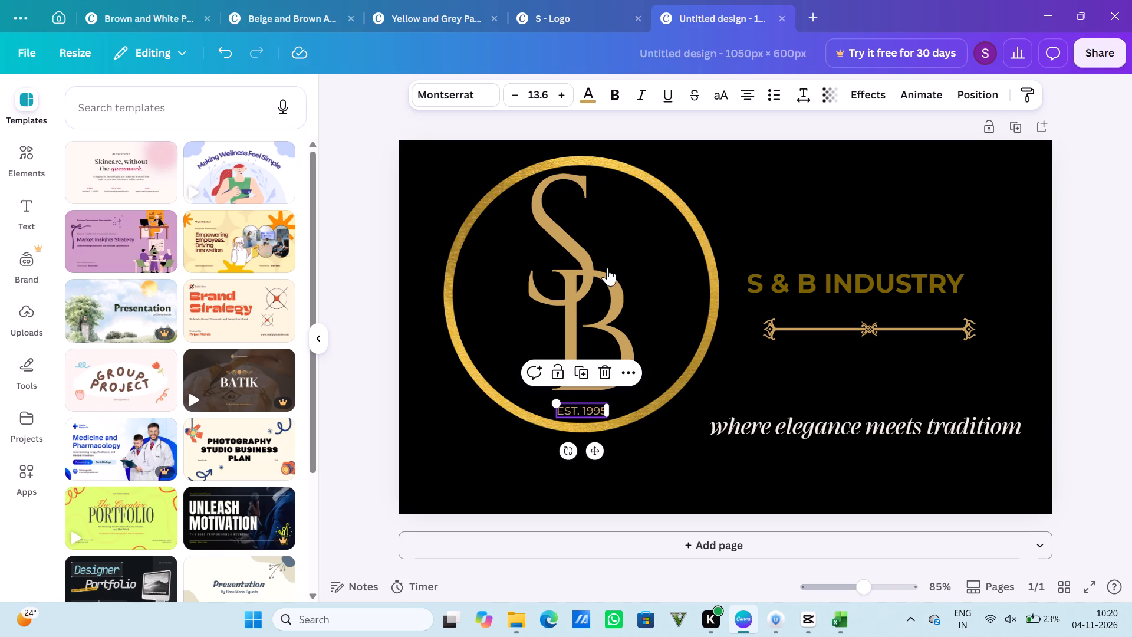
Shift the gold ring to the page's left edge and reposition the B and S inside it as an interlocked monogram.
{"action": "left_click_drag", "start_coordinate": [679, 334], "coordinate": [665, 343]}
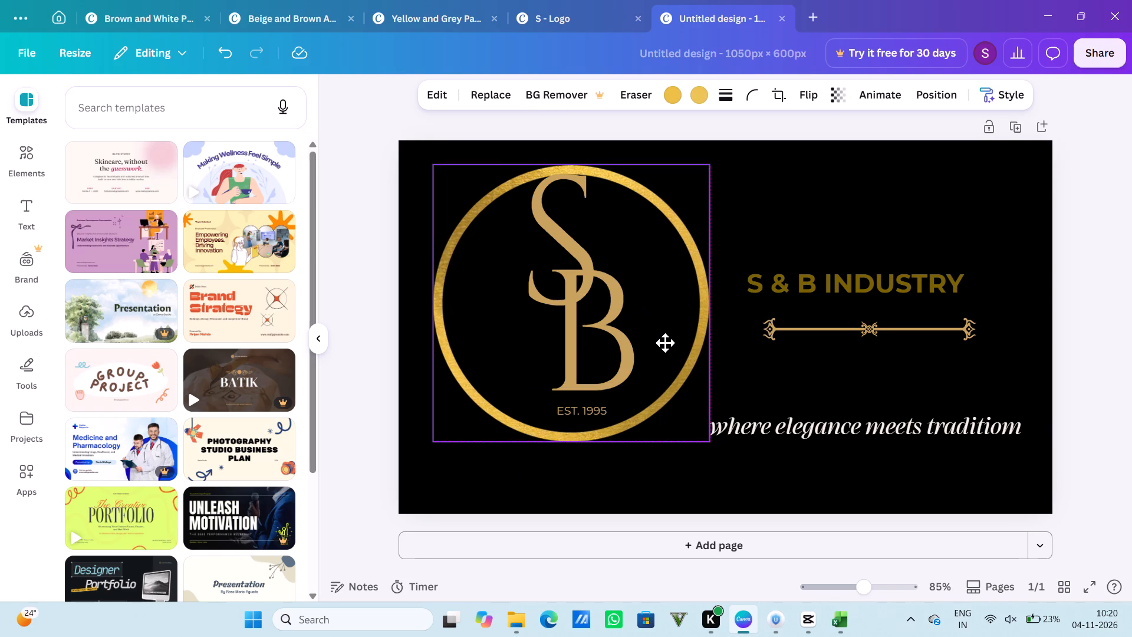
{"action": "left_click_drag", "start_coordinate": [665, 343], "coordinate": [646, 359]}
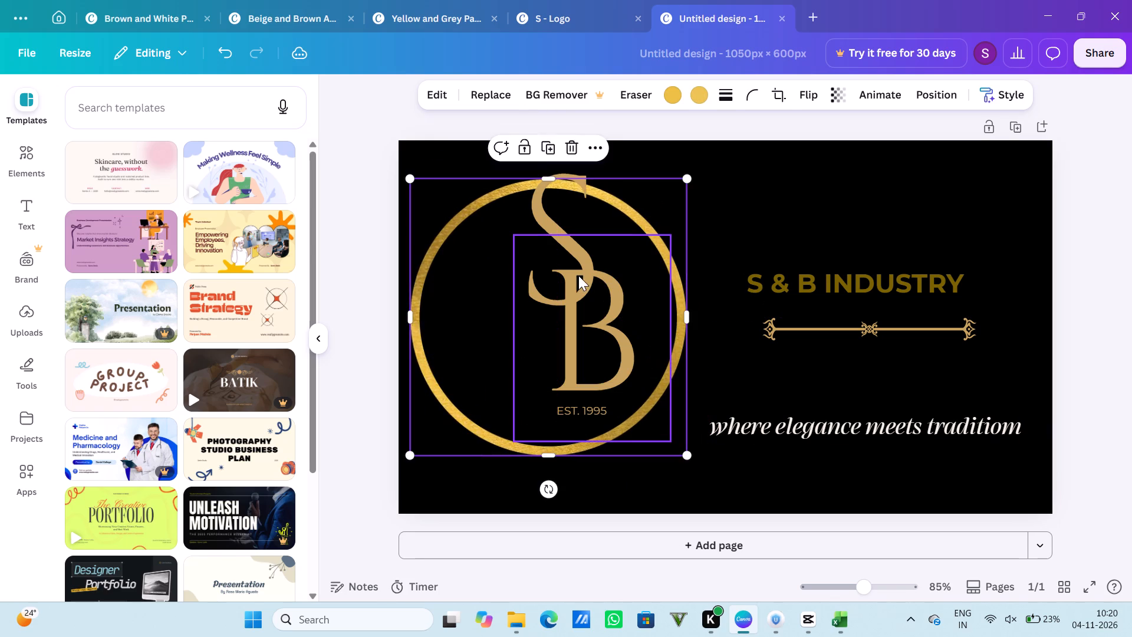
{"action": "left_click_drag", "start_coordinate": [578, 275], "coordinate": [548, 317]}
{"action": "left_click_drag", "start_coordinate": [548, 293], "coordinate": [548, 294]}
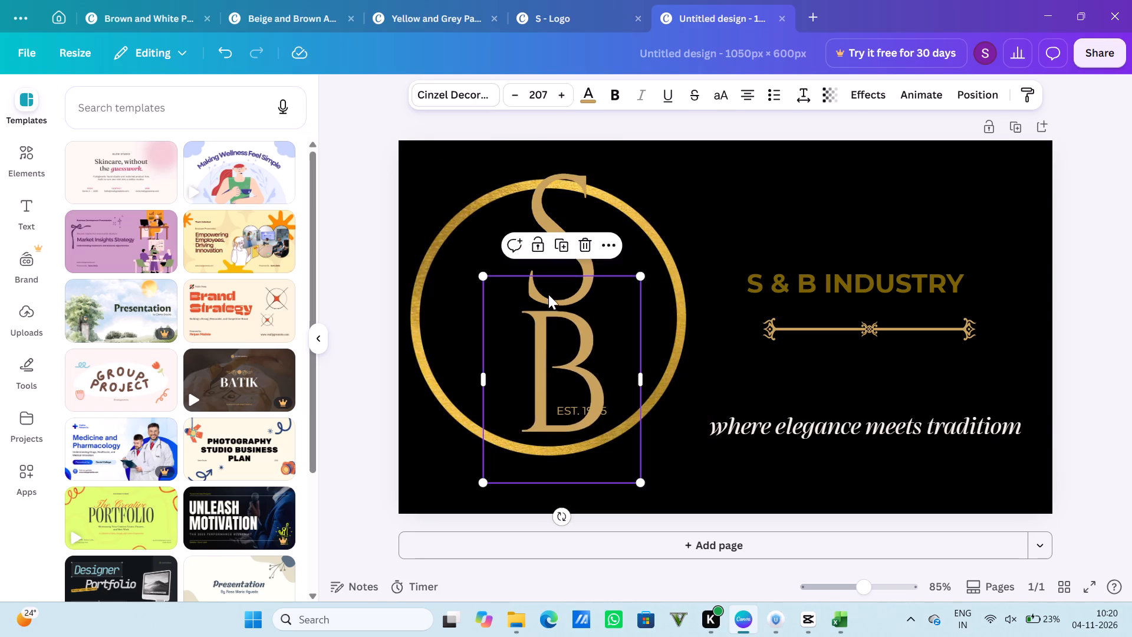
{"action": "left_click_drag", "start_coordinate": [548, 294], "coordinate": [547, 324]}
{"action": "left_click_drag", "start_coordinate": [547, 329], "coordinate": [543, 283]}
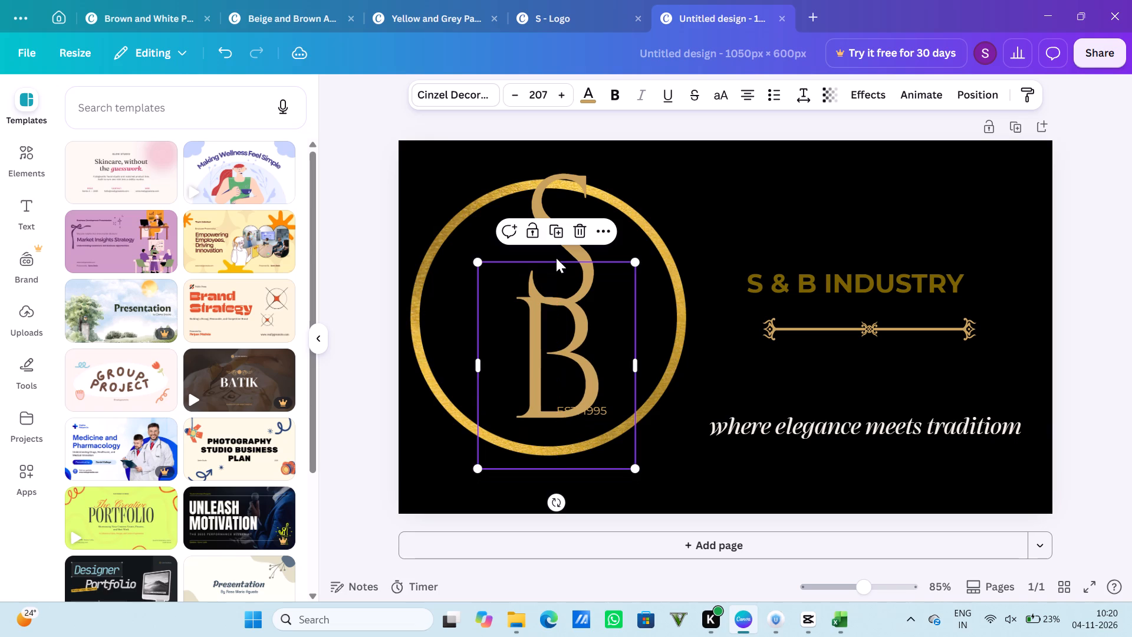
{"action": "left_click", "coordinate": [678, 231]}
{"action": "left_click_drag", "start_coordinate": [576, 239], "coordinate": [550, 259]}
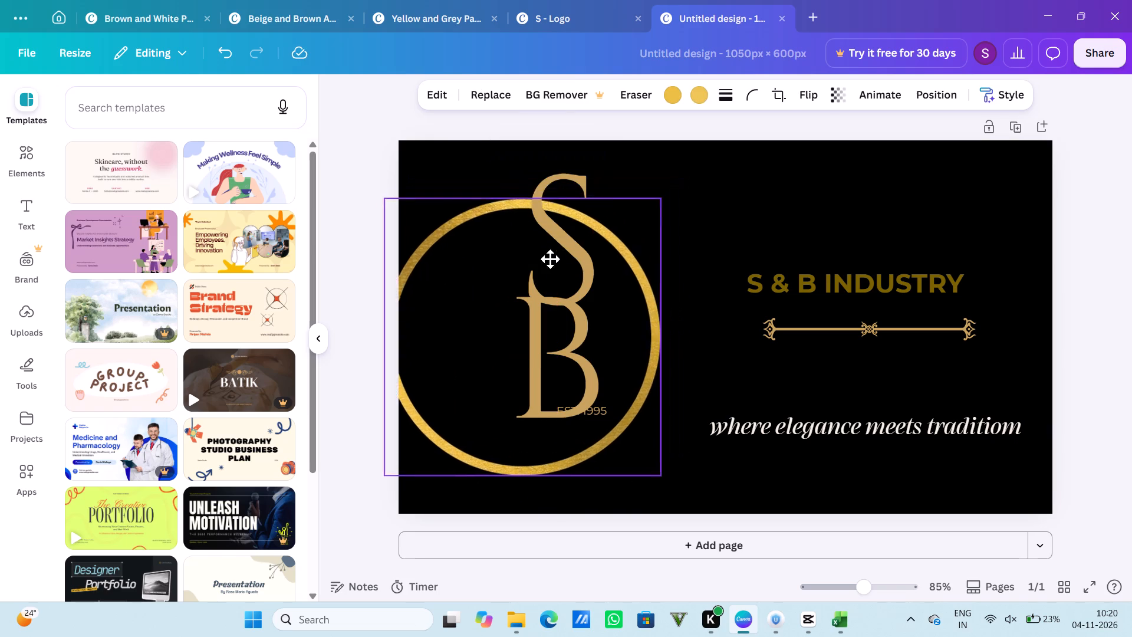
{"action": "left_click_drag", "start_coordinate": [550, 259], "coordinate": [574, 226]}
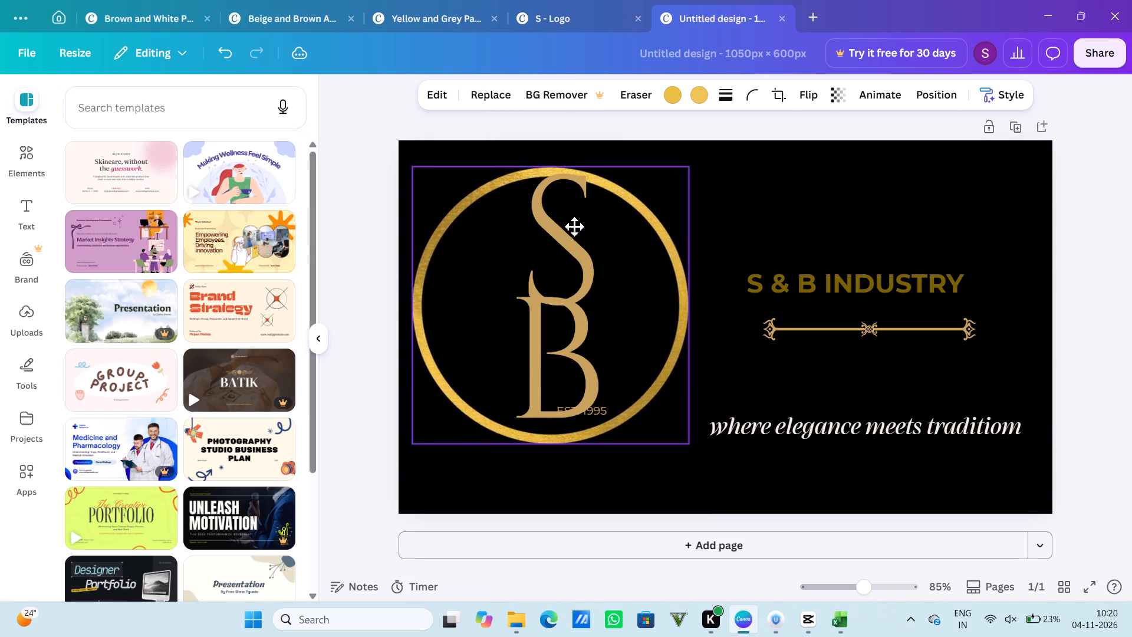
{"action": "left_click_drag", "start_coordinate": [574, 226], "coordinate": [568, 240]}
{"action": "left_click", "coordinate": [568, 240]}
{"action": "left_click_drag", "start_coordinate": [568, 241], "coordinate": [530, 264]}
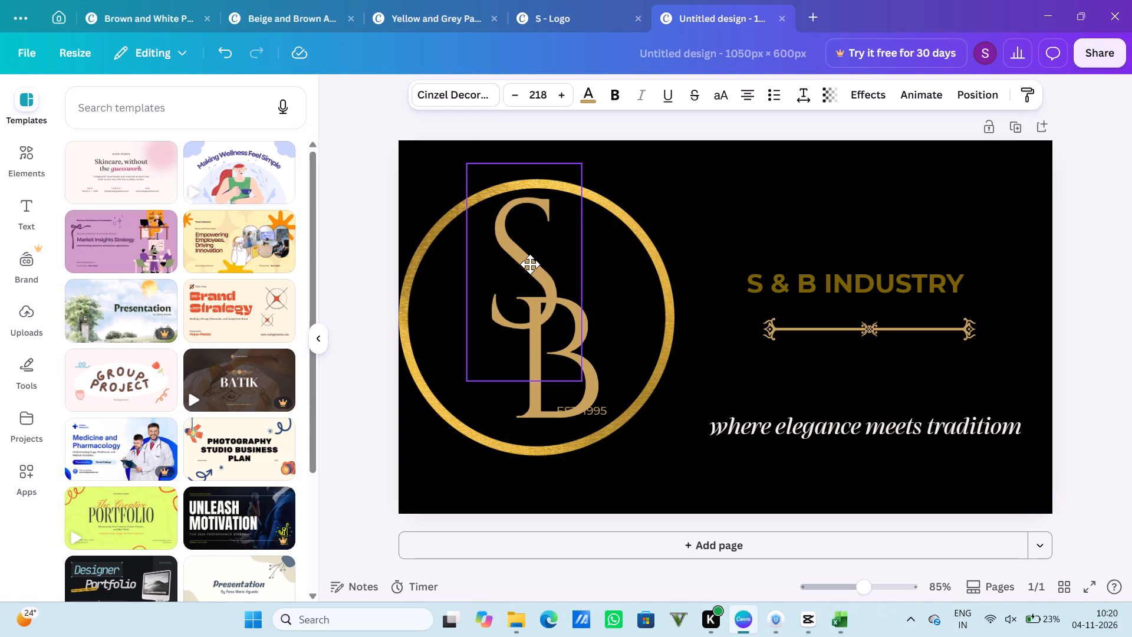
{"action": "left_click_drag", "start_coordinate": [530, 264], "coordinate": [526, 264]}
{"action": "left_click", "coordinate": [552, 346]}
{"action": "left_click", "coordinate": [552, 346]}
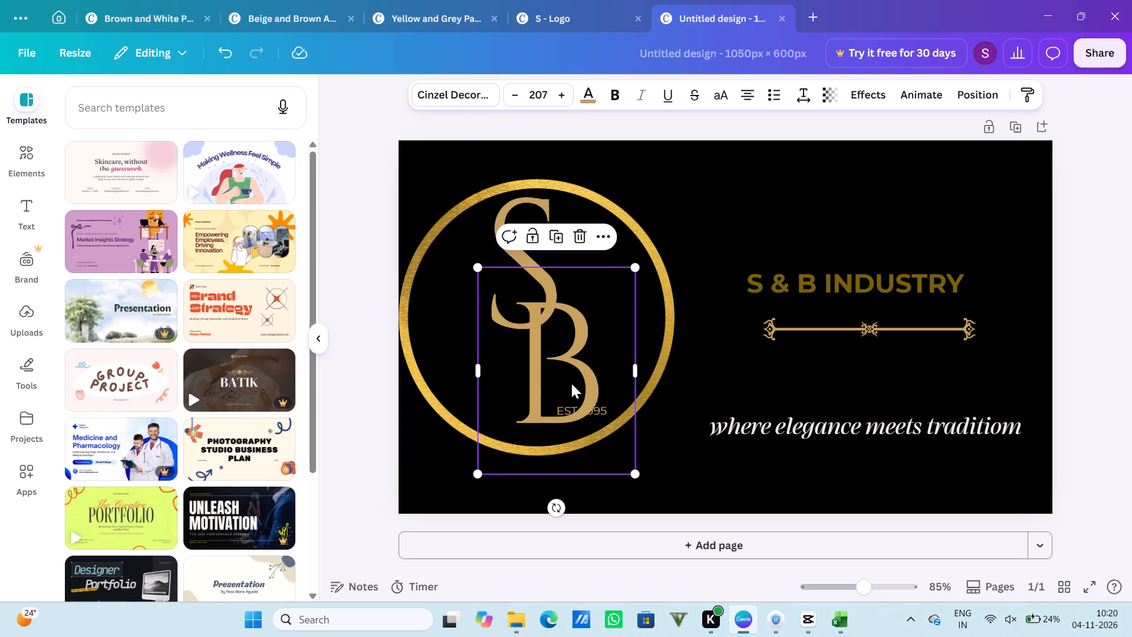
Centre the EST. 1995 text near the bottom inside the ring, nudging the B slightly up and left above it.
{"action": "left_click_drag", "start_coordinate": [603, 413], "coordinate": [573, 435]}
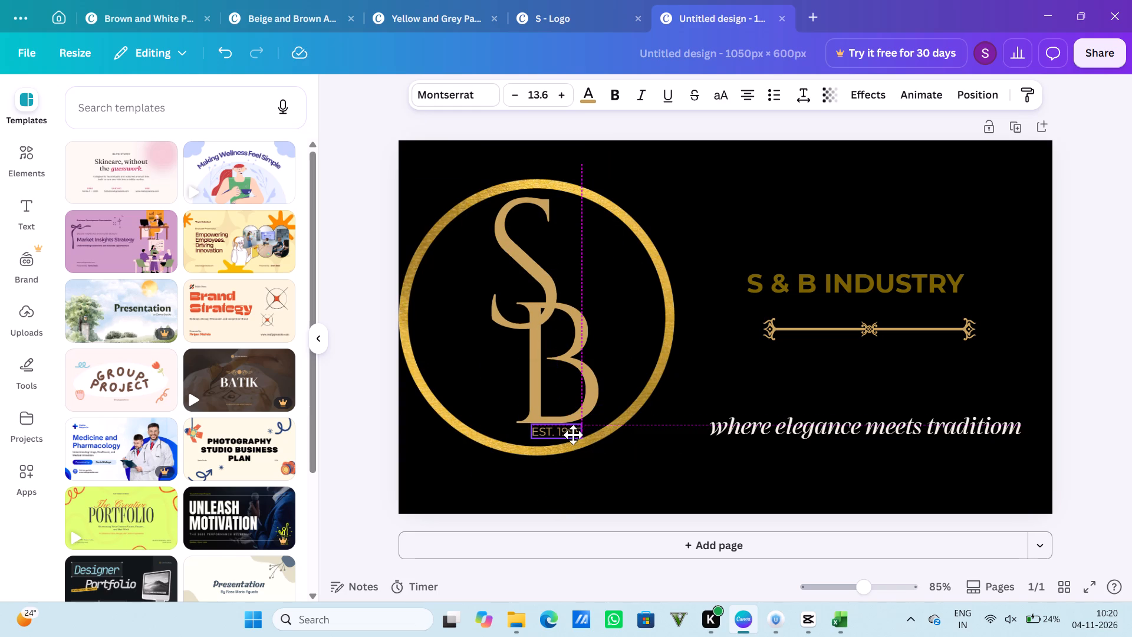
{"action": "left_click_drag", "start_coordinate": [573, 435], "coordinate": [567, 438]}
{"action": "left_click_drag", "start_coordinate": [557, 365], "coordinate": [557, 364]}
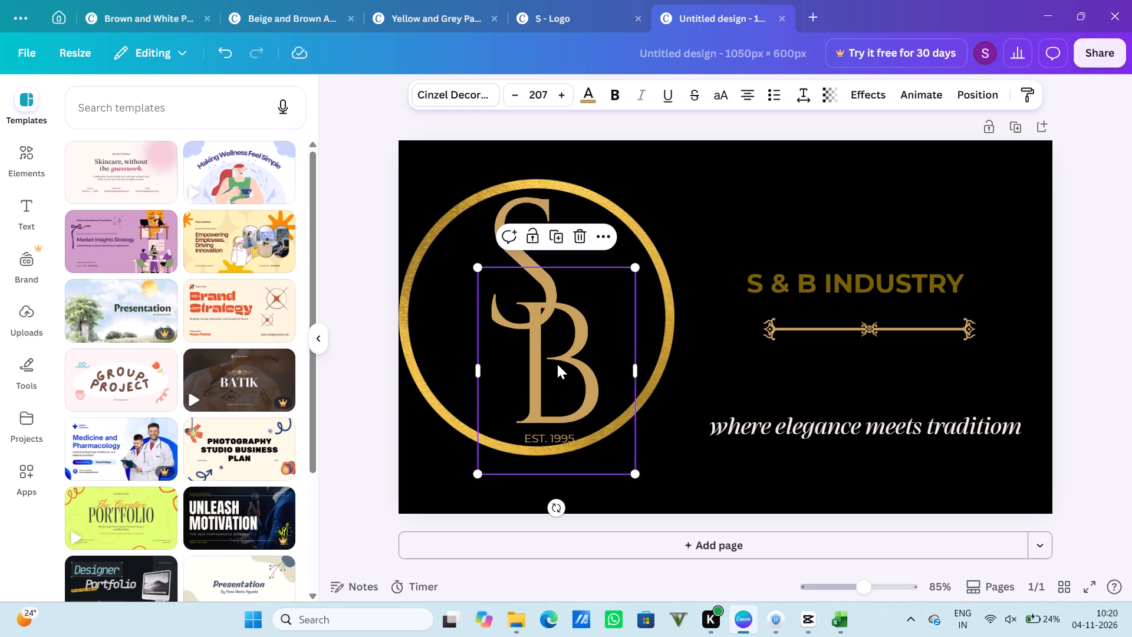
{"action": "left_click_drag", "start_coordinate": [557, 364], "coordinate": [551, 357]}
{"action": "left_click", "coordinate": [686, 181]}
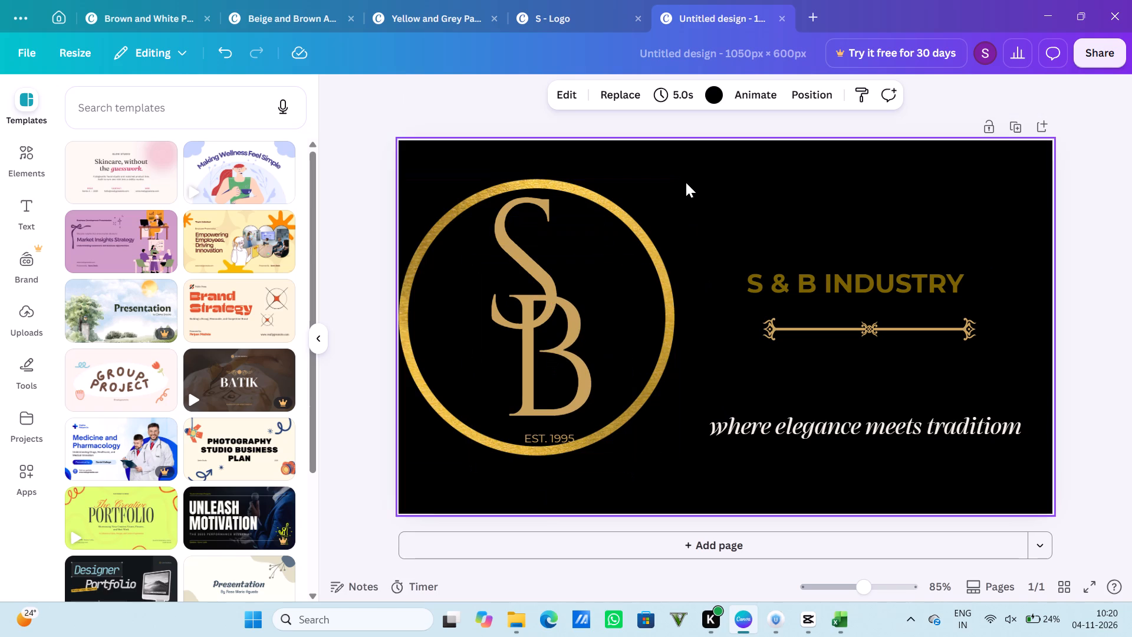
{"action": "left_click", "coordinate": [534, 442]}
{"action": "left_click_drag", "start_coordinate": [532, 442], "coordinate": [522, 432]}
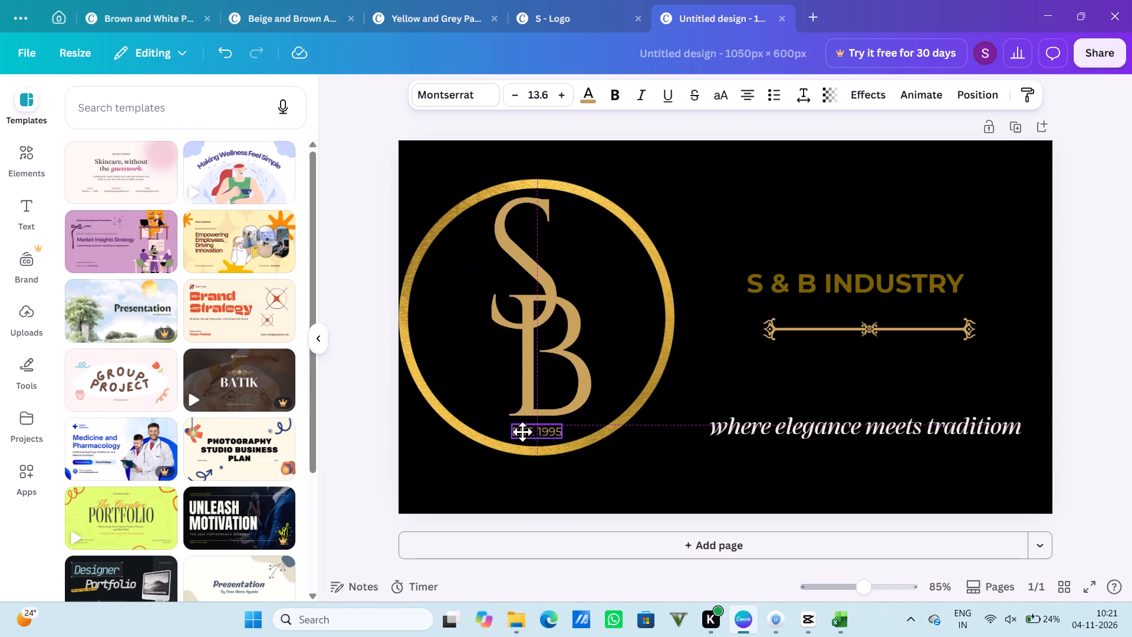
{"action": "left_click_drag", "start_coordinate": [522, 432], "coordinate": [524, 438]}
{"action": "left_click", "coordinate": [646, 475]}
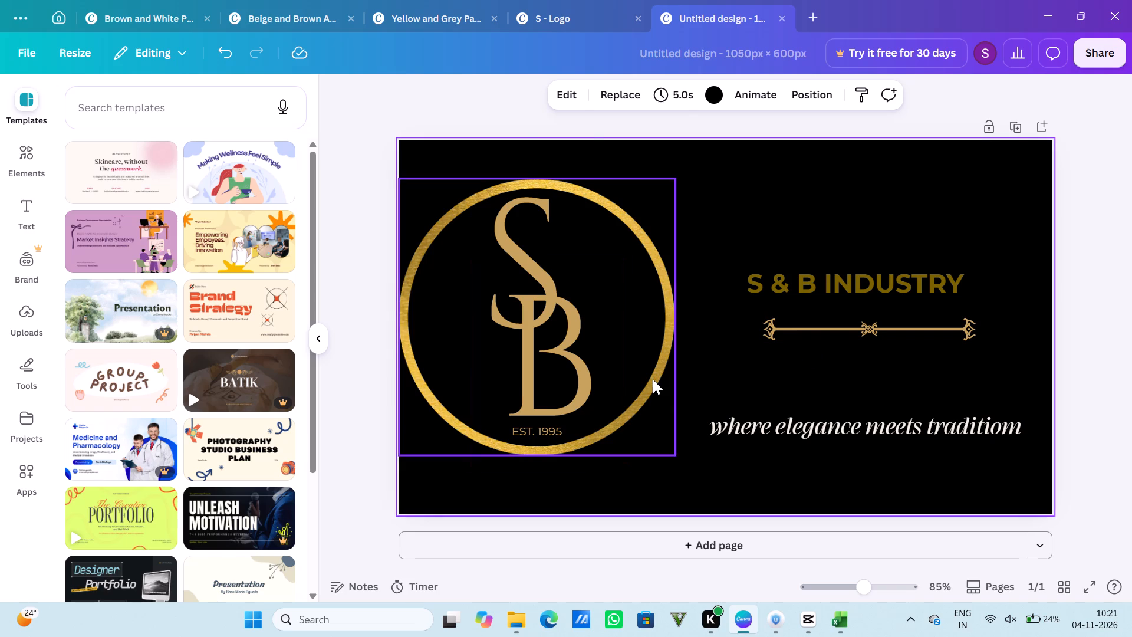
Shift the gold ring, B, S and EST. 1995 text slightly right and down, keeping the monogram interlocked and the date beneath the B.
{"action": "left_click_drag", "start_coordinate": [653, 379], "coordinate": [677, 407]}
{"action": "left_click", "coordinate": [522, 278]}
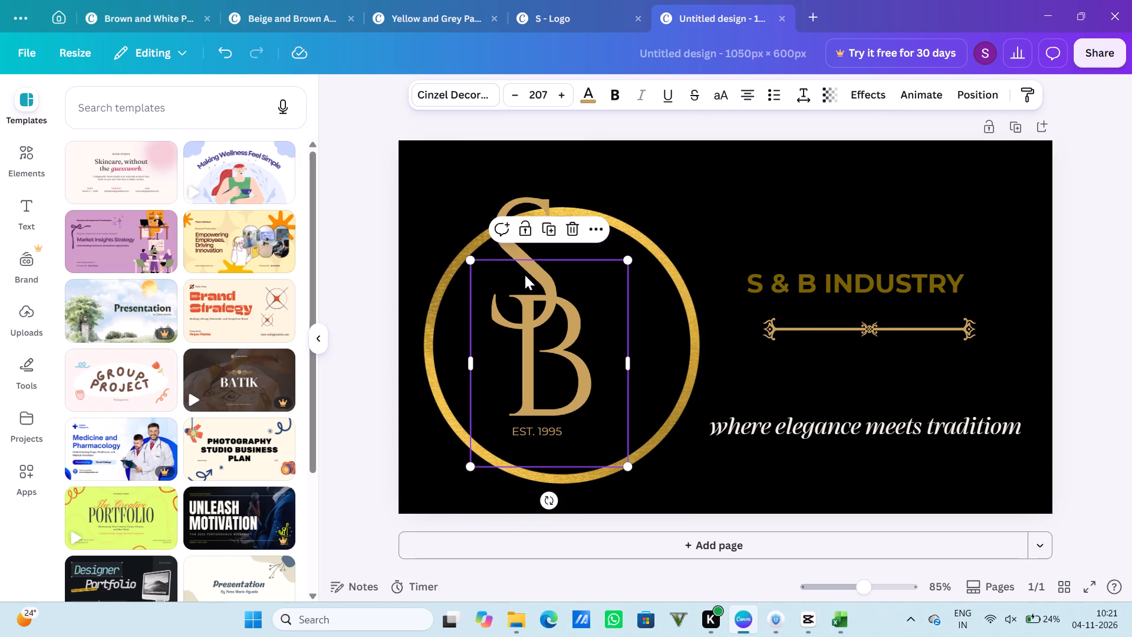
{"action": "left_click_drag", "start_coordinate": [547, 363], "coordinate": [567, 398]}
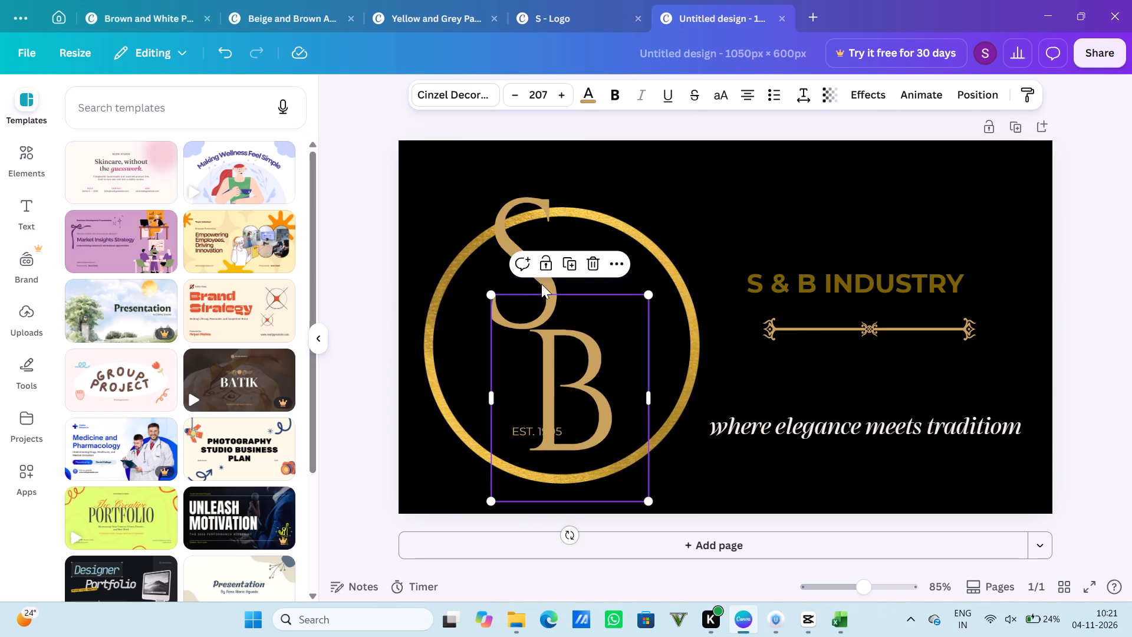
{"action": "left_click", "coordinate": [489, 237]}
{"action": "left_click_drag", "start_coordinate": [489, 237], "coordinate": [517, 264]}
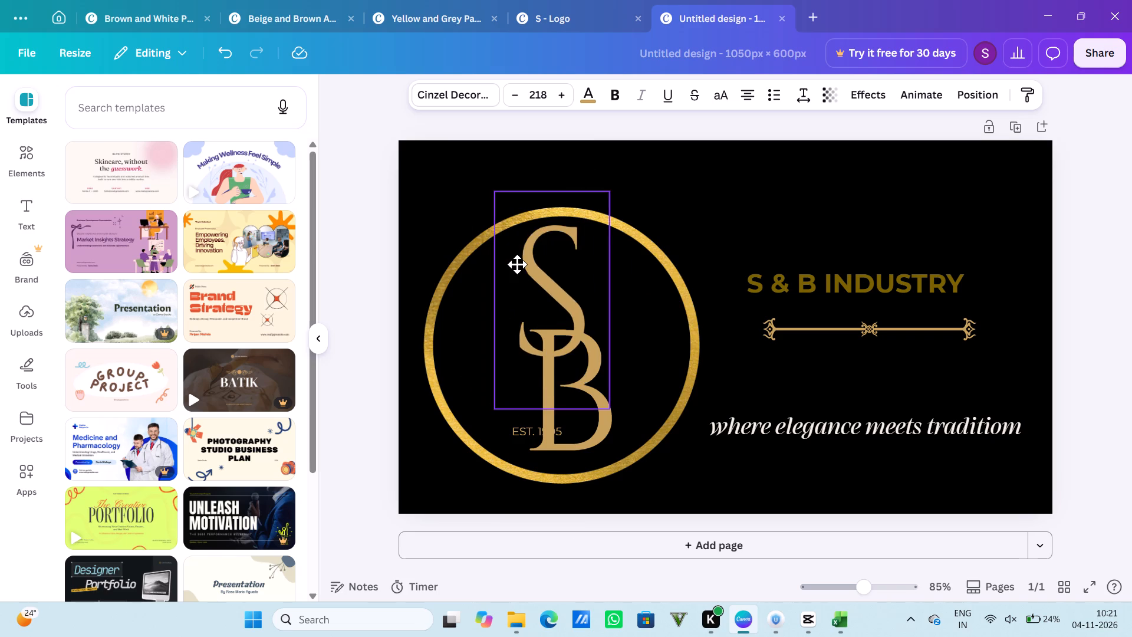
{"action": "left_click_drag", "start_coordinate": [517, 264], "coordinate": [508, 264]}
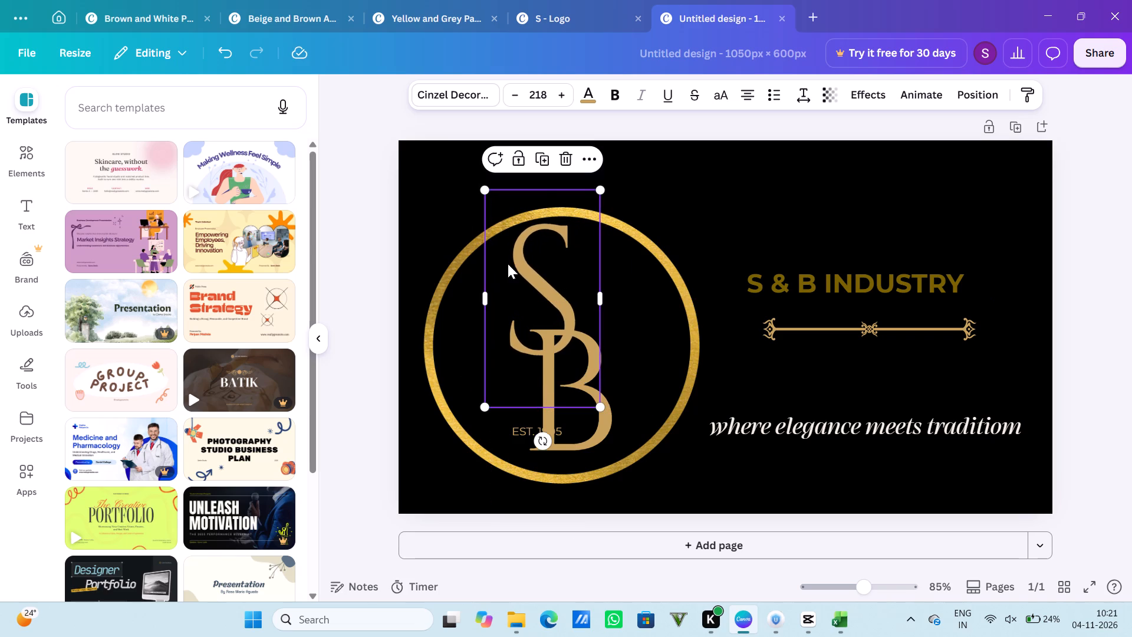
{"action": "left_click", "coordinate": [711, 214]}
{"action": "left_click_drag", "start_coordinate": [525, 432], "coordinate": [548, 463]}
{"action": "double_click", "coordinate": [555, 415]}
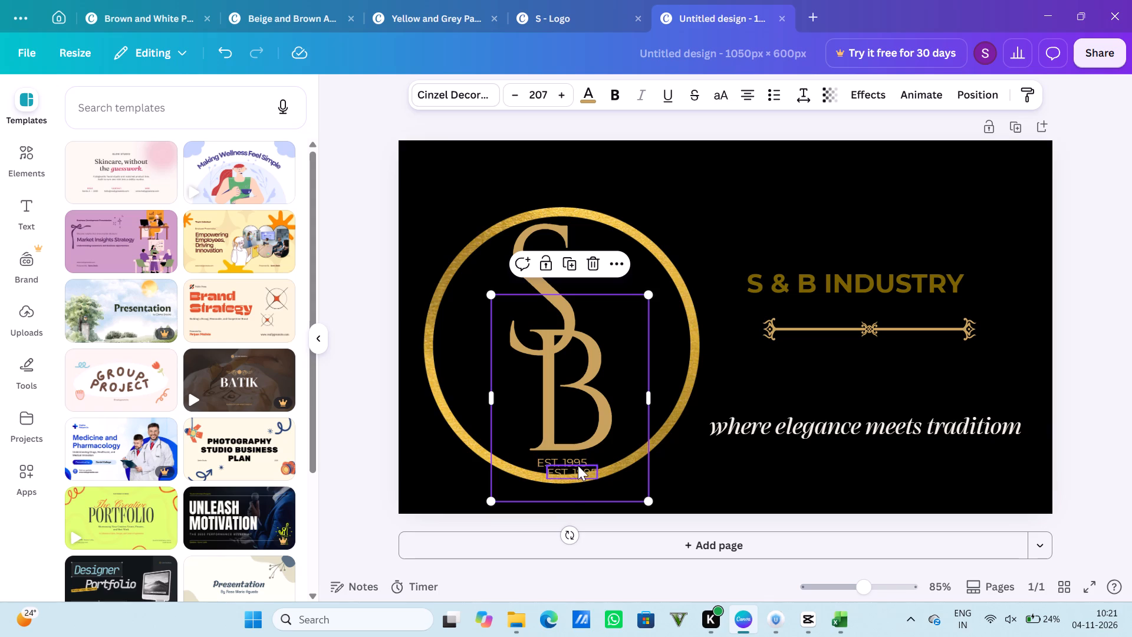
{"action": "left_click", "coordinate": [579, 469]}
{"action": "left_click", "coordinate": [591, 435]}
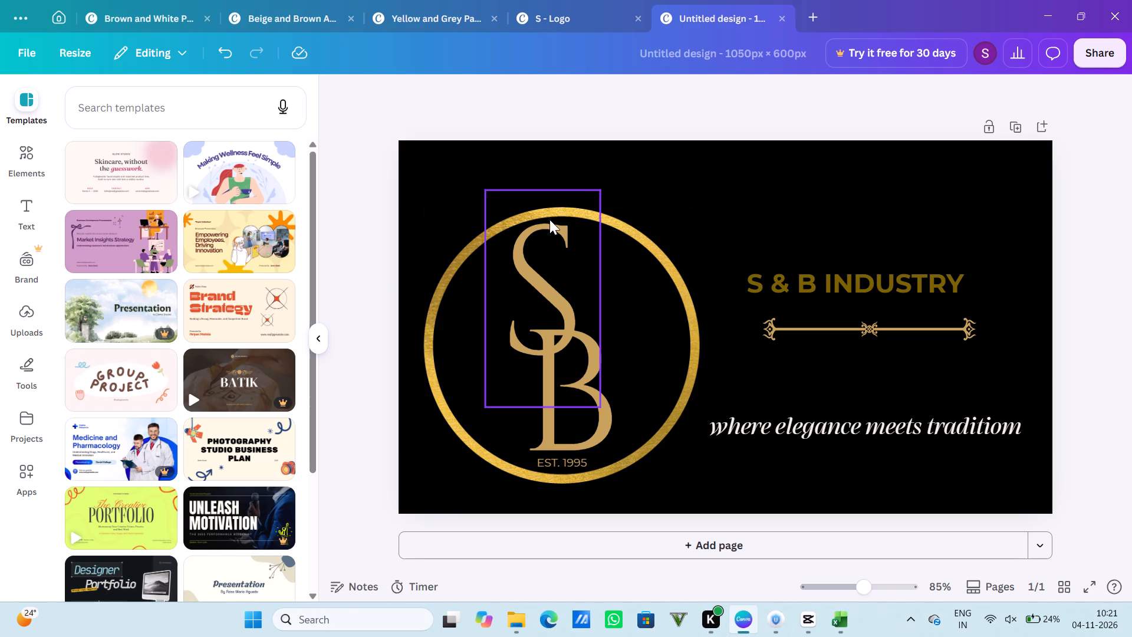
Search the elements library for GOLDEN SPLIITER and browse its graphics results for a suitable gold divider.
{"action": "left_click", "coordinate": [13, 376]}
{"action": "left_click", "coordinate": [31, 163]}
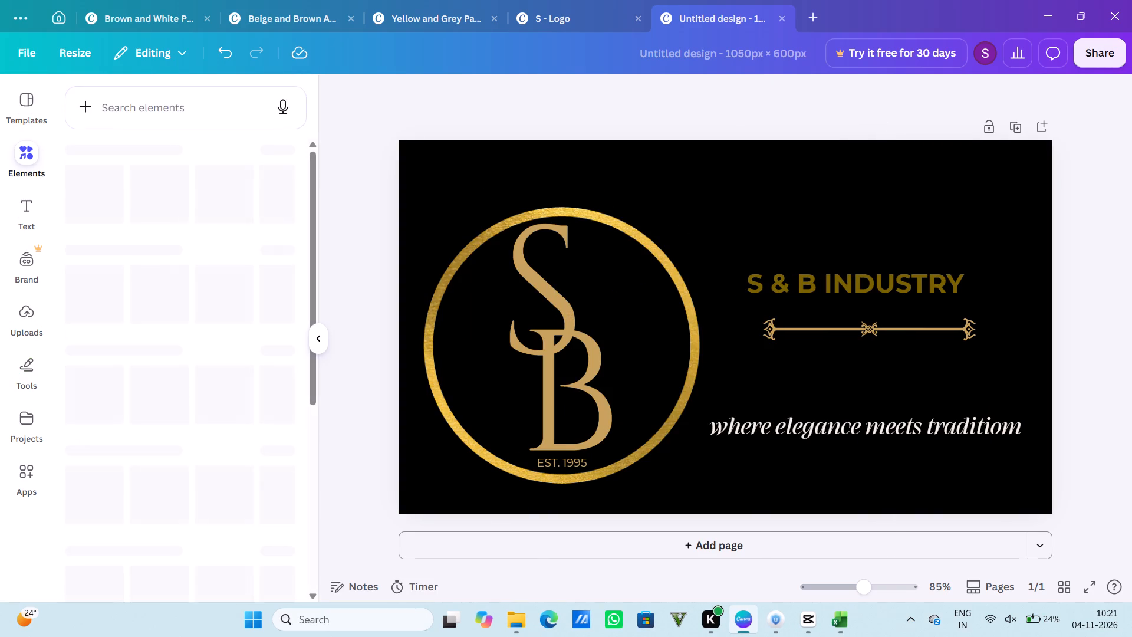
{"action": "left_click", "coordinate": [157, 105]}
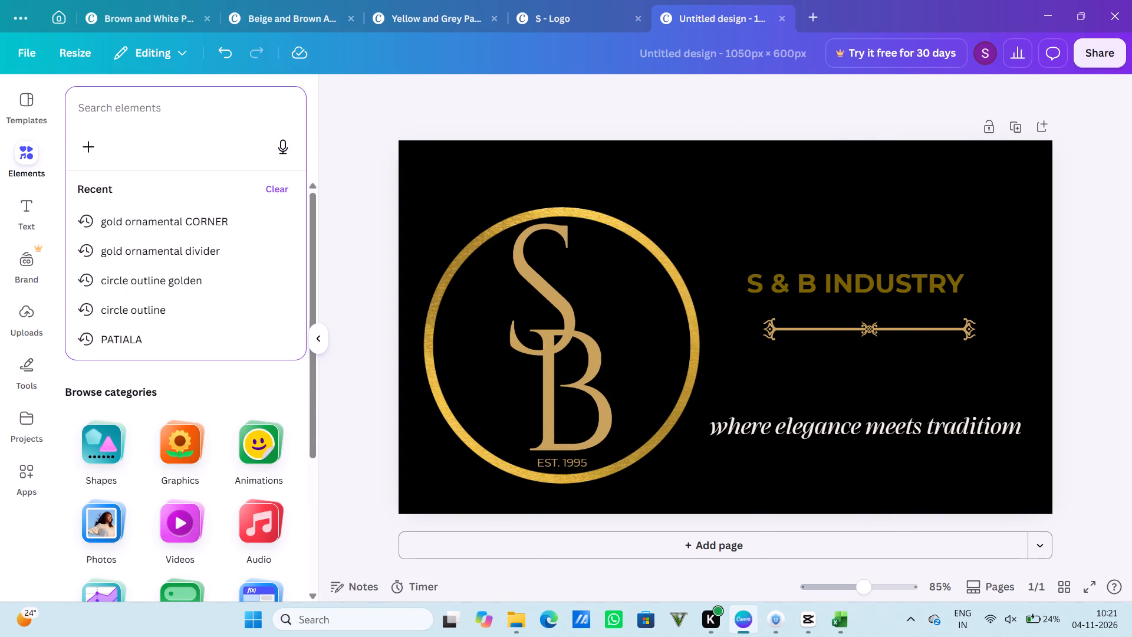
{"action": "type", "text": "GOLDEN SPLIITER"}
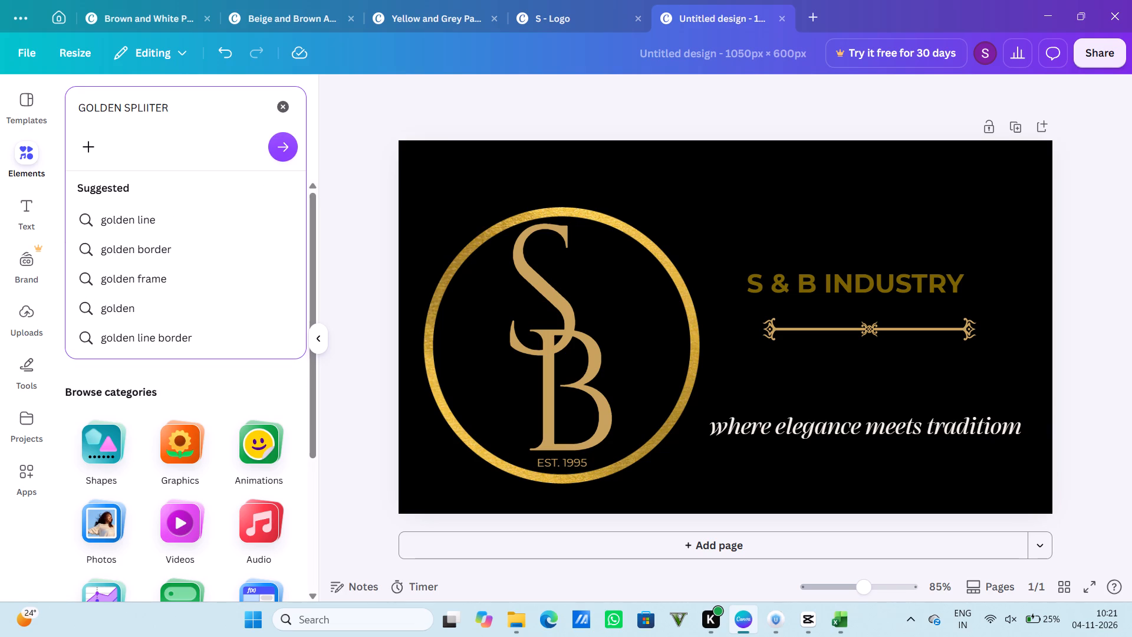
{"action": "key", "text": "Return"}
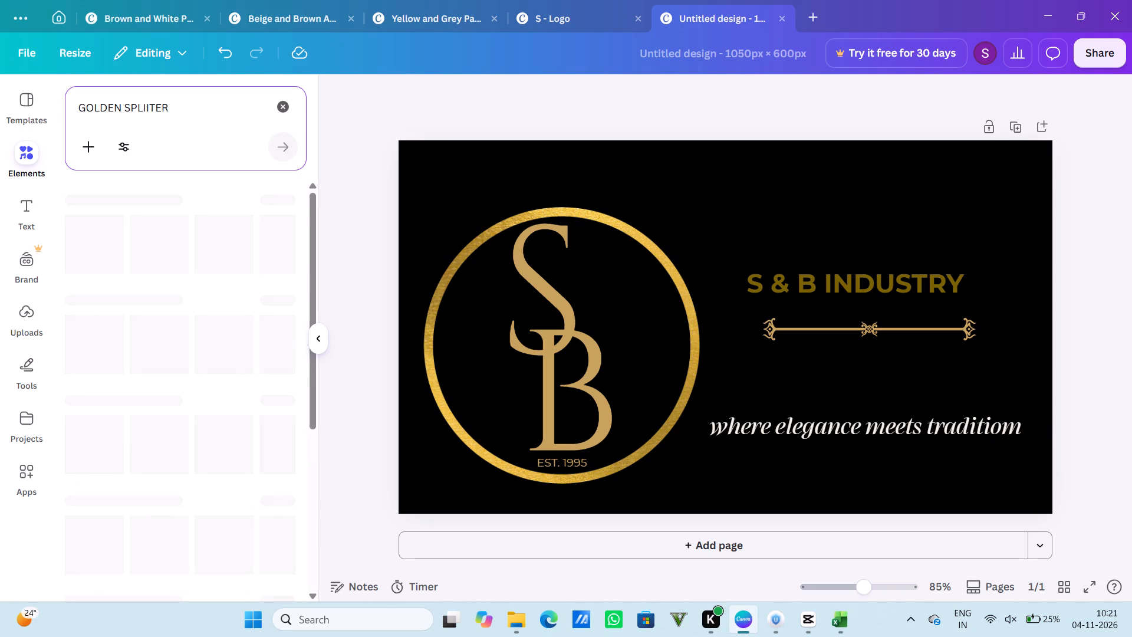
{"action": "scroll", "coordinate": [188, 321], "scroll_direction": "down", "scroll_amount": 3}
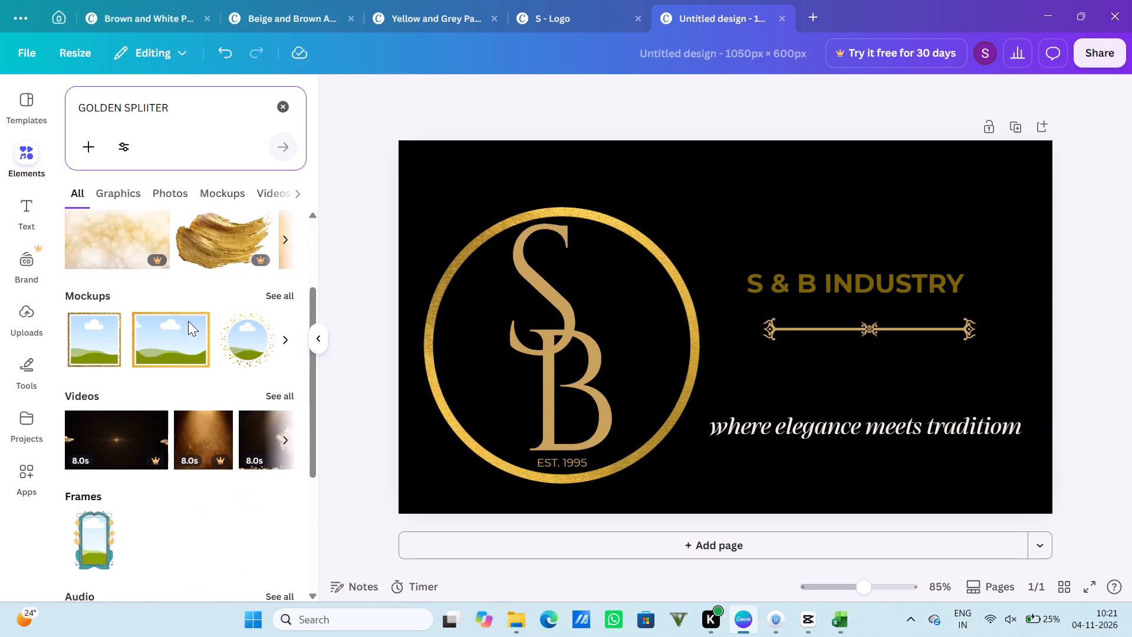
{"action": "scroll", "coordinate": [186, 365], "scroll_direction": "down", "scroll_amount": 2}
{"action": "scroll", "coordinate": [186, 365], "scroll_direction": "up", "scroll_amount": 6}
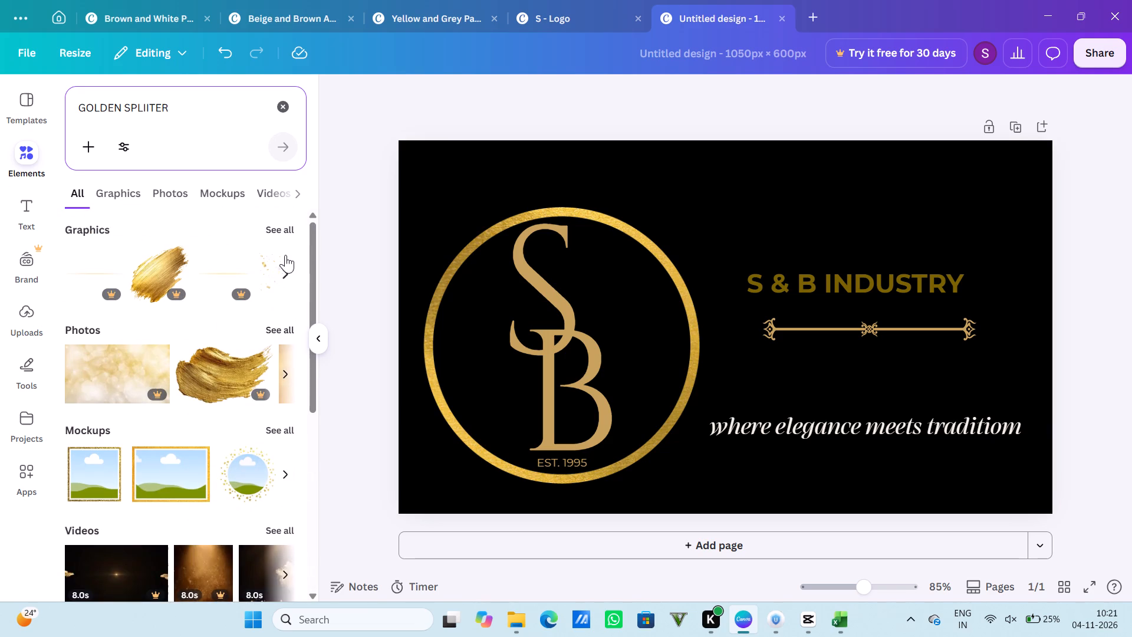
{"action": "left_click", "coordinate": [289, 232]}
{"action": "scroll", "coordinate": [181, 346], "scroll_direction": "down", "scroll_amount": 2}
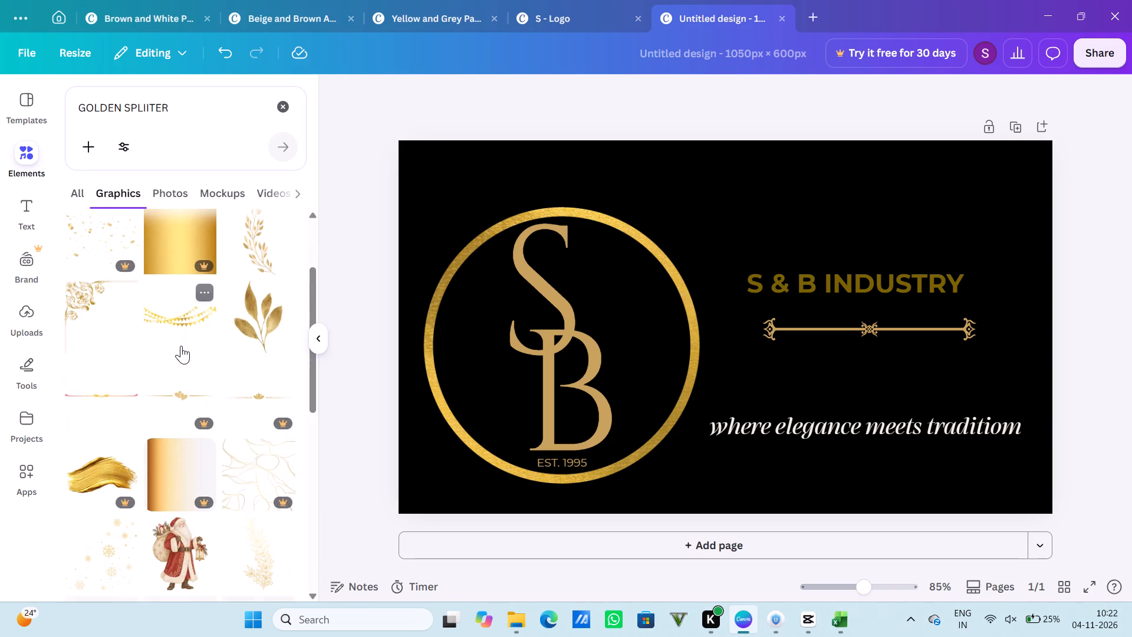
{"action": "scroll", "coordinate": [181, 346], "scroll_direction": "down", "scroll_amount": 5}
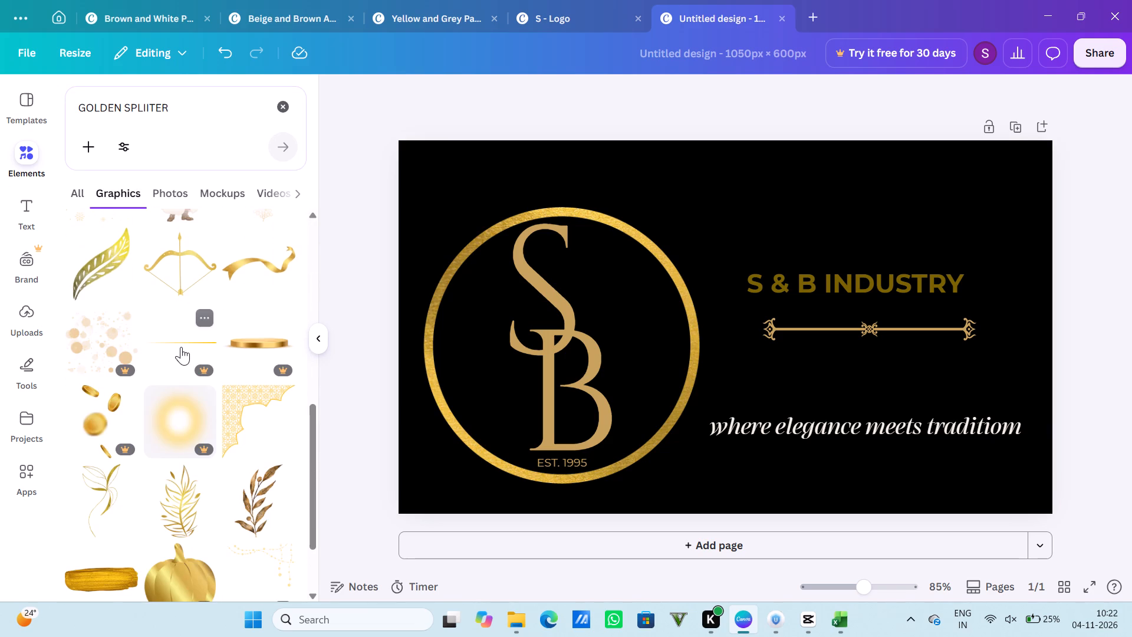
{"action": "scroll", "coordinate": [189, 360], "scroll_direction": "down", "scroll_amount": 6}
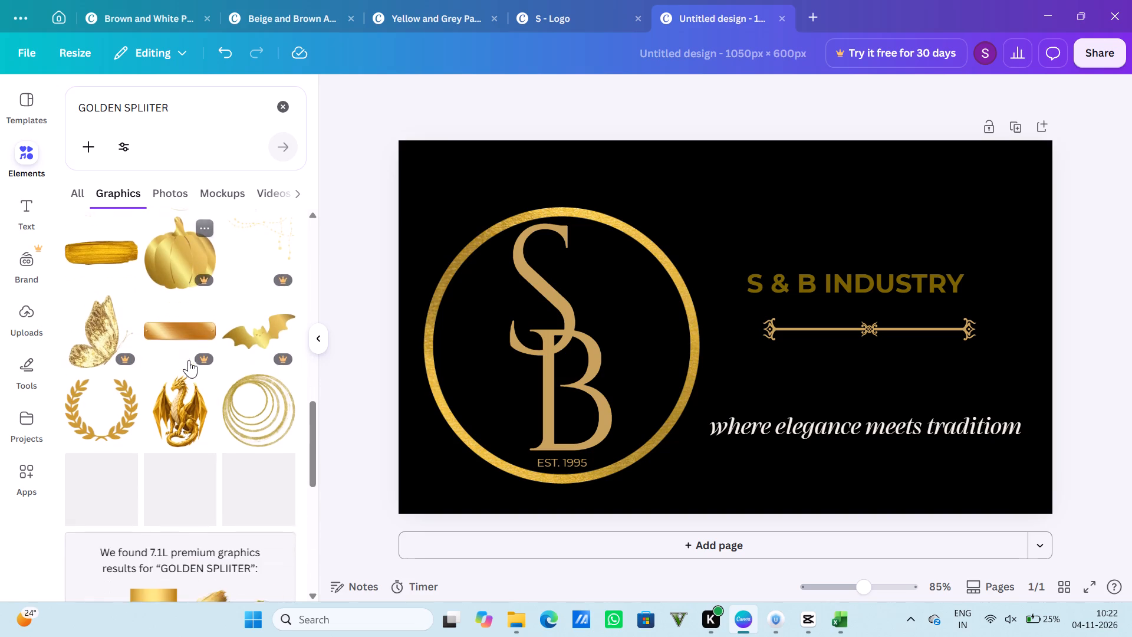
{"action": "scroll", "coordinate": [189, 360], "scroll_direction": "down", "scroll_amount": 1}
{"action": "scroll", "coordinate": [197, 334], "scroll_direction": "up", "scroll_amount": 4}
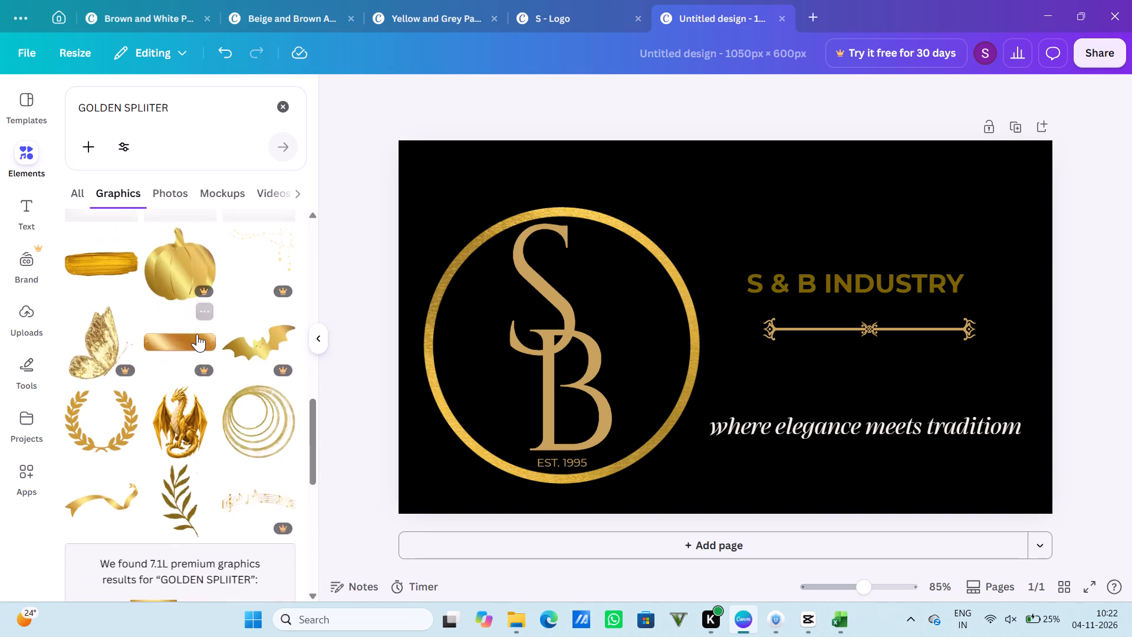
{"action": "scroll", "coordinate": [197, 334], "scroll_direction": "up", "scroll_amount": 8}
{"action": "scroll", "coordinate": [195, 214], "scroll_direction": "up", "scroll_amount": 3}
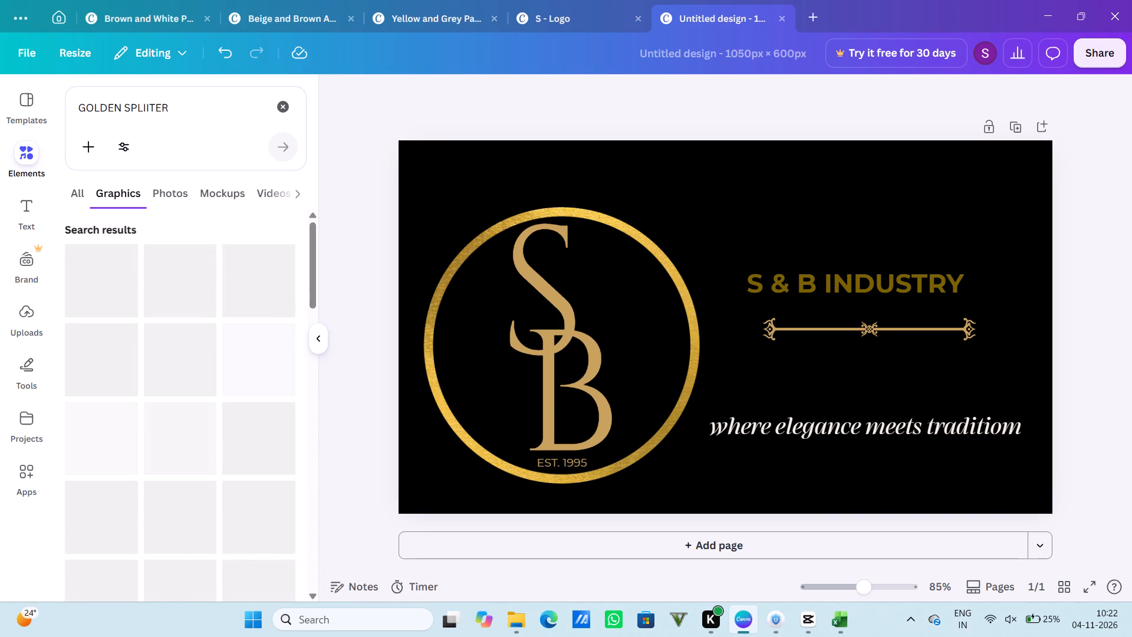
Refine the elements search to GOLDEN ORNAMENTAL SPLIITER, look through the graphics for an ornamental divider, and clear the search.
{"action": "left_click", "coordinate": [197, 97]}
{"action": "left_click", "coordinate": [193, 110]}
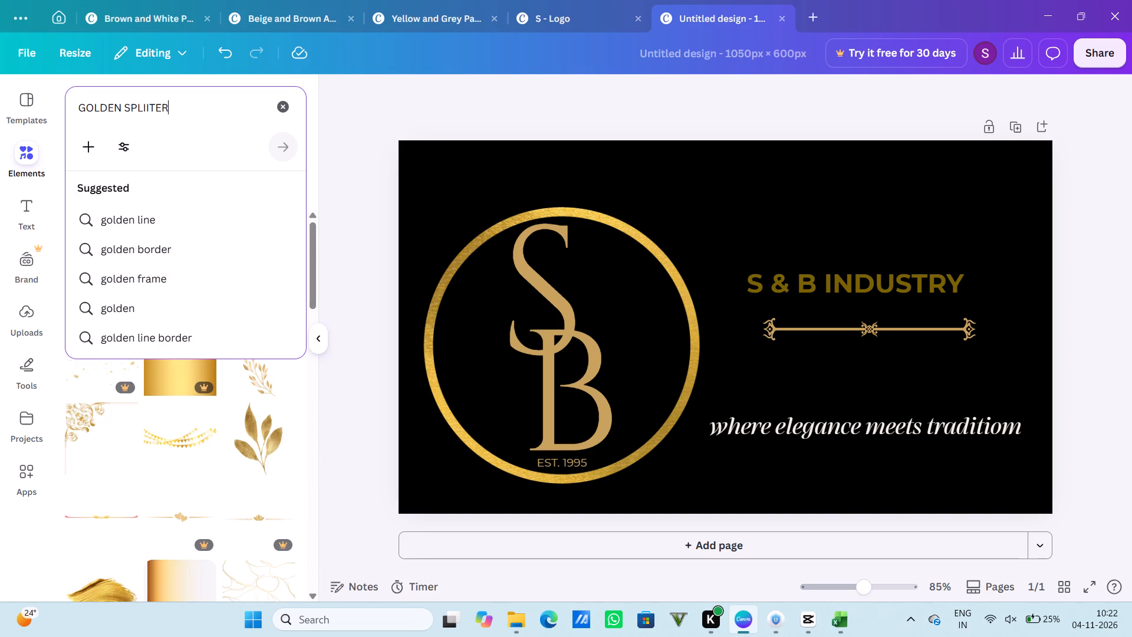
{"action": "left_click", "coordinate": [124, 107]}
{"action": "type", "text": "ORN"}
{"action": "key", "text": "a"}
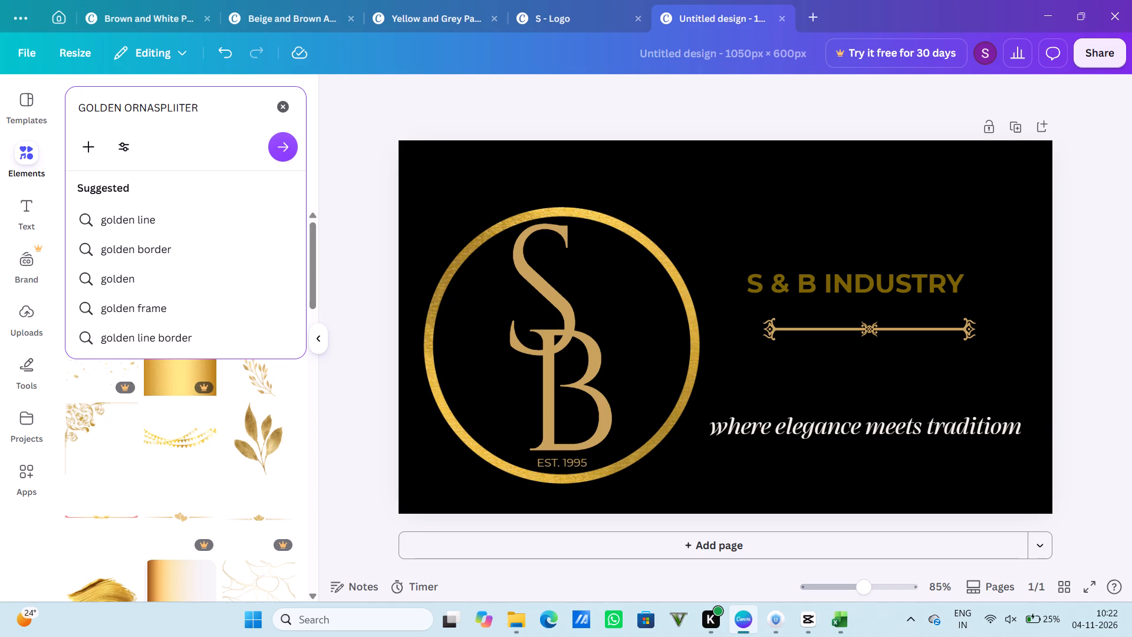
{"action": "type", "text": "MENTAL"}
{"action": "key", "text": "space"}
{"action": "key", "text": "Return"}
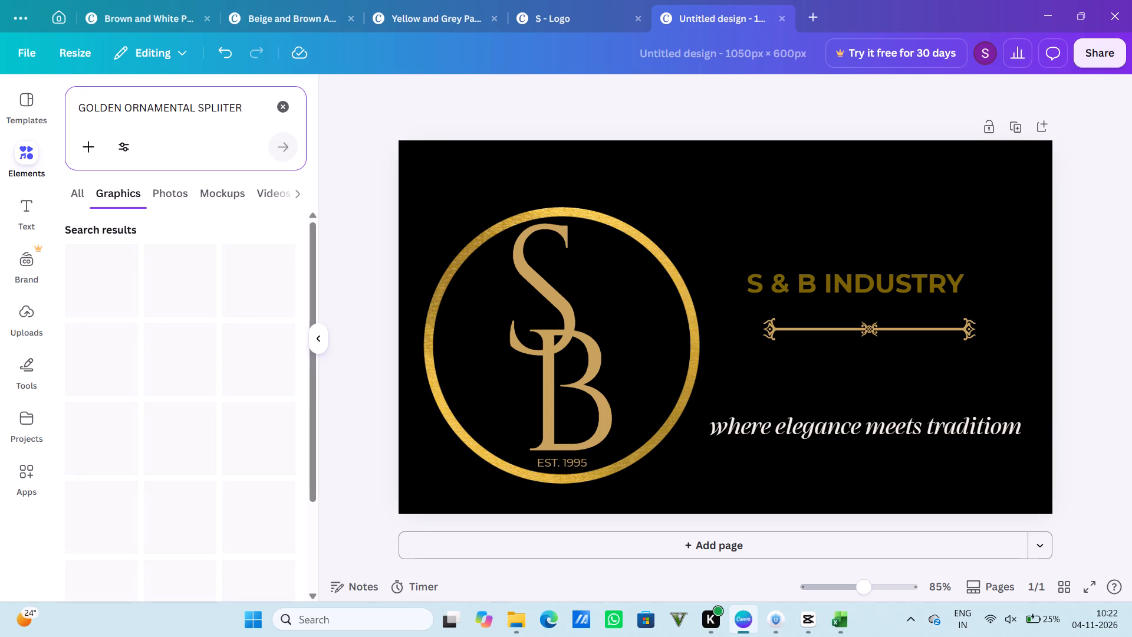
{"action": "scroll", "coordinate": [206, 345], "scroll_direction": "down", "scroll_amount": 4}
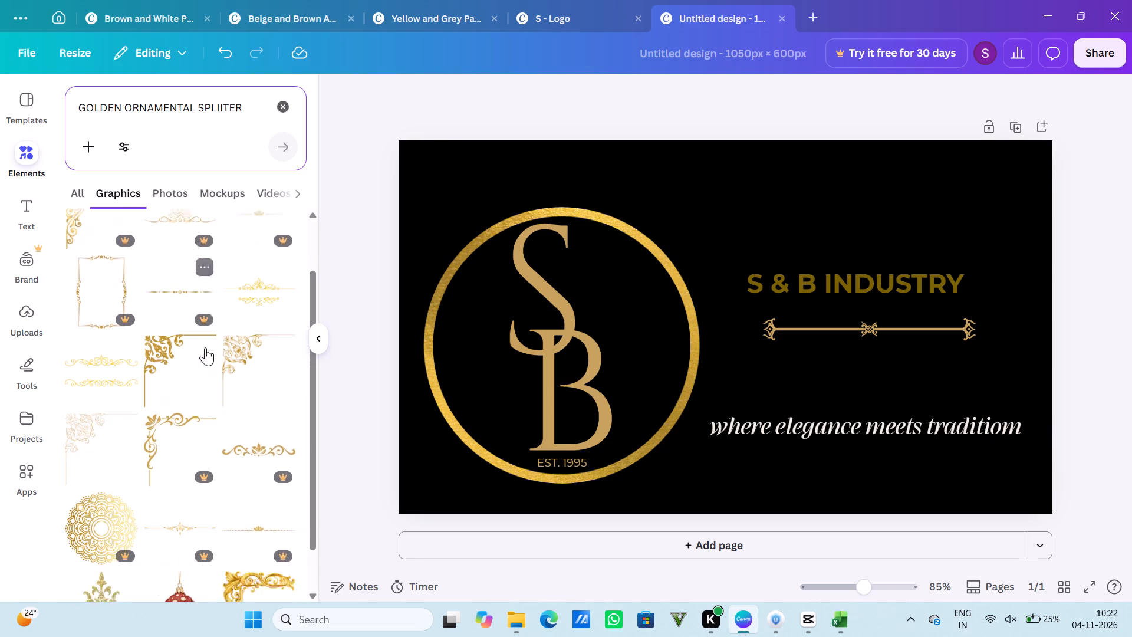
{"action": "scroll", "coordinate": [206, 353], "scroll_direction": "down", "scroll_amount": 3}
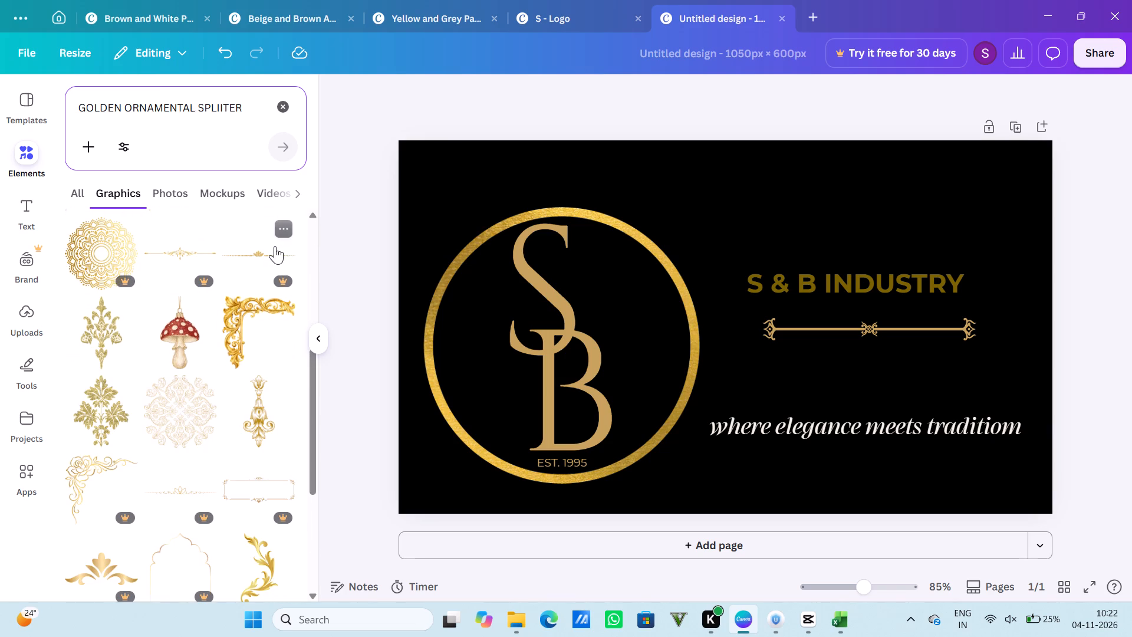
{"action": "scroll", "coordinate": [169, 524], "scroll_direction": "down", "scroll_amount": 1}
{"action": "scroll", "coordinate": [185, 444], "scroll_direction": "down", "scroll_amount": 4}
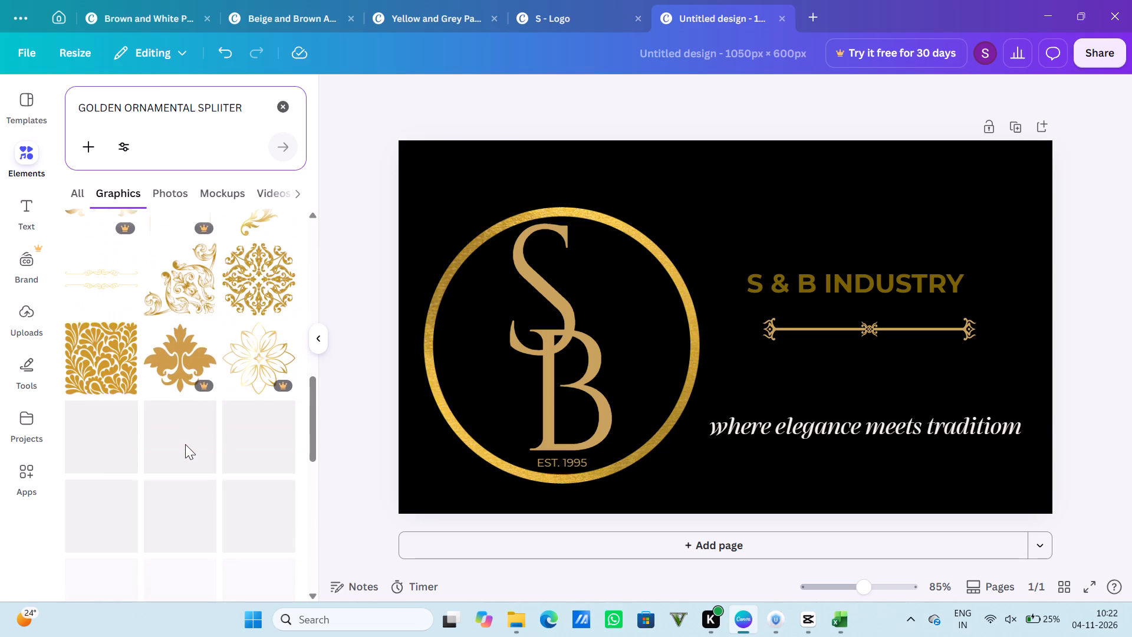
{"action": "scroll", "coordinate": [187, 437], "scroll_direction": "down", "scroll_amount": 8}
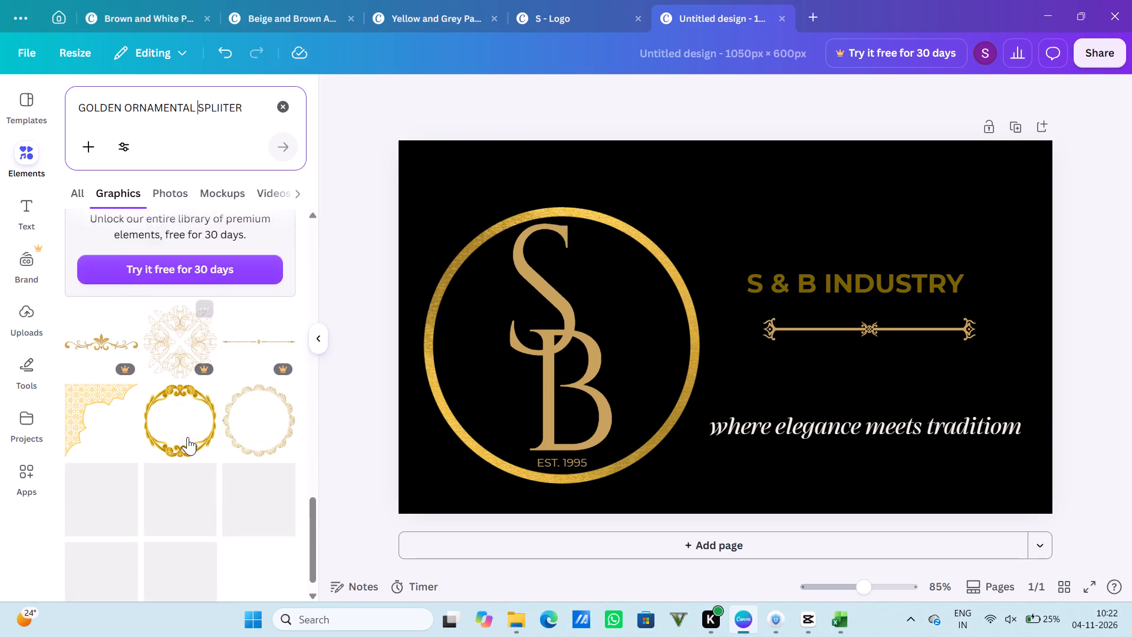
{"action": "scroll", "coordinate": [247, 350], "scroll_direction": "down", "scroll_amount": 5}
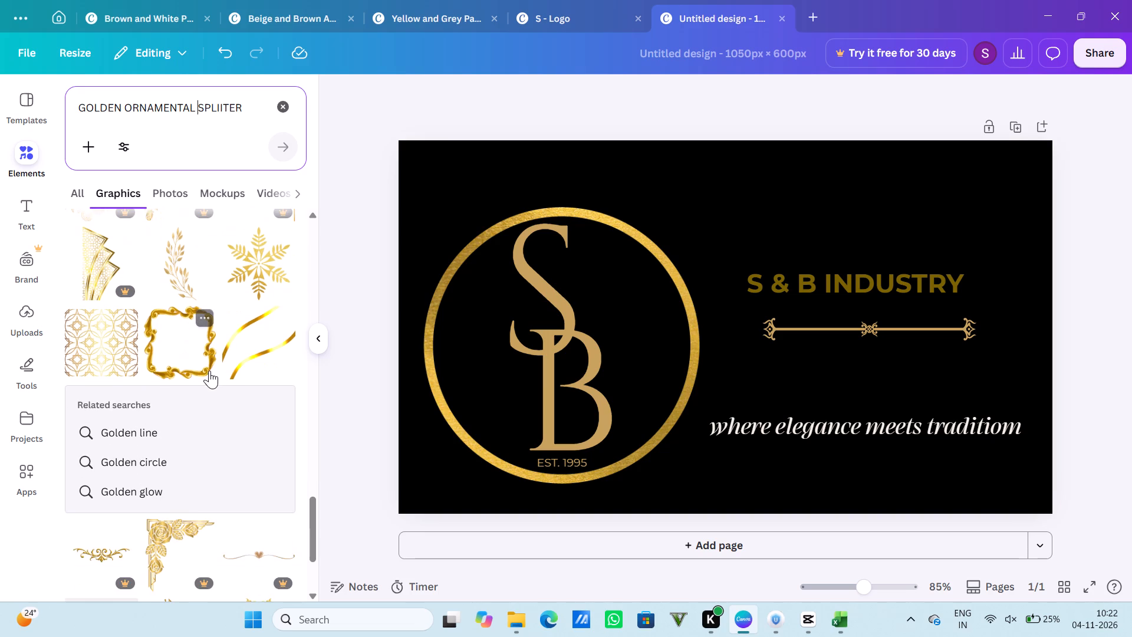
{"action": "scroll", "coordinate": [239, 374], "scroll_direction": "down", "scroll_amount": 2}
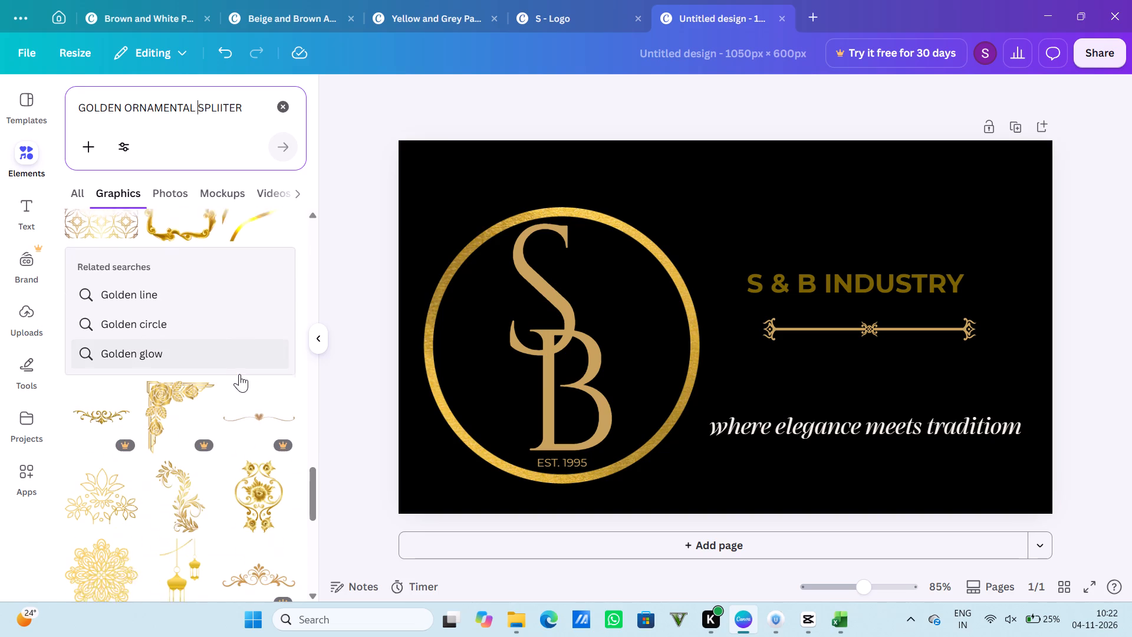
{"action": "scroll", "coordinate": [239, 374], "scroll_direction": "down", "scroll_amount": 4}
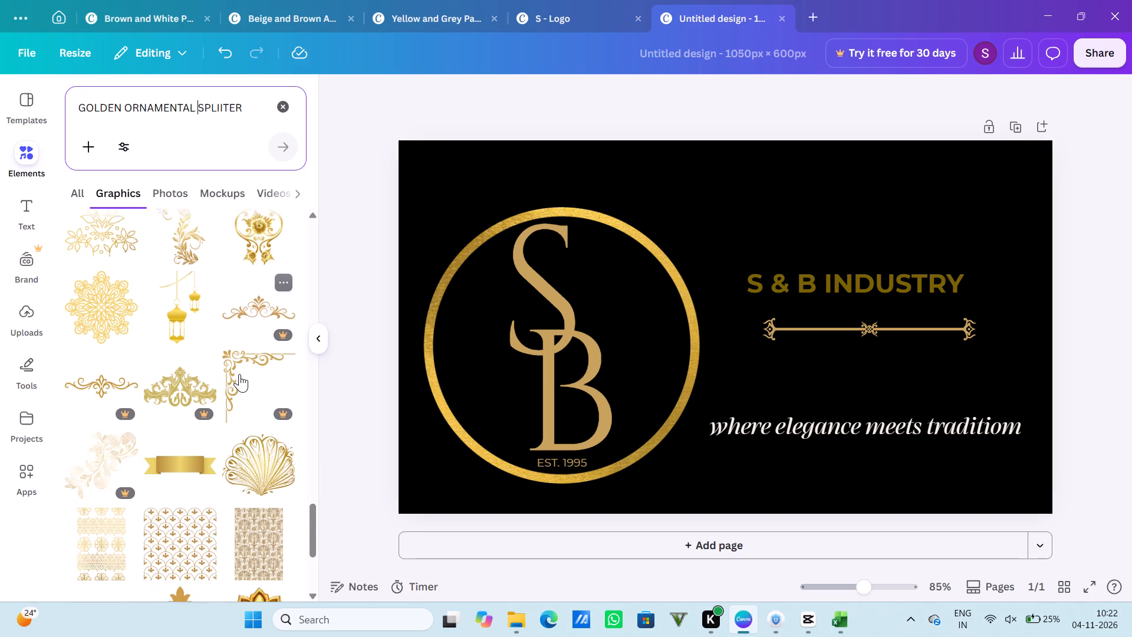
{"action": "scroll", "coordinate": [239, 374], "scroll_direction": "down", "scroll_amount": 4}
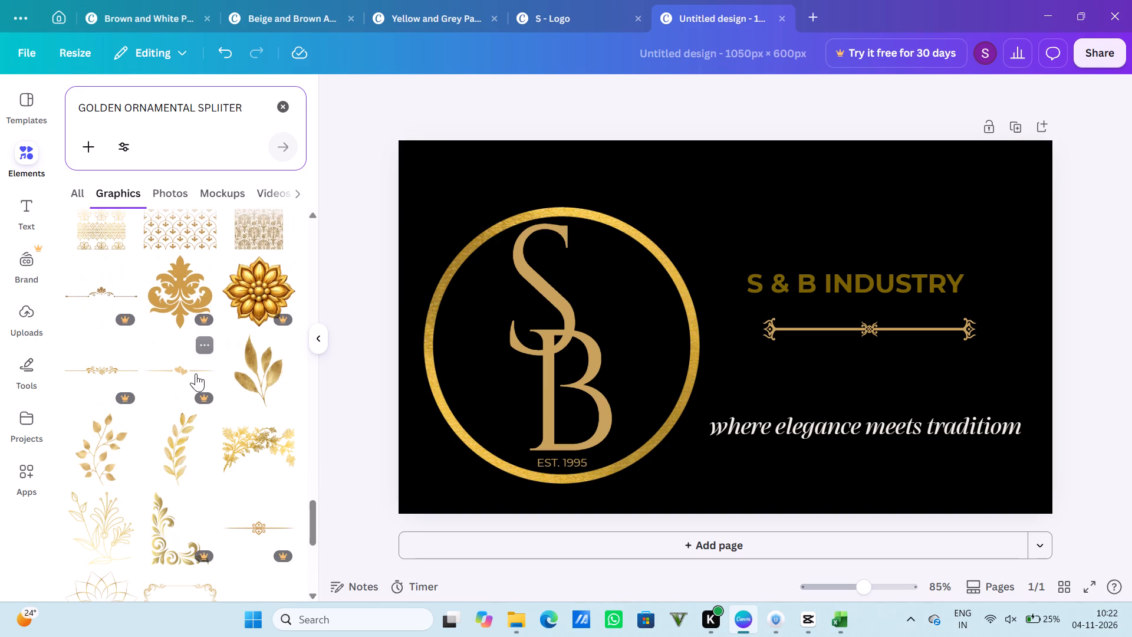
{"action": "scroll", "coordinate": [209, 411], "scroll_direction": "down", "scroll_amount": 3}
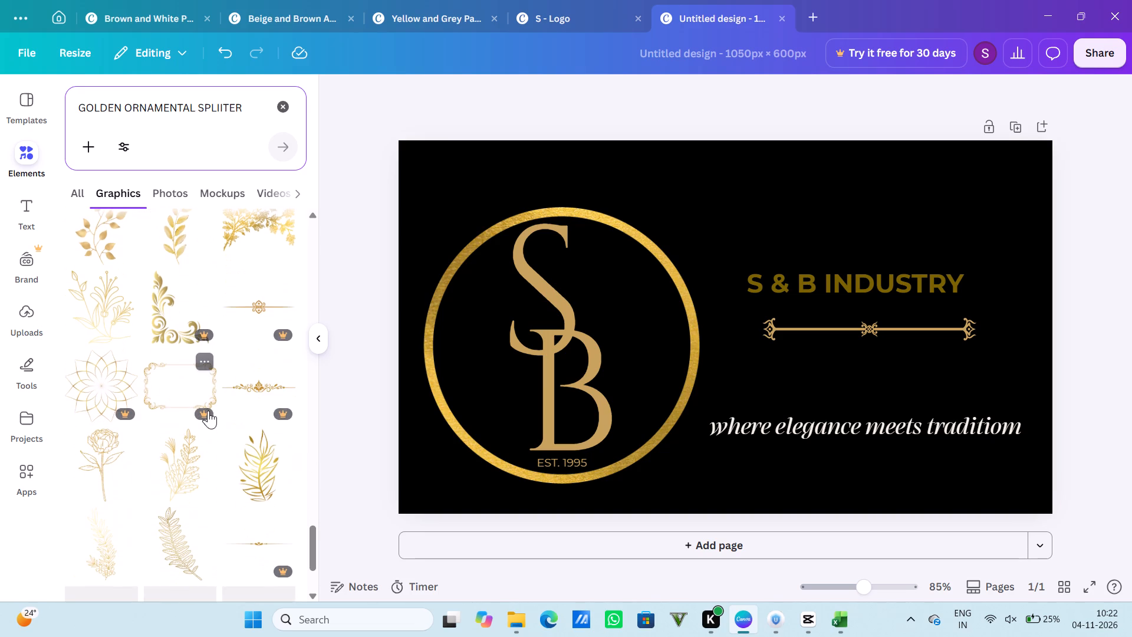
{"action": "scroll", "coordinate": [208, 410], "scroll_direction": "down", "scroll_amount": 2}
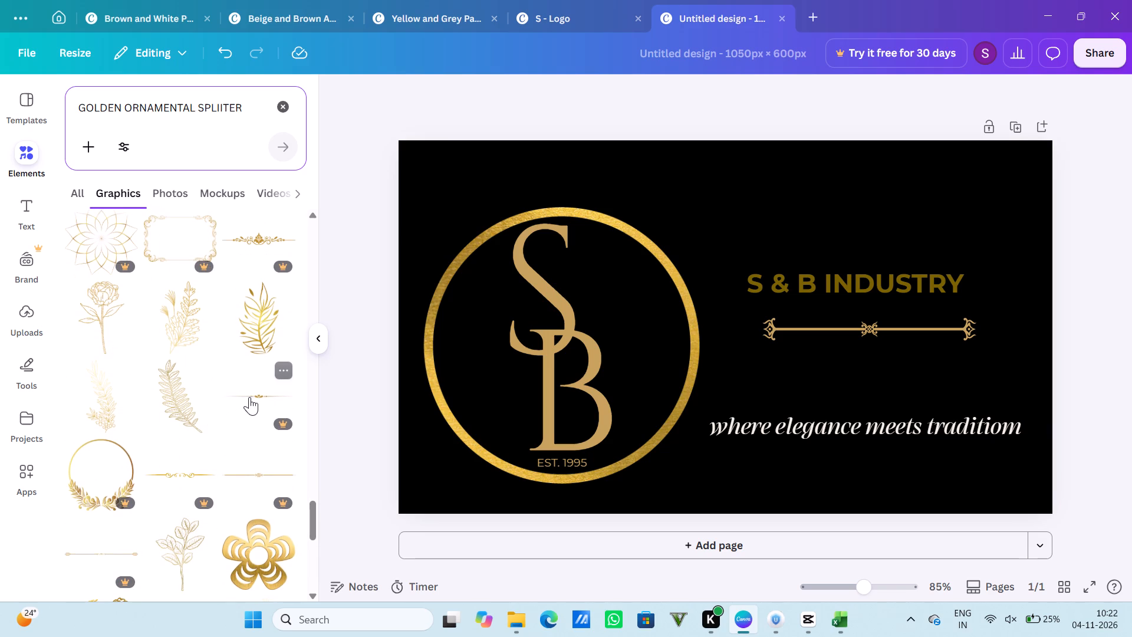
{"action": "scroll", "coordinate": [182, 446], "scroll_direction": "down", "scroll_amount": 3}
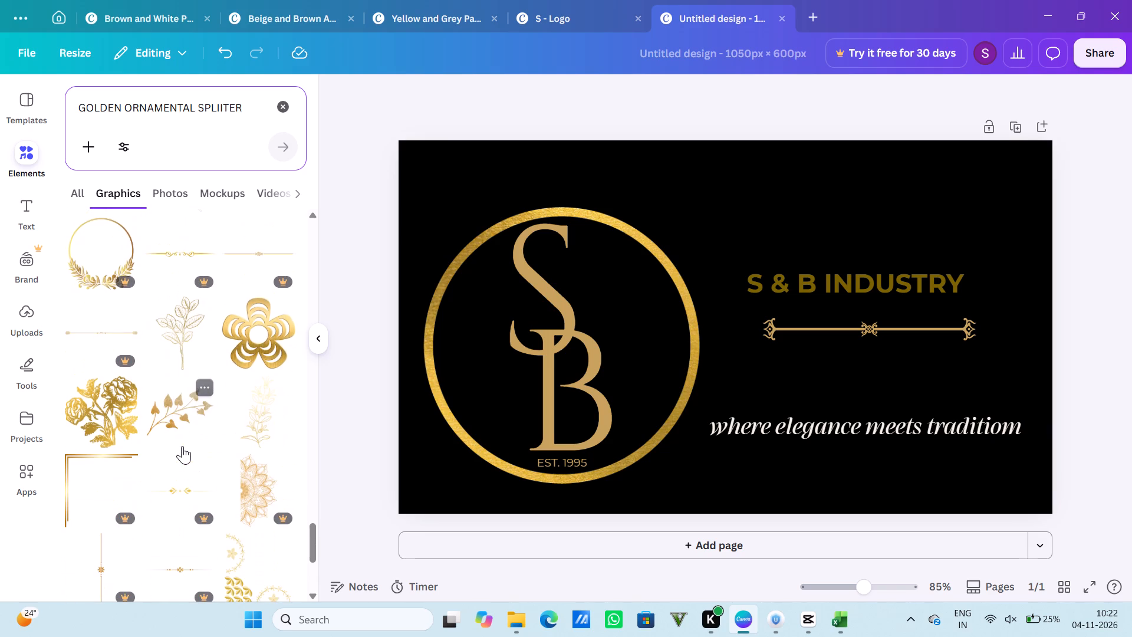
{"action": "scroll", "coordinate": [182, 446], "scroll_direction": "down", "scroll_amount": 5}
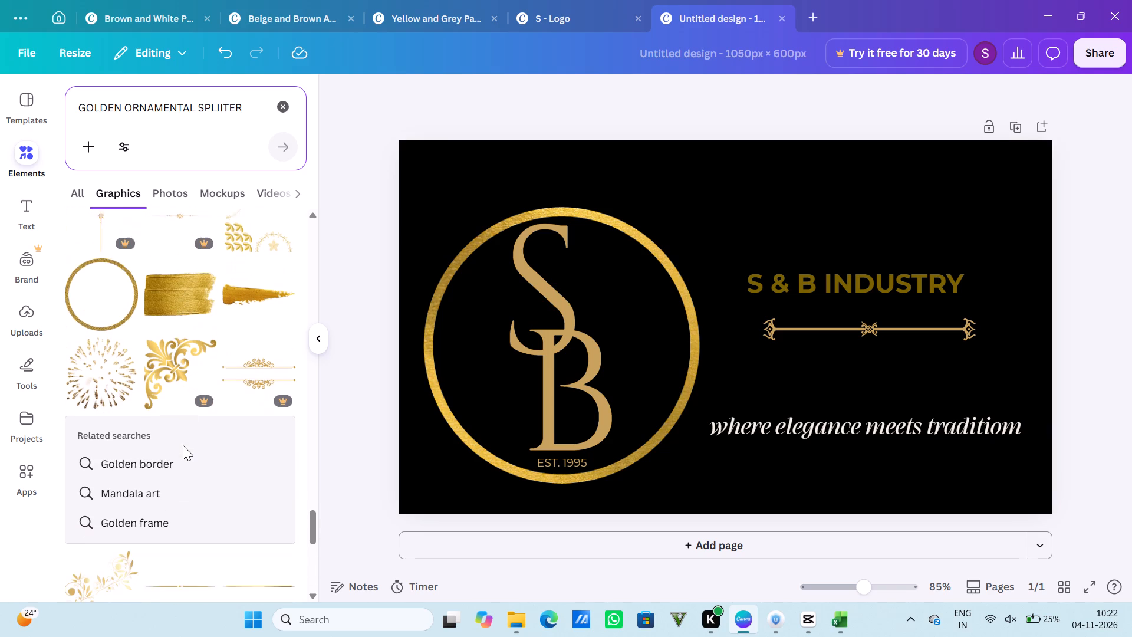
{"action": "scroll", "coordinate": [183, 445], "scroll_direction": "down", "scroll_amount": 2}
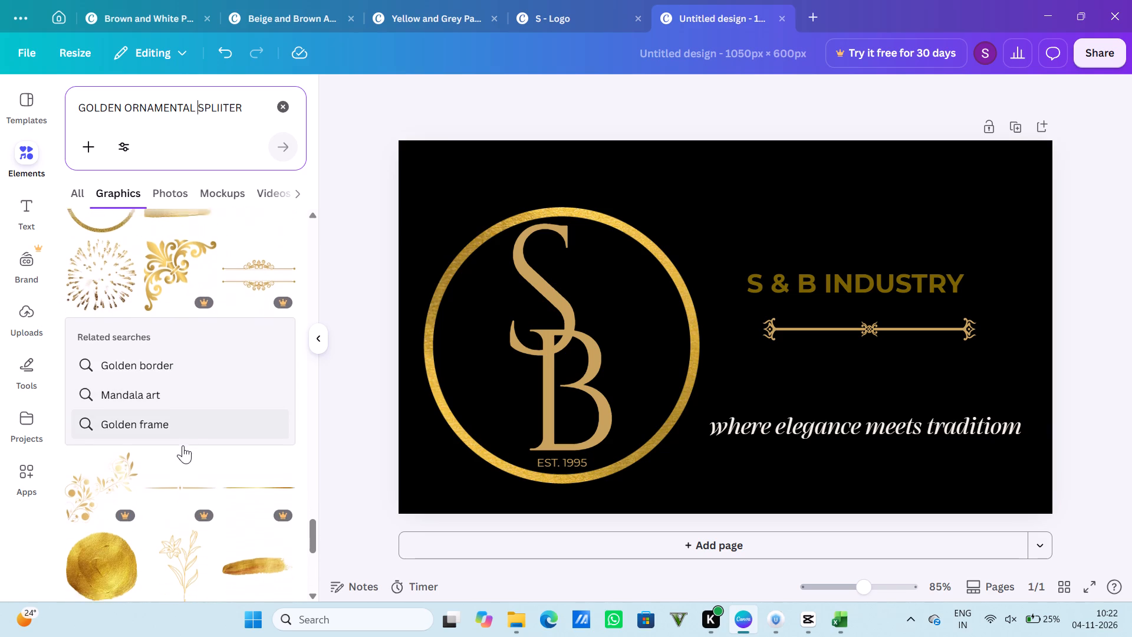
{"action": "scroll", "coordinate": [204, 480], "scroll_direction": "down", "scroll_amount": 3}
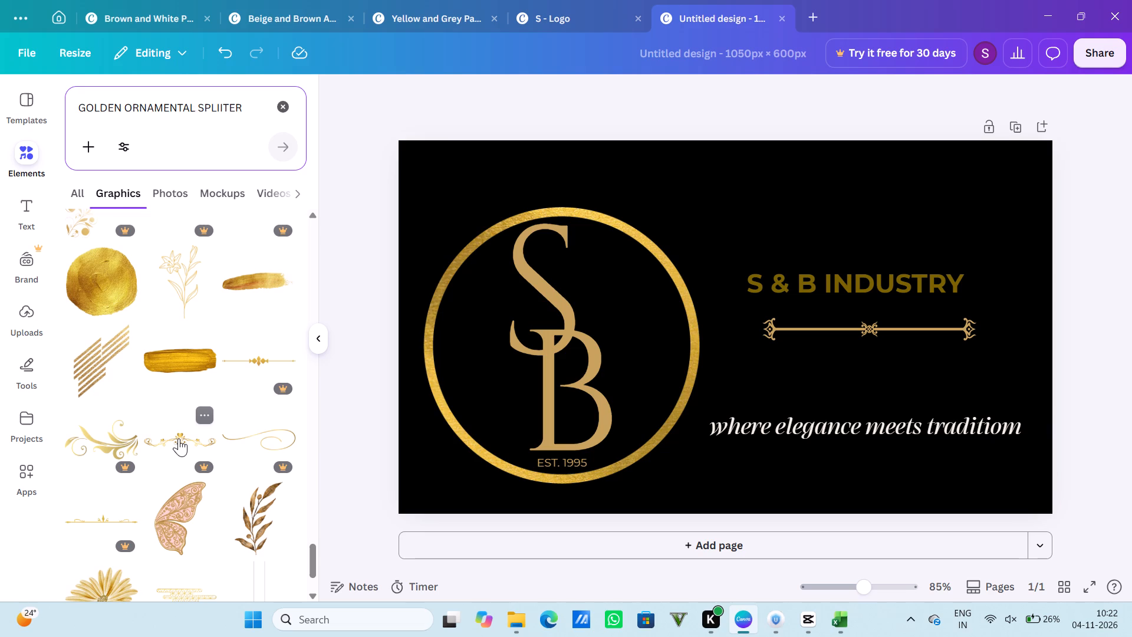
{"action": "left_click", "coordinate": [276, 109]}
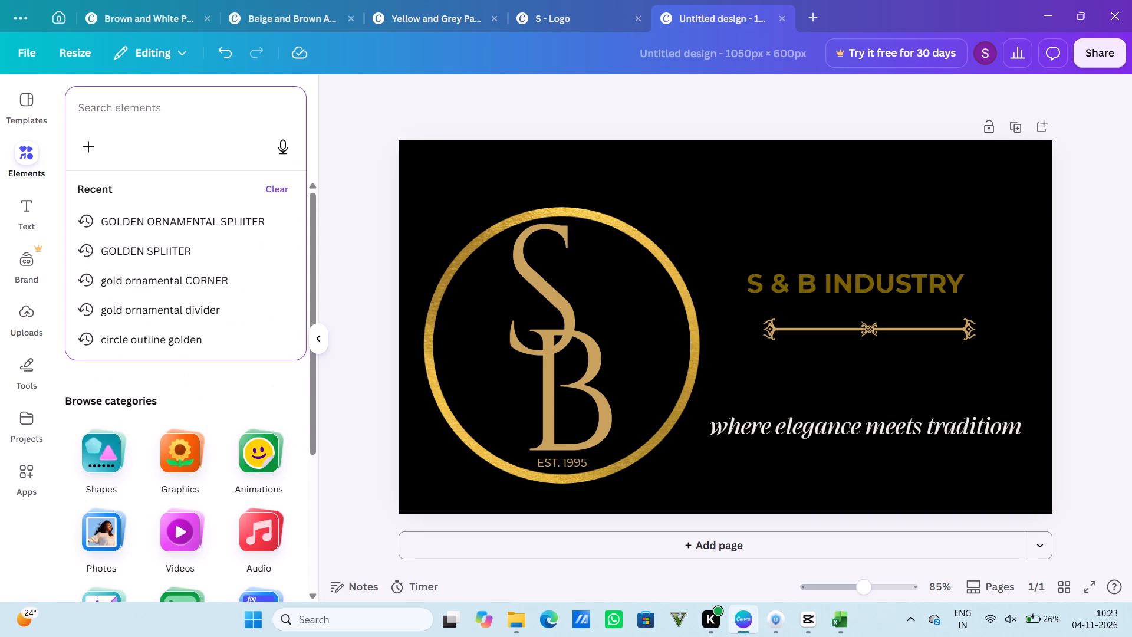
Search the elements library for LINES and add a plain solid black line from the graphics results to the page.
{"action": "left_click", "coordinate": [223, 106]}
{"action": "type", "text": "LINES"}
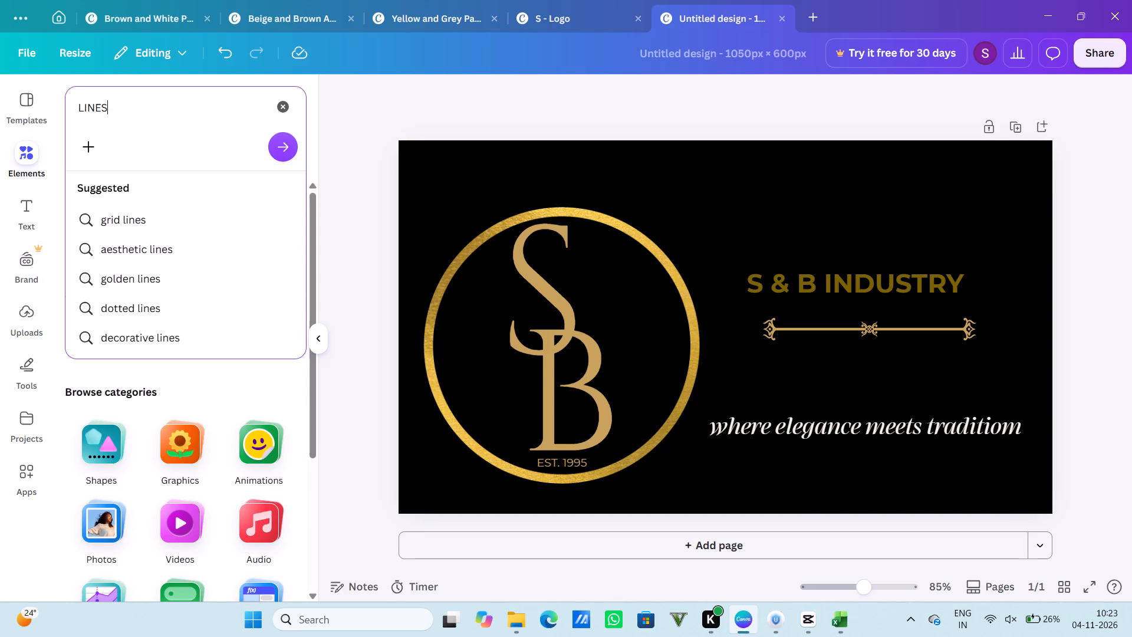
{"action": "key", "text": "Return"}
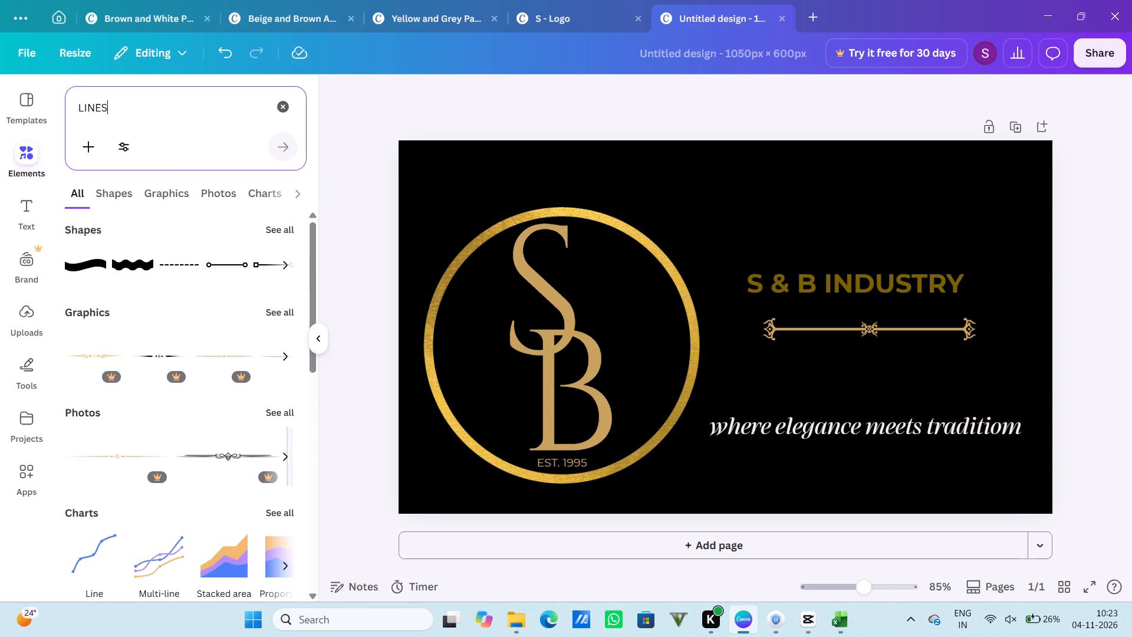
{"action": "scroll", "coordinate": [183, 363], "scroll_direction": "down", "scroll_amount": 1}
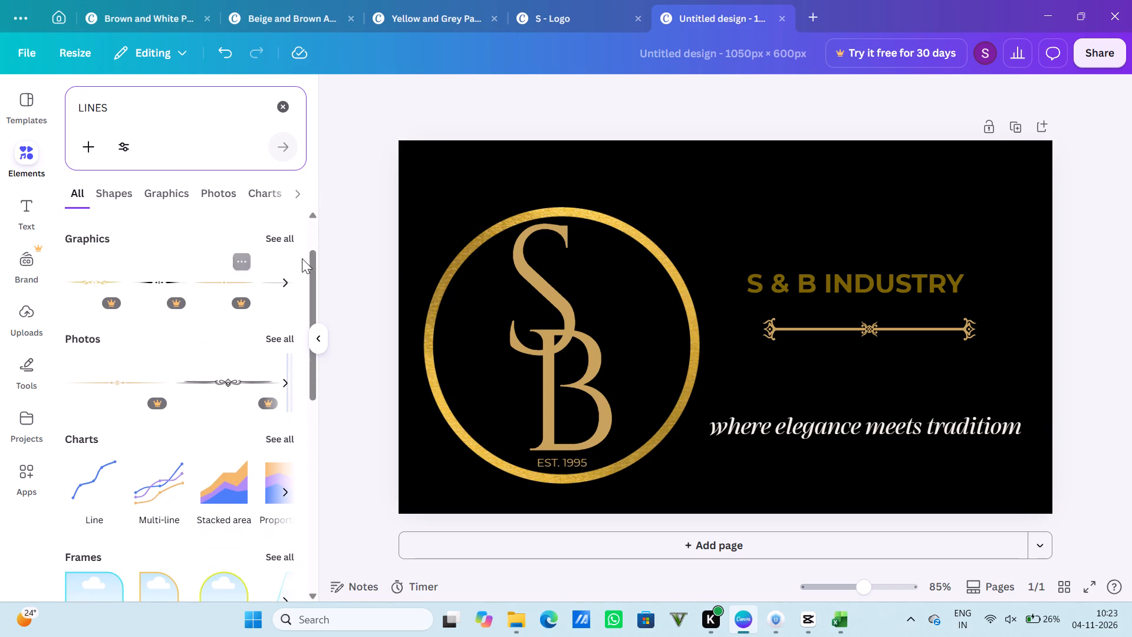
{"action": "left_click", "coordinate": [288, 239]}
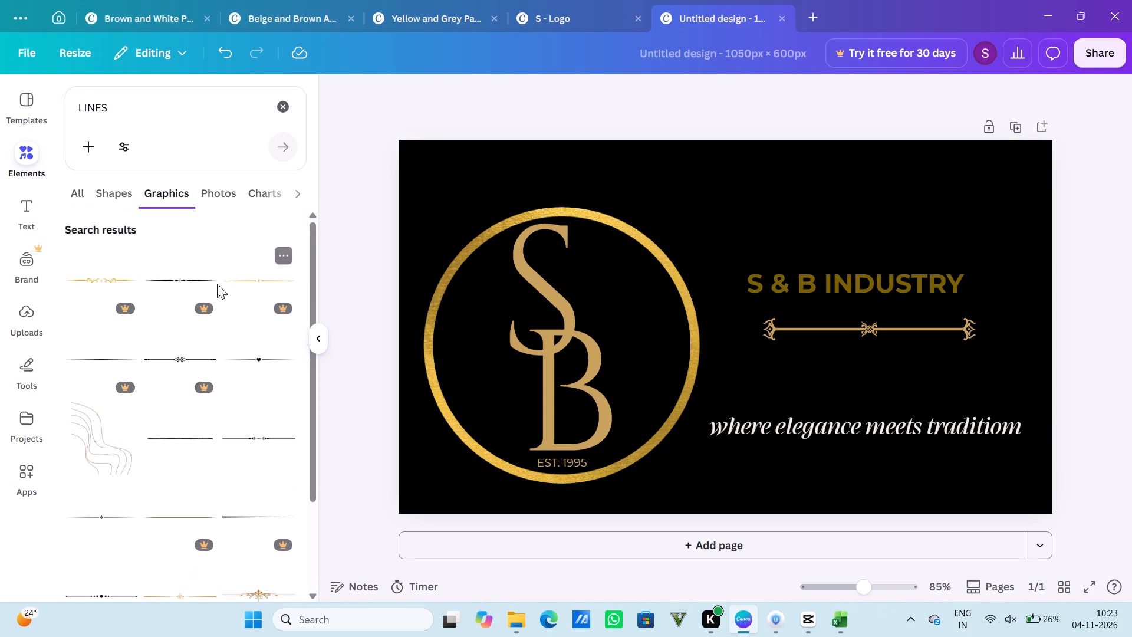
{"action": "scroll", "coordinate": [181, 347], "scroll_direction": "down", "scroll_amount": 1}
{"action": "left_click", "coordinate": [186, 356]}
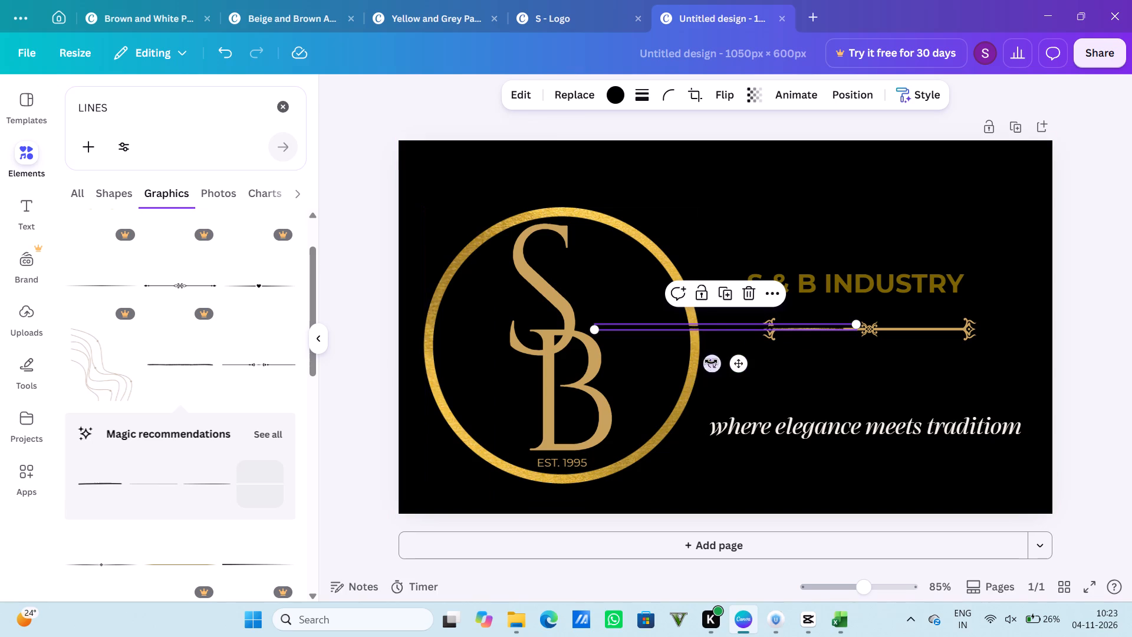
Rotate the new line to nearly vertical and position it as a separator between the gold ring and the company text.
{"action": "left_click_drag", "start_coordinate": [712, 362], "coordinate": [710, 330]}
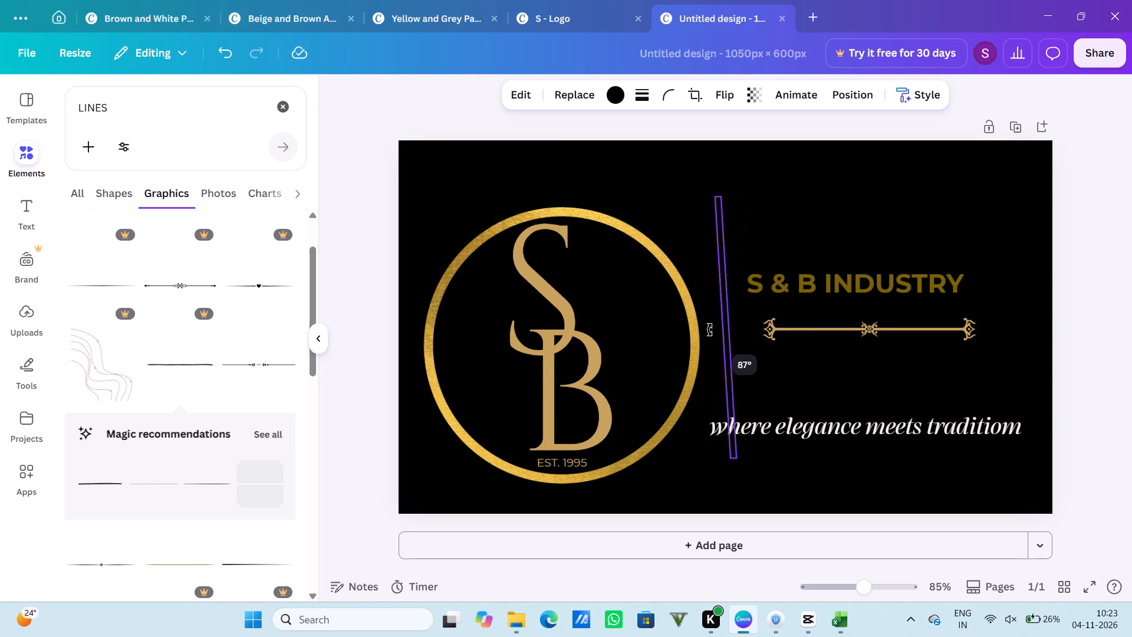
{"action": "left_click_drag", "start_coordinate": [710, 330], "coordinate": [703, 327]}
{"action": "left_click_drag", "start_coordinate": [728, 329], "coordinate": [721, 331]}
Move the tagline to the right and slightly up so it clears the vertical line.
{"action": "left_click_drag", "start_coordinate": [811, 427], "coordinate": [858, 419]}
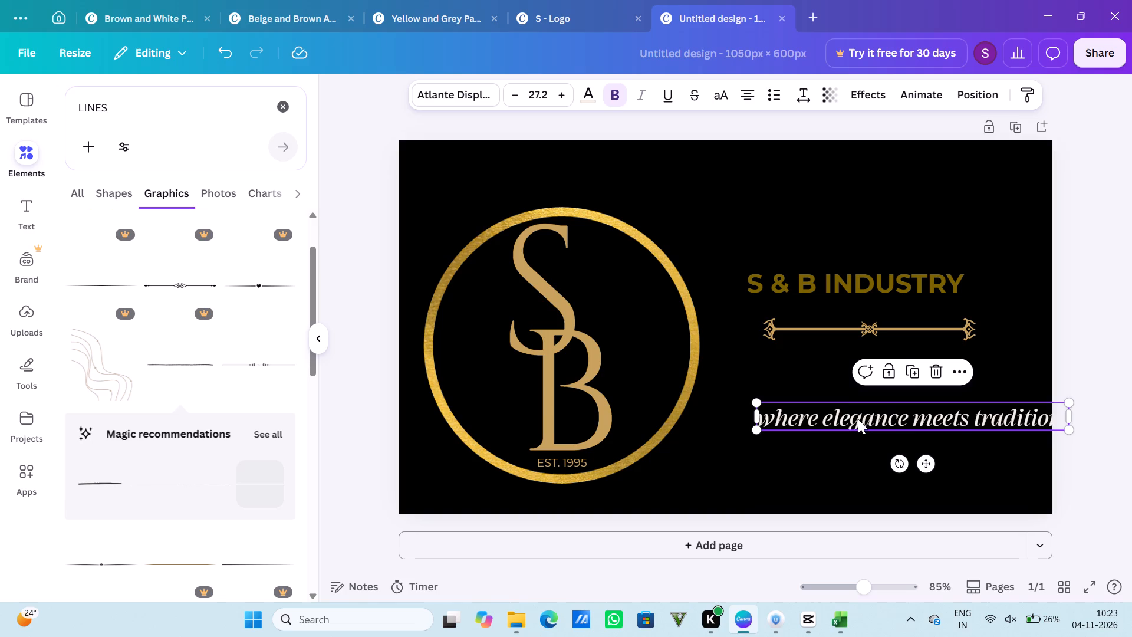
Recolour the black vertical line with the design's gold, #c6a15b.
{"action": "left_click", "coordinate": [732, 336]}
{"action": "left_click", "coordinate": [726, 336]}
{"action": "left_click", "coordinate": [723, 336]}
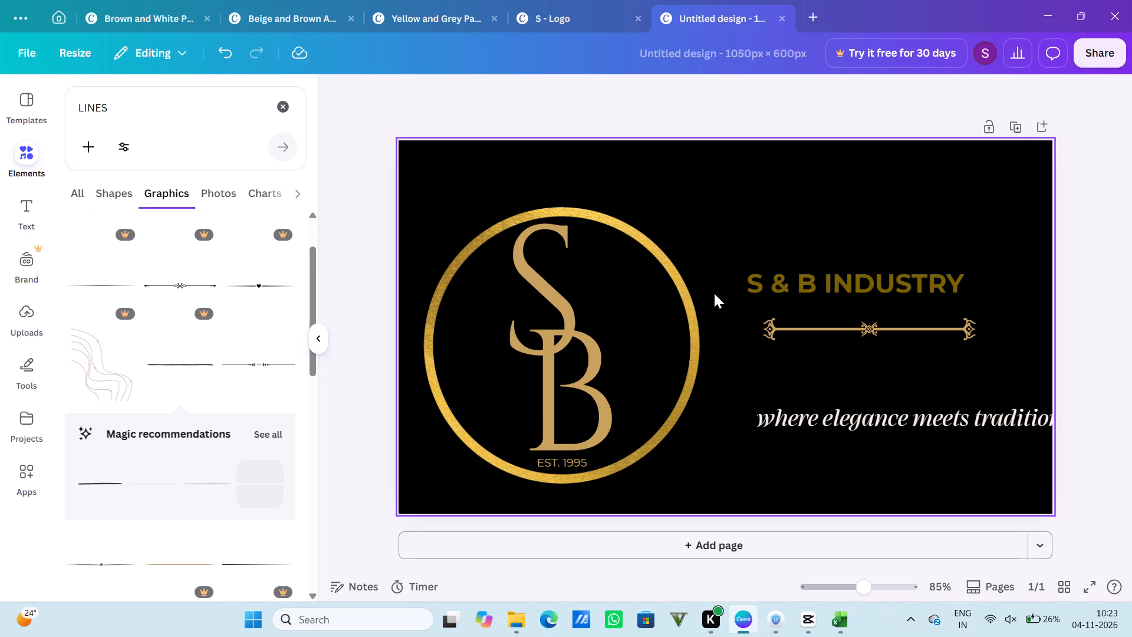
{"action": "left_click", "coordinate": [719, 283]}
{"action": "left_click", "coordinate": [612, 101]}
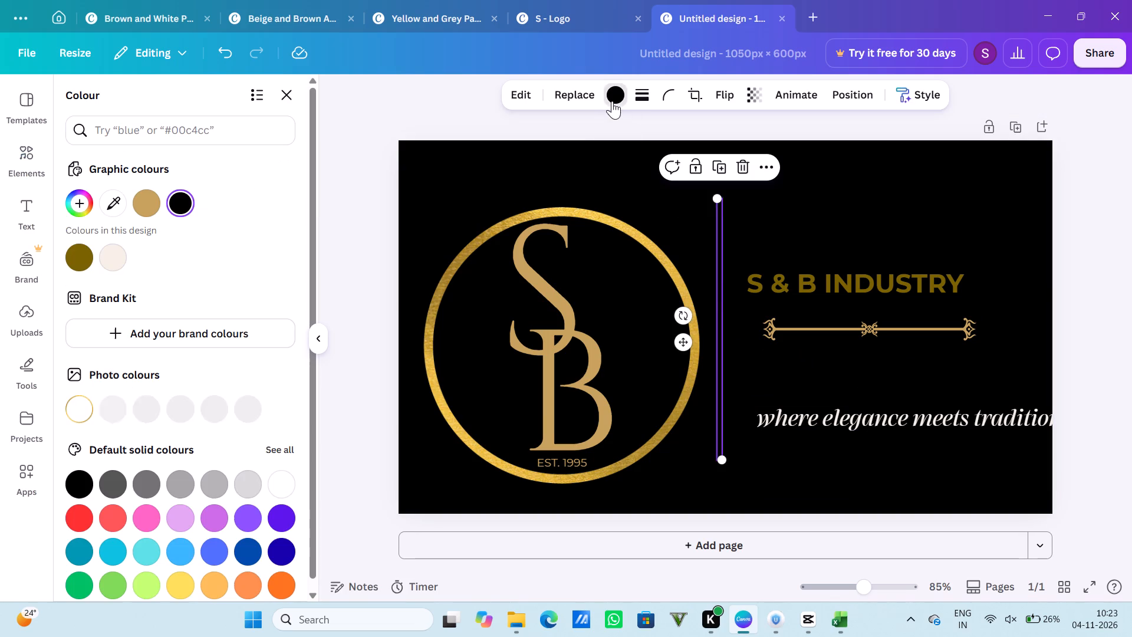
{"action": "left_click", "coordinate": [145, 207]}
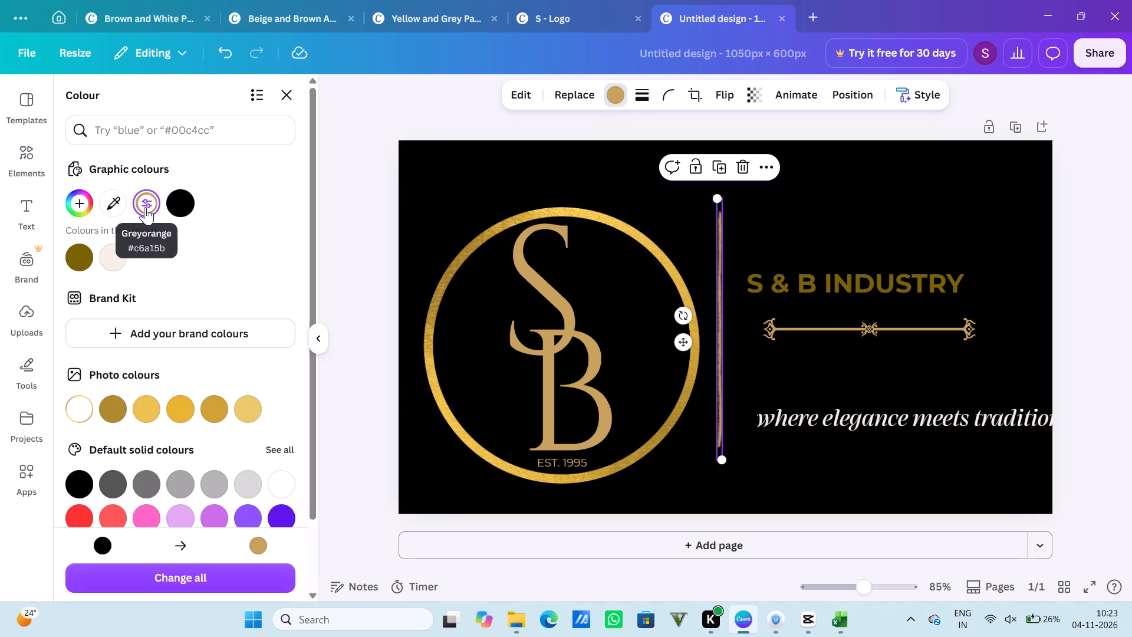
{"action": "left_click", "coordinate": [813, 182]}
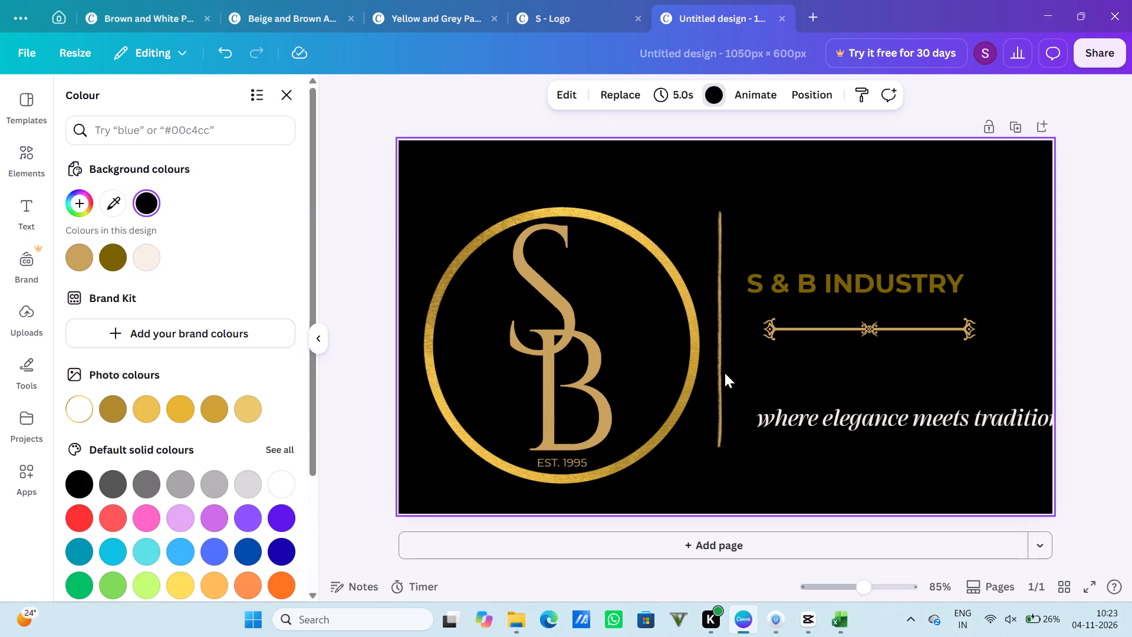
Lengthen the vertical gold line downward until its lower end is about level with the bottom of the ring.
{"action": "left_click", "coordinate": [720, 370]}
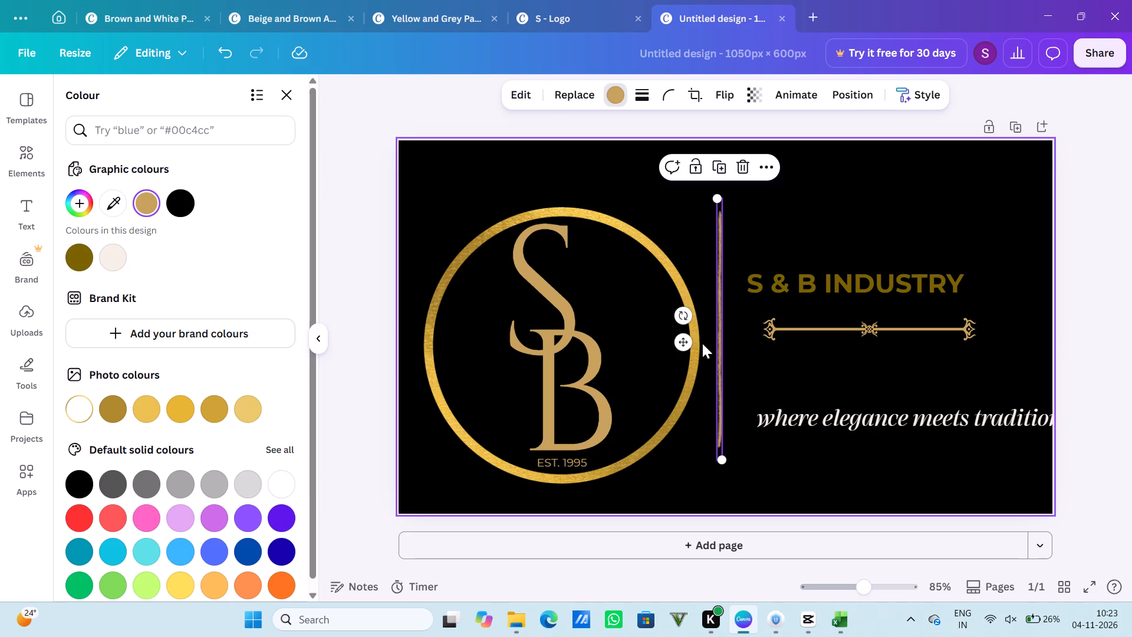
{"action": "left_click_drag", "start_coordinate": [726, 459], "coordinate": [739, 470]}
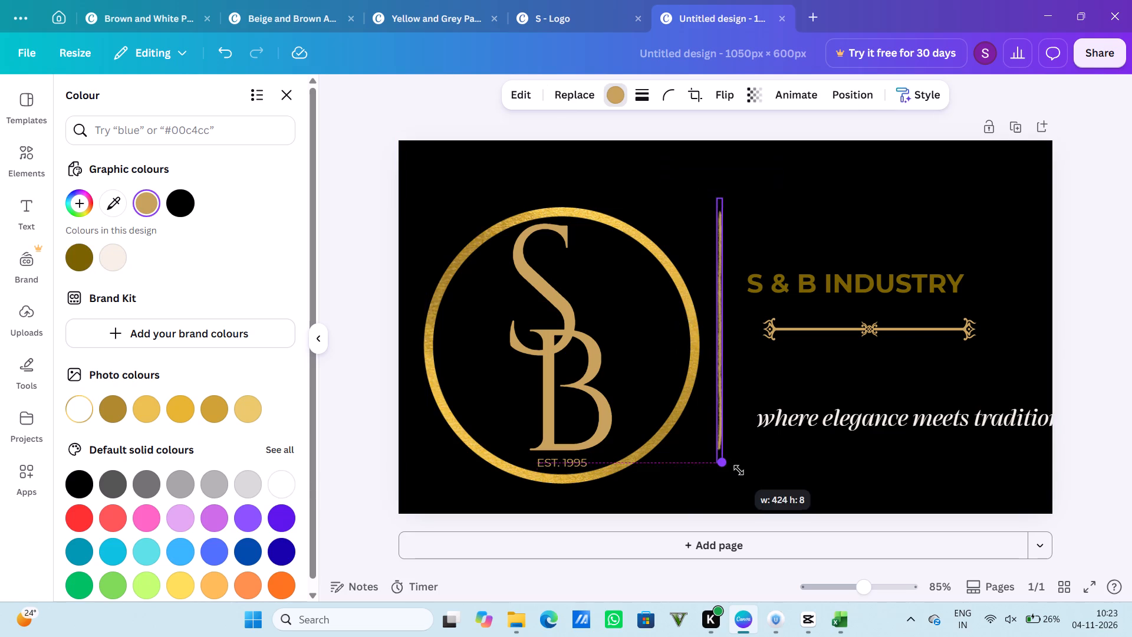
{"action": "left_click_drag", "start_coordinate": [739, 470], "coordinate": [747, 478]}
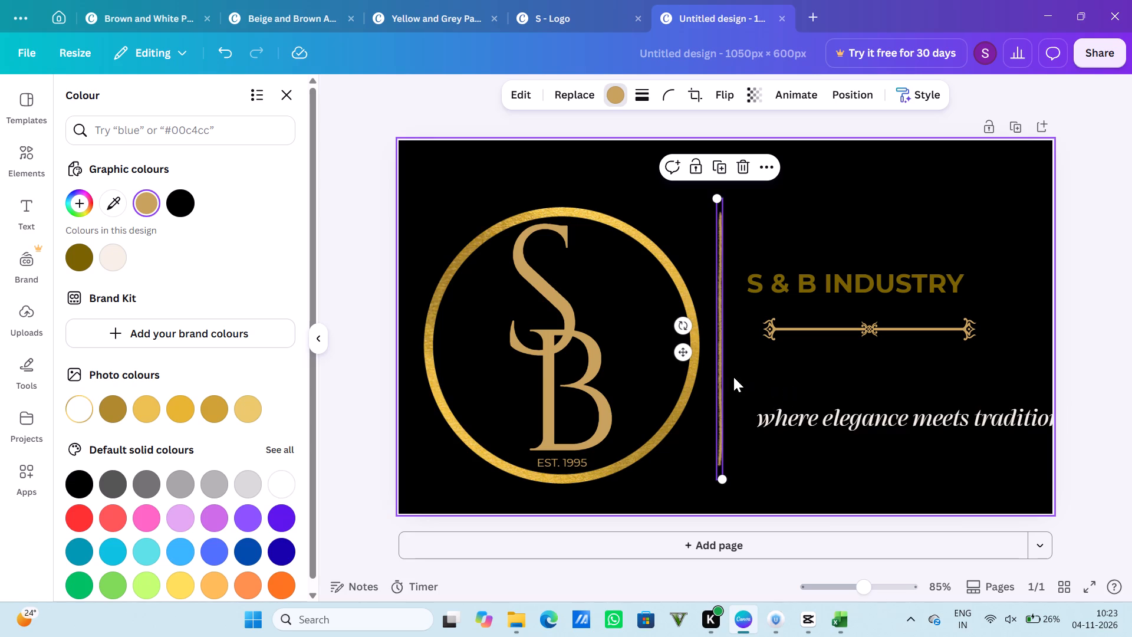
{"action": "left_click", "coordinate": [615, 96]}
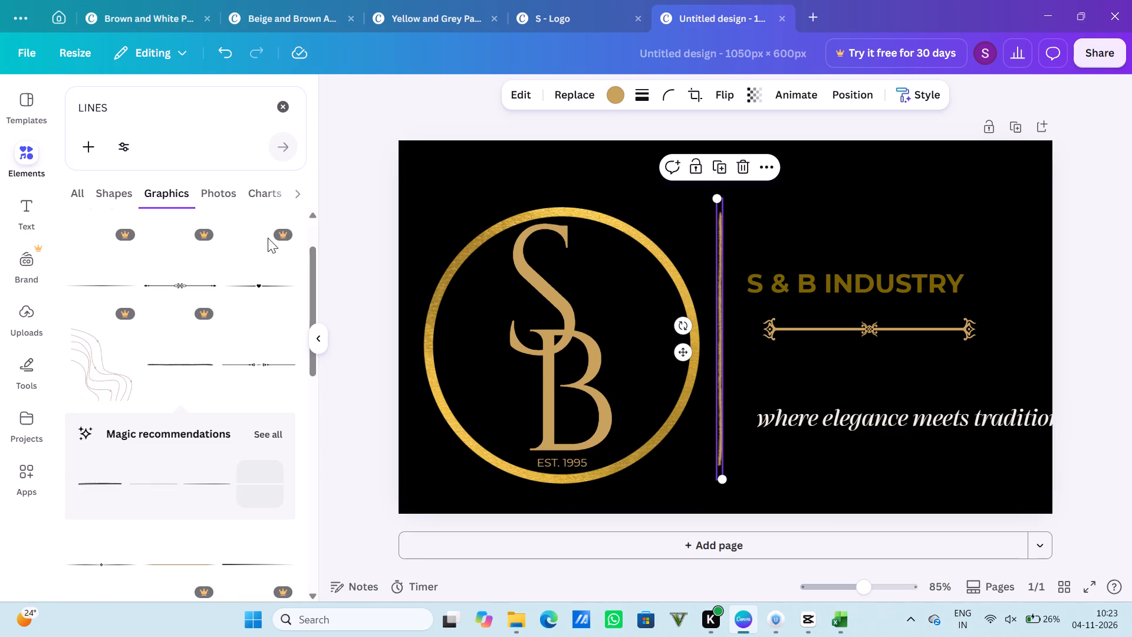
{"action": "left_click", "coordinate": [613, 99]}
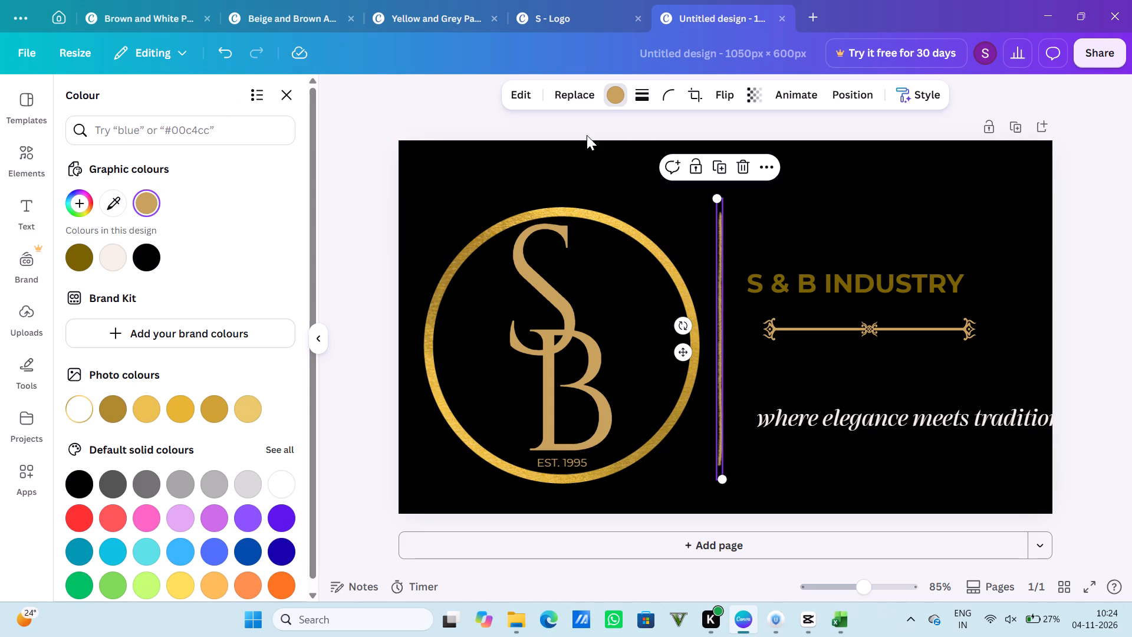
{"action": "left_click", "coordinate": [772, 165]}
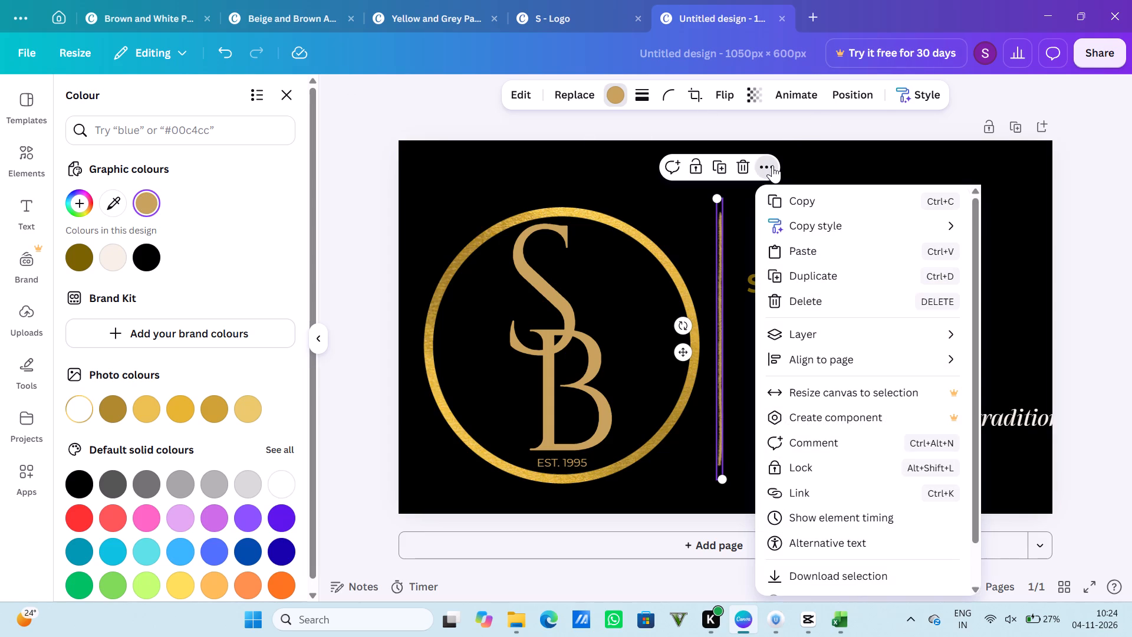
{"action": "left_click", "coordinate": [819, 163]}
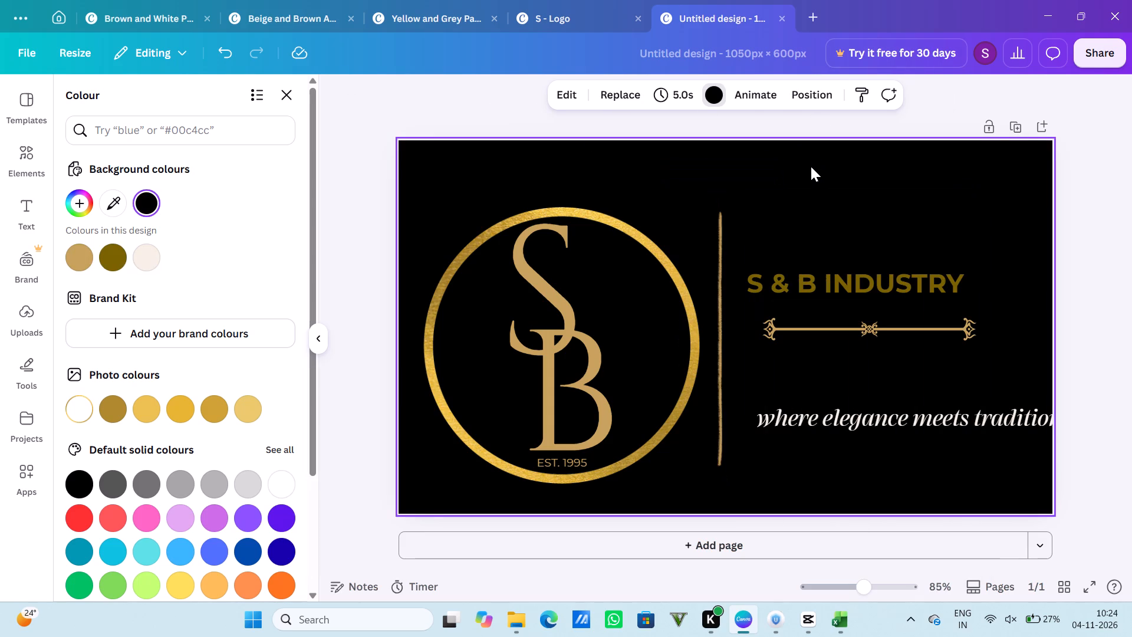
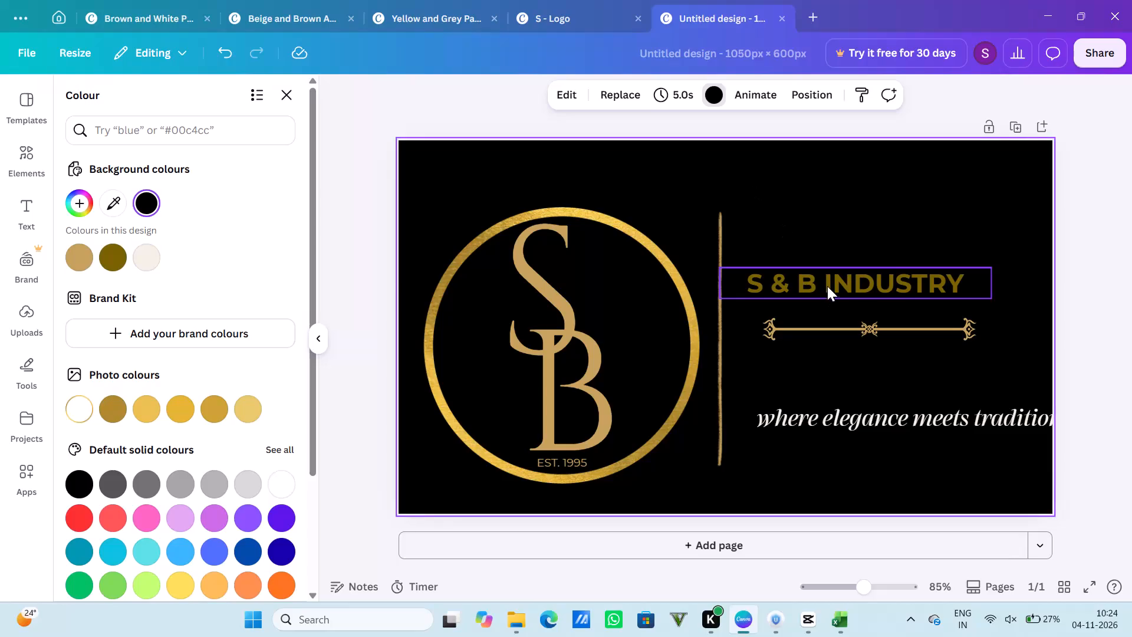
Move the S & B INDUSTRY text up beside the top of the vertical line and enlarge it to font size 38.4.
{"action": "left_click_drag", "start_coordinate": [827, 285], "coordinate": [848, 262]}
{"action": "left_click_drag", "start_coordinate": [848, 262], "coordinate": [860, 251]}
{"action": "left_click", "coordinate": [874, 218]}
{"action": "left_click_drag", "start_coordinate": [866, 241], "coordinate": [855, 235]}
{"action": "left_click_drag", "start_coordinate": [1019, 258], "coordinate": [1052, 281]}
{"action": "left_click_drag", "start_coordinate": [970, 247], "coordinate": [940, 245]}
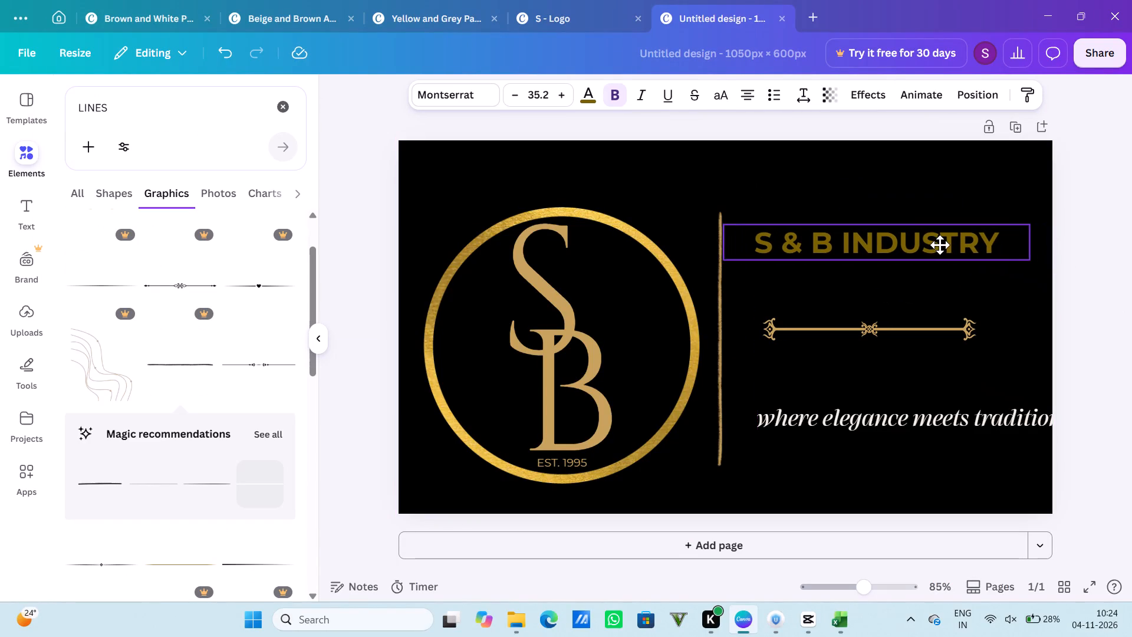
{"action": "left_click_drag", "start_coordinate": [940, 245], "coordinate": [951, 245]}
{"action": "left_click_drag", "start_coordinate": [1028, 261], "coordinate": [1033, 261]}
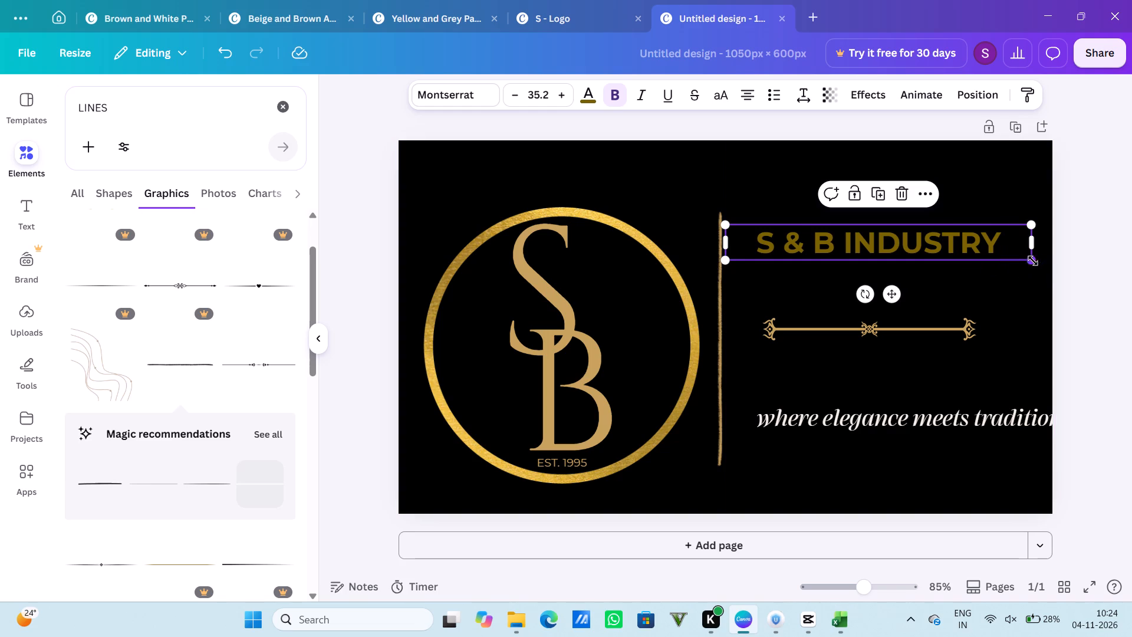
{"action": "left_click_drag", "start_coordinate": [1033, 261], "coordinate": [1056, 271]}
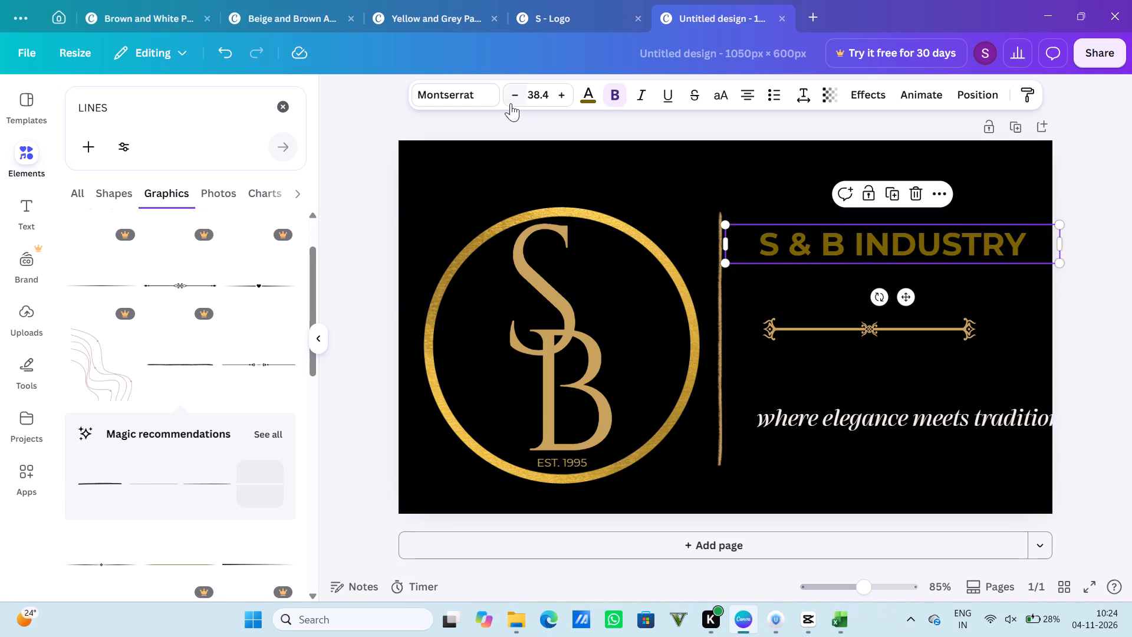
Set the company name in Atlante Display, enlarge it to size 40.5 and shift it slightly down.
{"action": "left_click", "coordinate": [489, 95]}
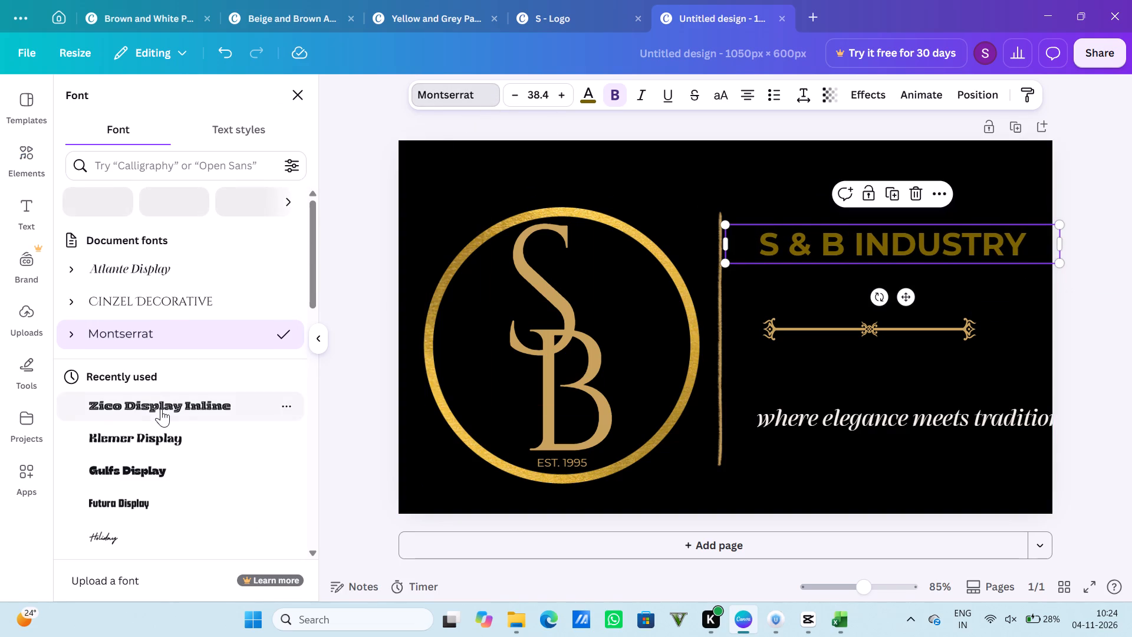
{"action": "left_click", "coordinate": [153, 467]}
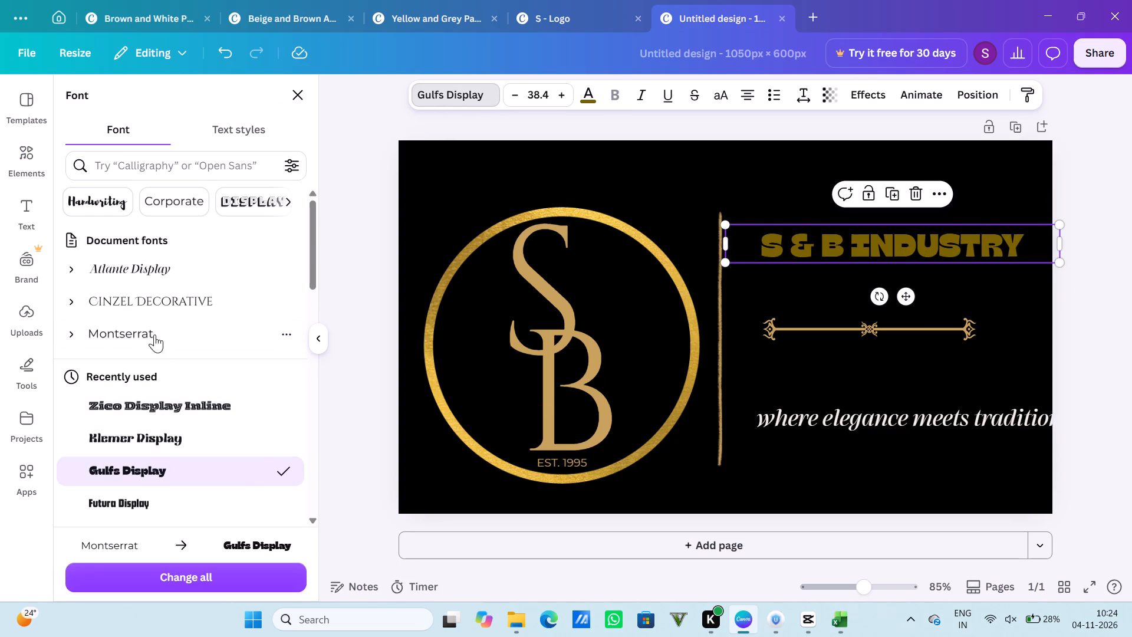
{"action": "left_click", "coordinate": [162, 268]}
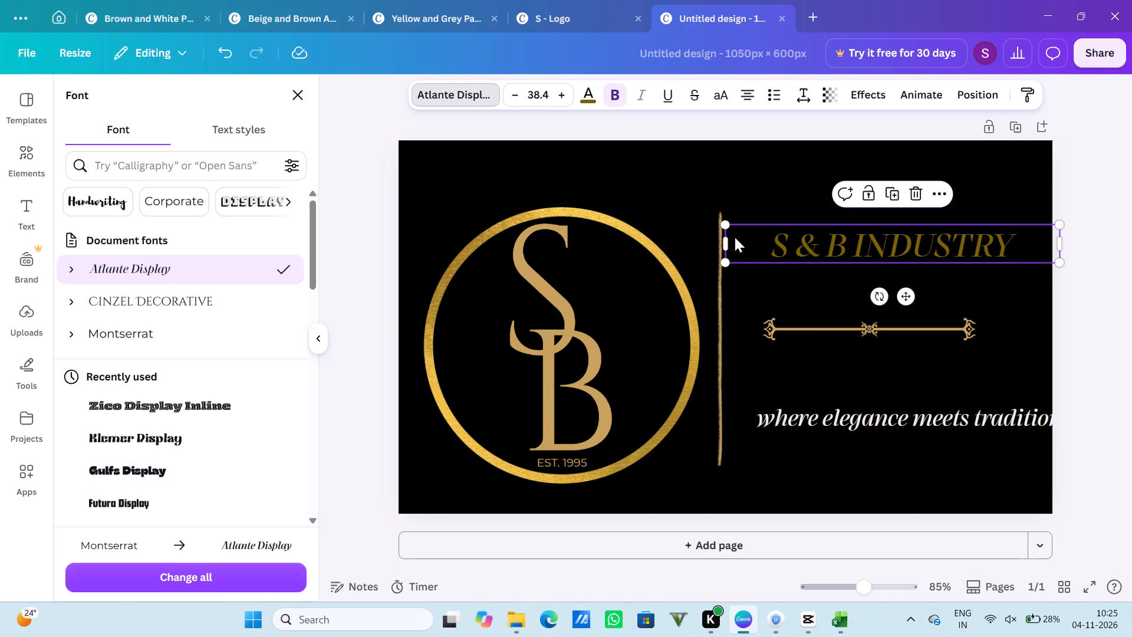
{"action": "left_click_drag", "start_coordinate": [1061, 260], "coordinate": [1077, 278]}
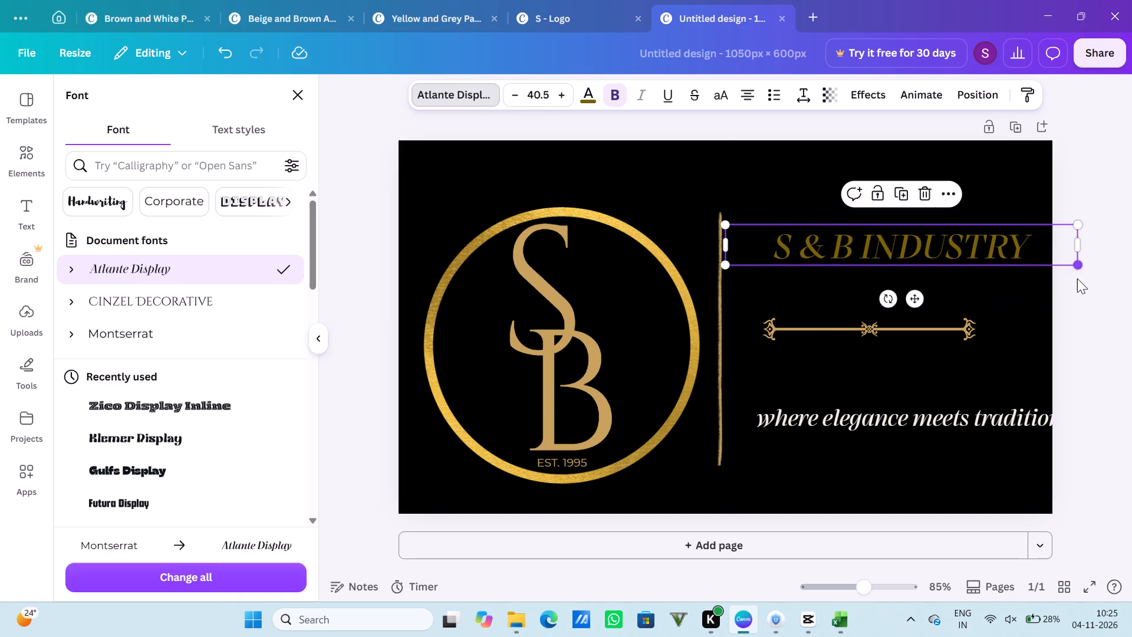
{"action": "left_click_drag", "start_coordinate": [1031, 243], "coordinate": [1026, 252]}
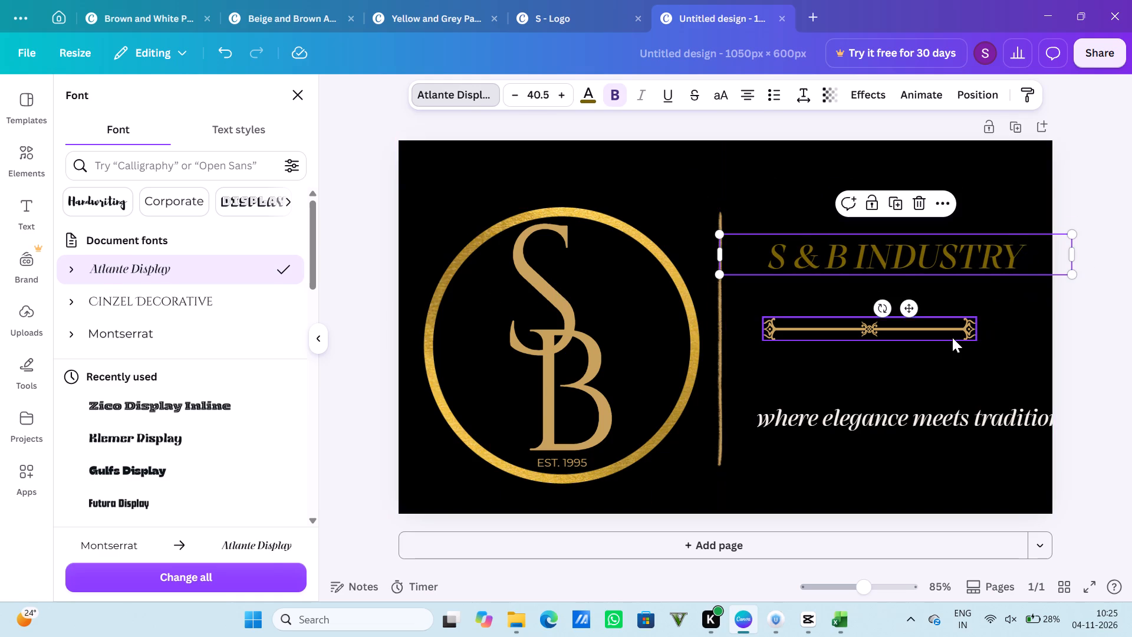
Move the ornamental divider up beneath the company name, widen it to match the name's width and centre it there.
{"action": "left_click", "coordinate": [952, 337]}
{"action": "left_click_drag", "start_coordinate": [950, 336], "coordinate": [956, 308]}
{"action": "left_click_drag", "start_coordinate": [982, 319], "coordinate": [983, 319]}
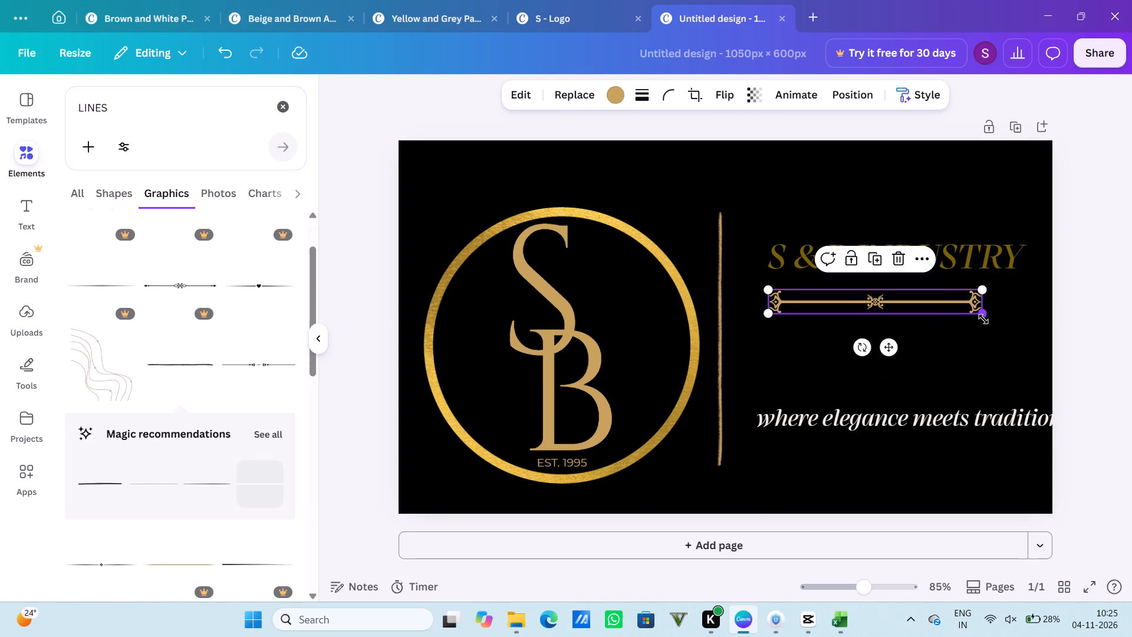
{"action": "left_click_drag", "start_coordinate": [983, 319], "coordinate": [1030, 324]}
{"action": "left_click_drag", "start_coordinate": [995, 300], "coordinate": [985, 294]}
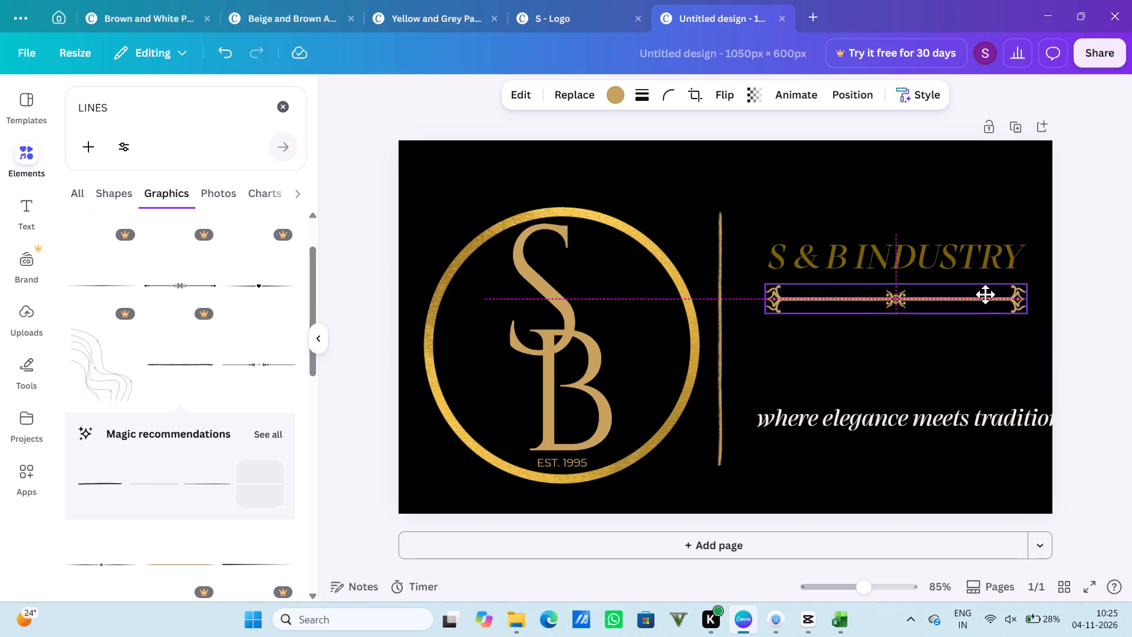
{"action": "left_click_drag", "start_coordinate": [985, 294], "coordinate": [990, 293]}
{"action": "left_click", "coordinate": [1119, 334]}
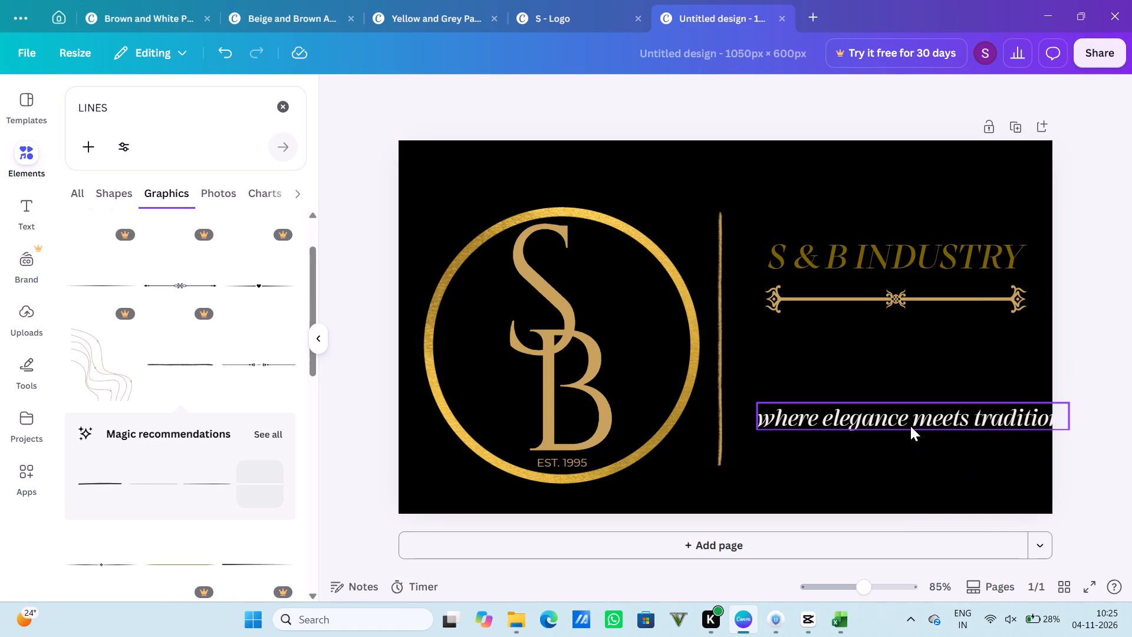
Group the text block closely at the emblem's mid-height, with the company name just above the divider and the tagline just below.
{"action": "left_click_drag", "start_coordinate": [904, 427], "coordinate": [896, 414]}
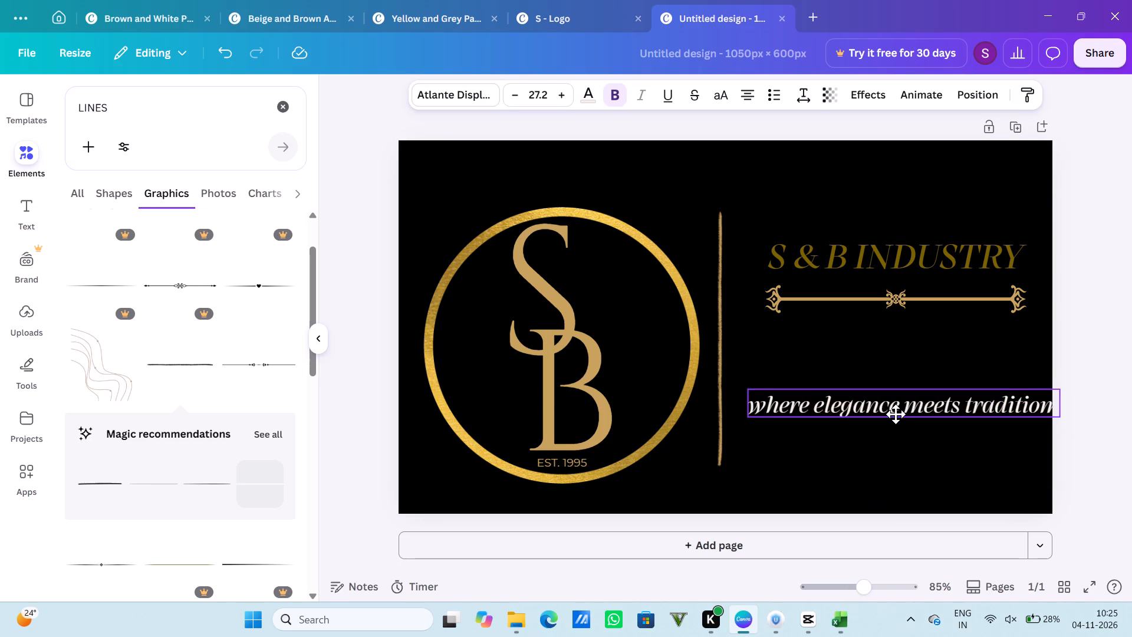
{"action": "left_click_drag", "start_coordinate": [896, 414], "coordinate": [893, 414]}
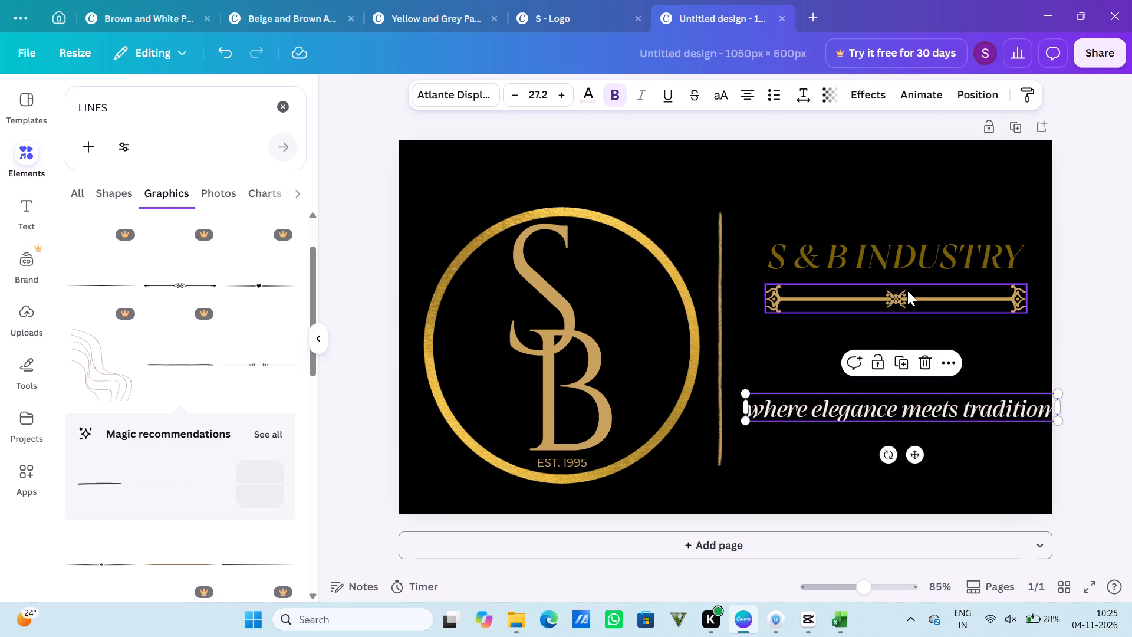
{"action": "left_click_drag", "start_coordinate": [907, 291], "coordinate": [909, 333]}
{"action": "left_click_drag", "start_coordinate": [906, 410], "coordinate": [892, 384]}
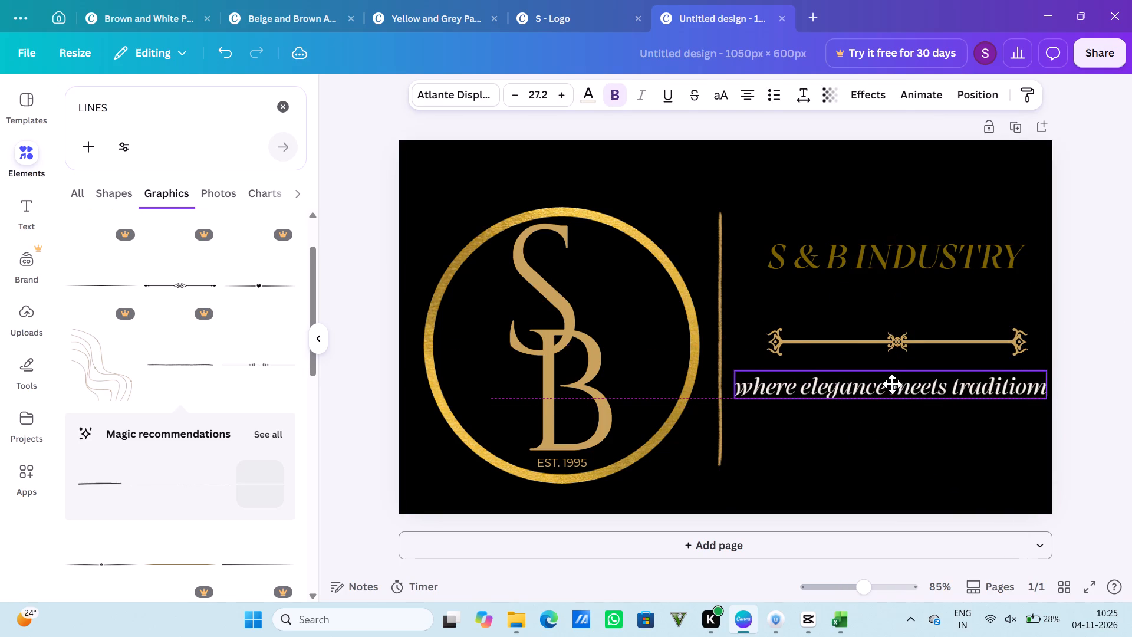
{"action": "left_click_drag", "start_coordinate": [892, 384], "coordinate": [891, 384]}
{"action": "left_click_drag", "start_coordinate": [922, 275], "coordinate": [925, 307]}
{"action": "left_click", "coordinate": [1001, 150]}
{"action": "left_click", "coordinate": [960, 244]}
{"action": "left_click_drag", "start_coordinate": [960, 244], "coordinate": [960, 275]}
{"action": "left_click", "coordinate": [1096, 208]}
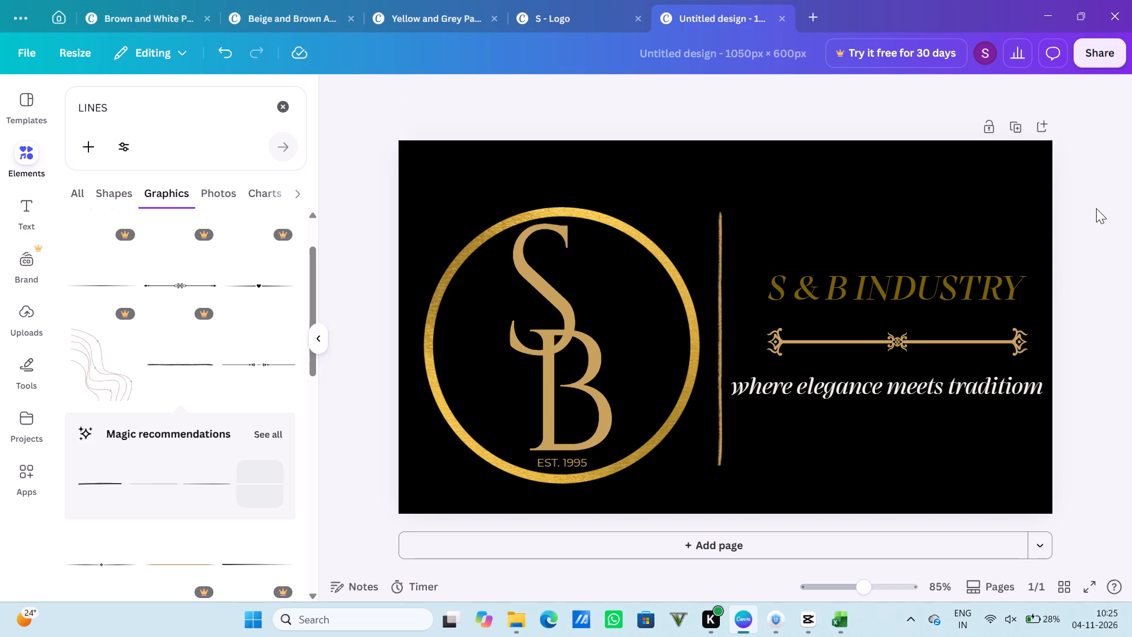
Search the graphics for GOLDEN BORDER and add the wide gold scrollwork leaf border to the page.
{"action": "left_click", "coordinate": [161, 112]}
{"action": "key", "text": "BackSpace"}
{"action": "key", "text": "BackSpace"}
{"action": "key", "text": "BackSpace"}
{"action": "key", "text": "BackSpace"}
{"action": "key", "text": "BackSpace"}
{"action": "key", "text": "BackSpace"}
{"action": "key", "text": "BackSpace"}
{"action": "key", "text": "BackSpace"}
{"action": "key", "text": "BackSpace"}
{"action": "key", "text": "BackSpace"}
{"action": "key", "text": "BackSpace"}
{"action": "key", "text": "BackSpace"}
{"action": "key", "text": "BackSpace"}
{"action": "key", "text": "BackSpace"}
{"action": "key", "text": "BackSpace"}
{"action": "key", "text": "BackSpace"}
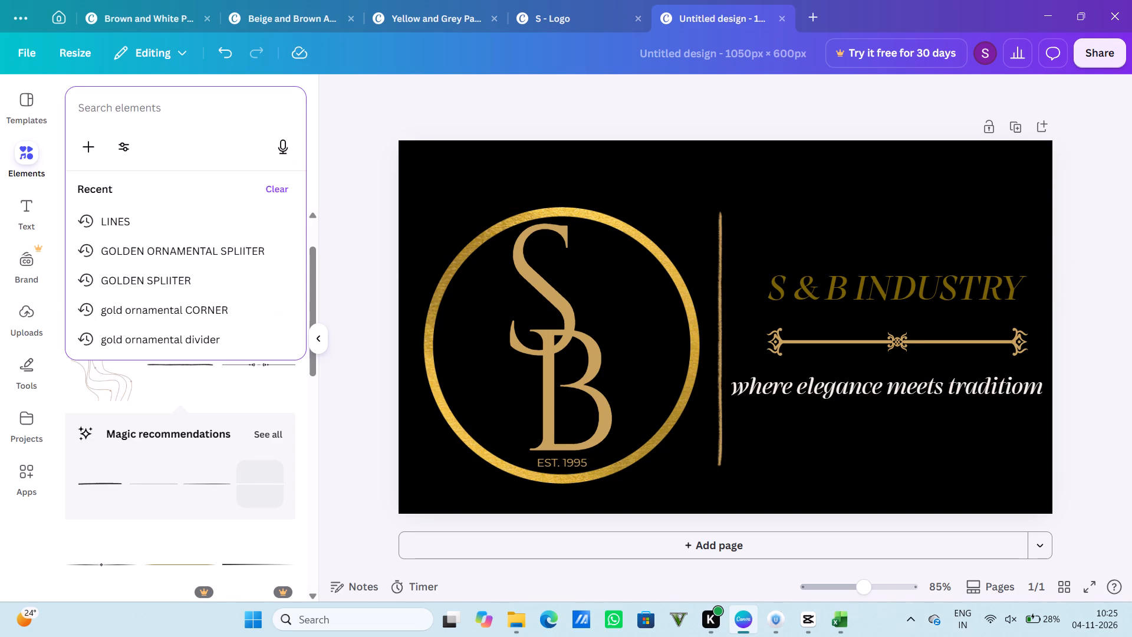
{"action": "type", "text": "GOLDEN BORDER"}
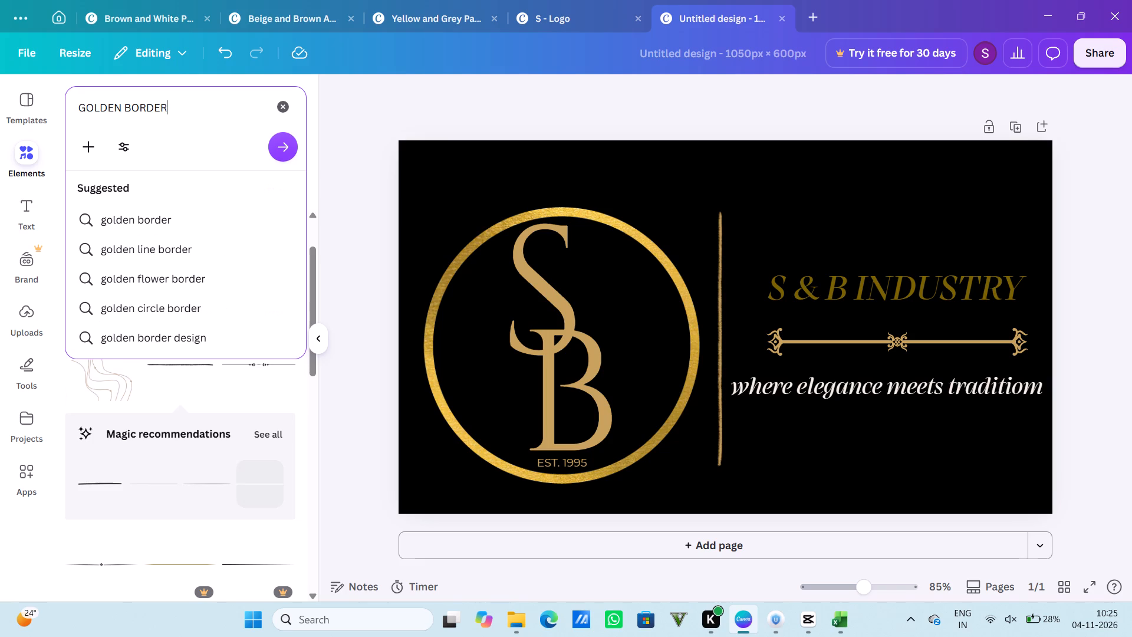
{"action": "left_click", "coordinate": [279, 145]}
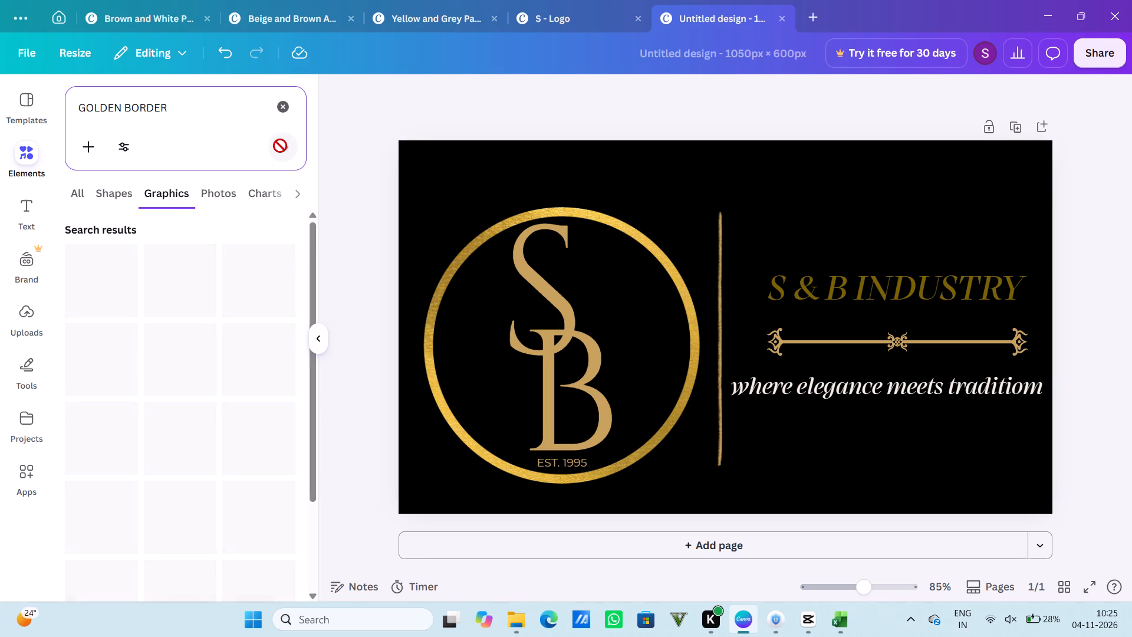
{"action": "scroll", "coordinate": [176, 266], "scroll_direction": "down", "scroll_amount": 4}
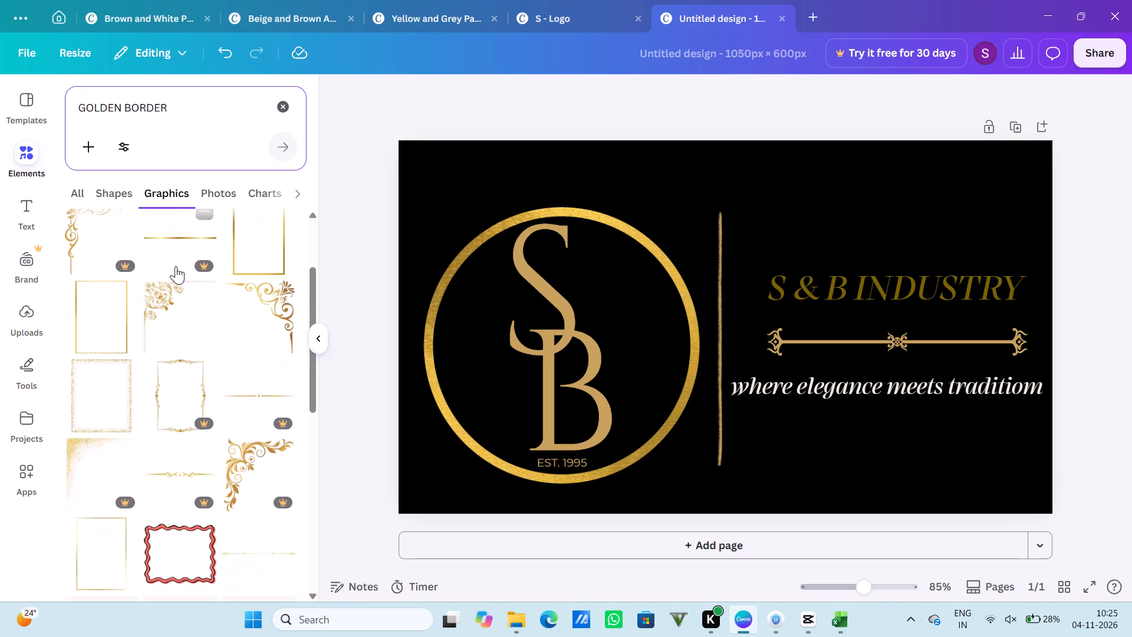
{"action": "scroll", "coordinate": [135, 377], "scroll_direction": "down", "scroll_amount": 5}
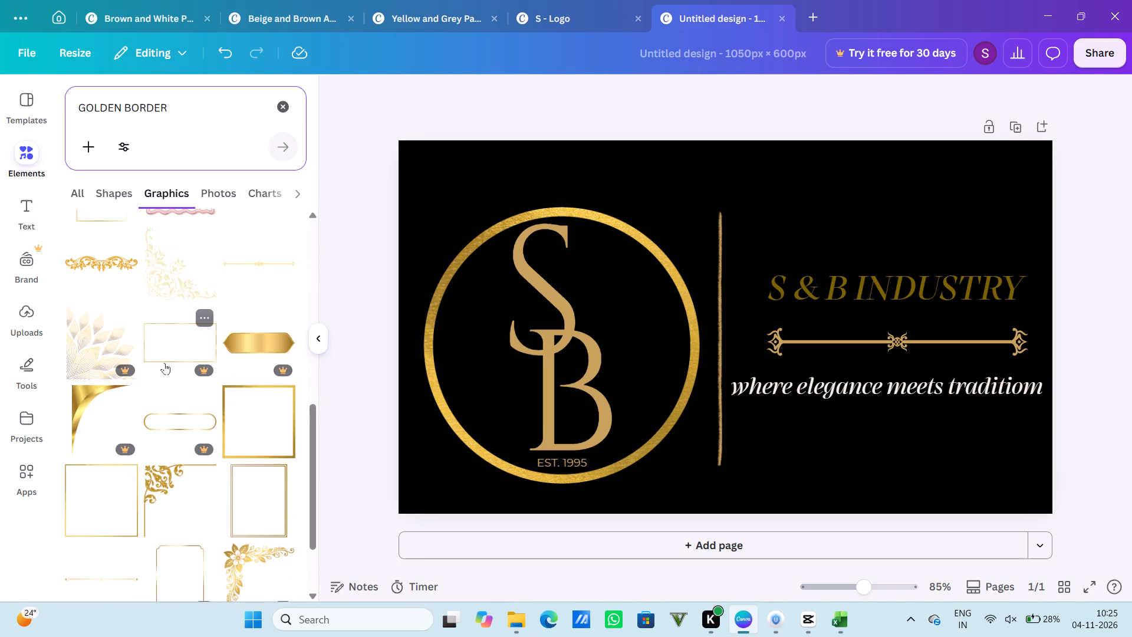
{"action": "left_click", "coordinate": [108, 259]}
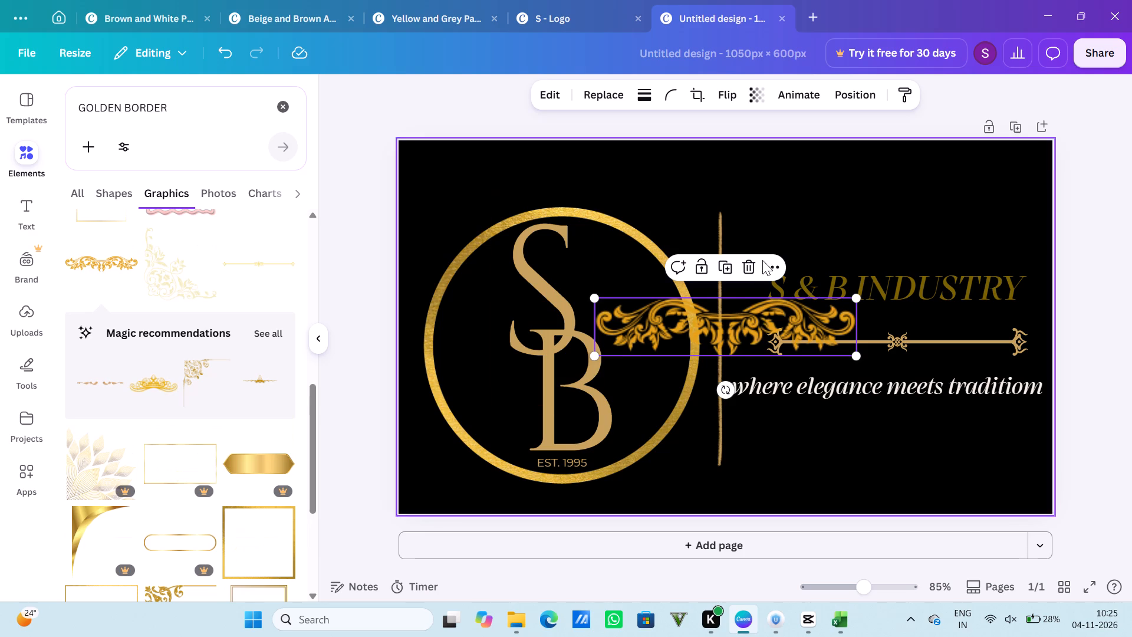
Place the gold scrollwork border at the top edge of the page, enlarge it slightly and centre it horizontally.
{"action": "left_click_drag", "start_coordinate": [720, 321], "coordinate": [713, 158]}
{"action": "left_click_drag", "start_coordinate": [852, 183], "coordinate": [881, 184]}
{"action": "left_click", "coordinate": [824, 161]}
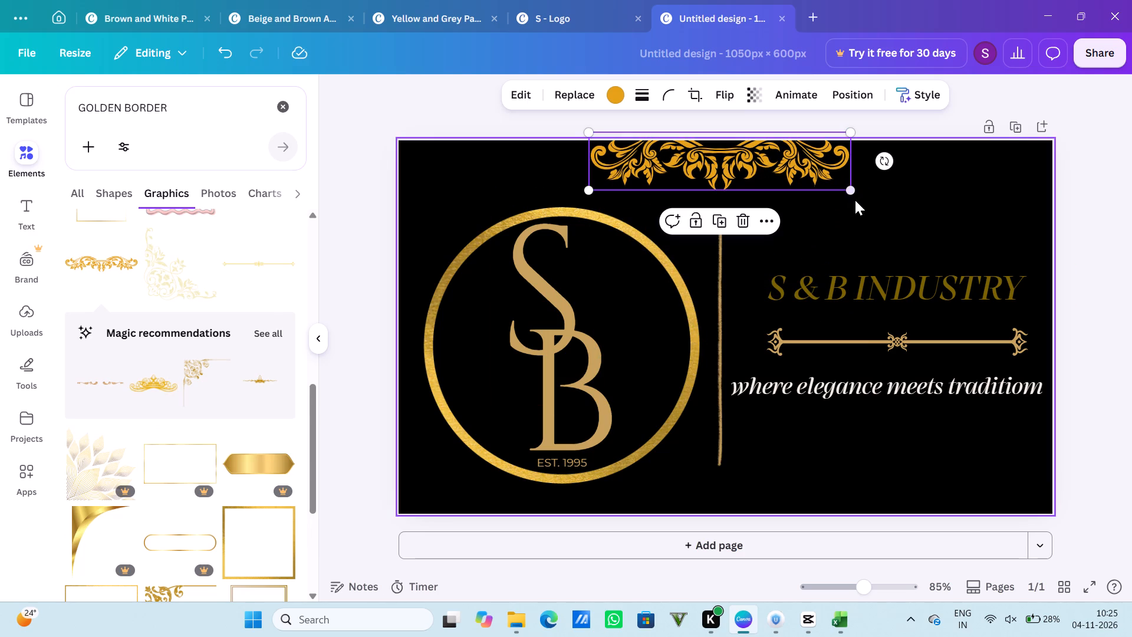
{"action": "left_click_drag", "start_coordinate": [851, 191], "coordinate": [902, 191]}
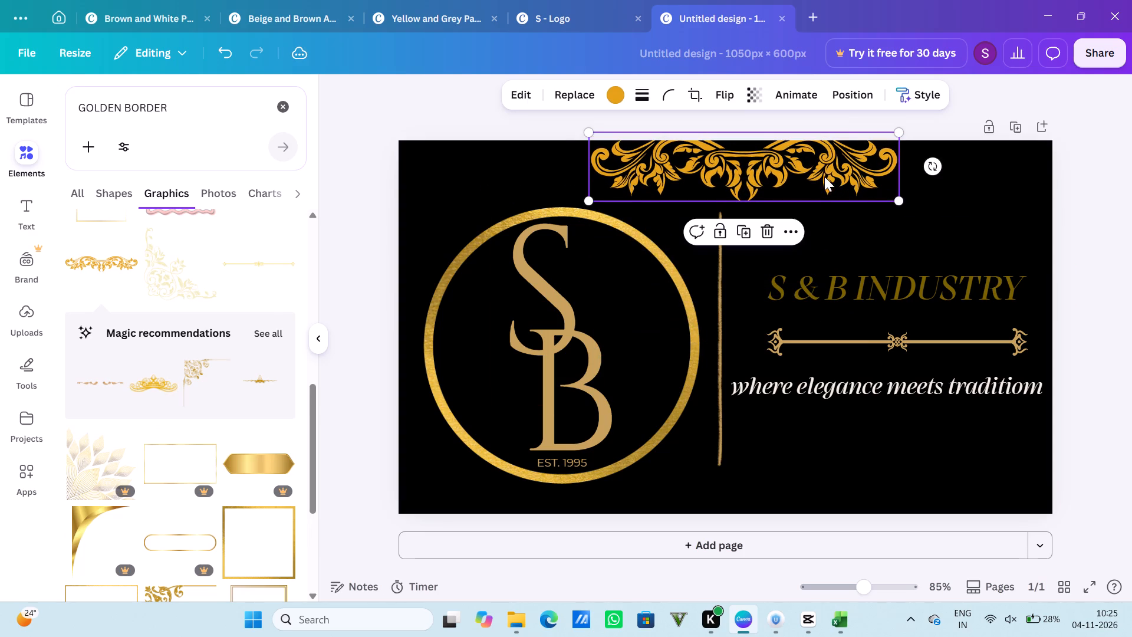
{"action": "left_click_drag", "start_coordinate": [820, 174], "coordinate": [805, 175]}
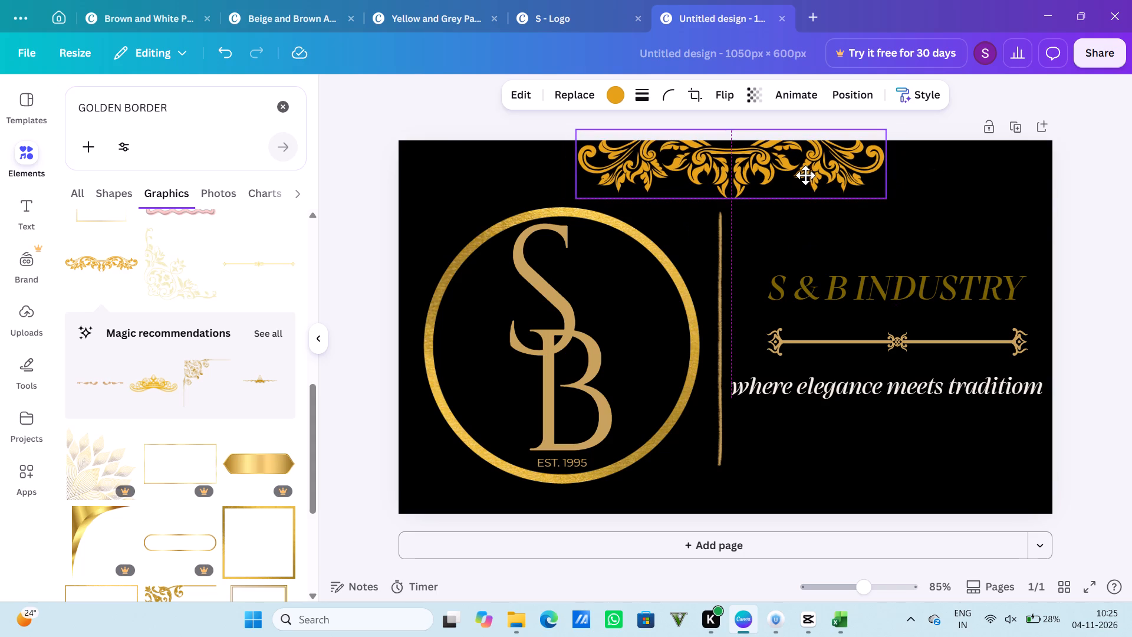
{"action": "left_click_drag", "start_coordinate": [805, 175], "coordinate": [797, 175]}
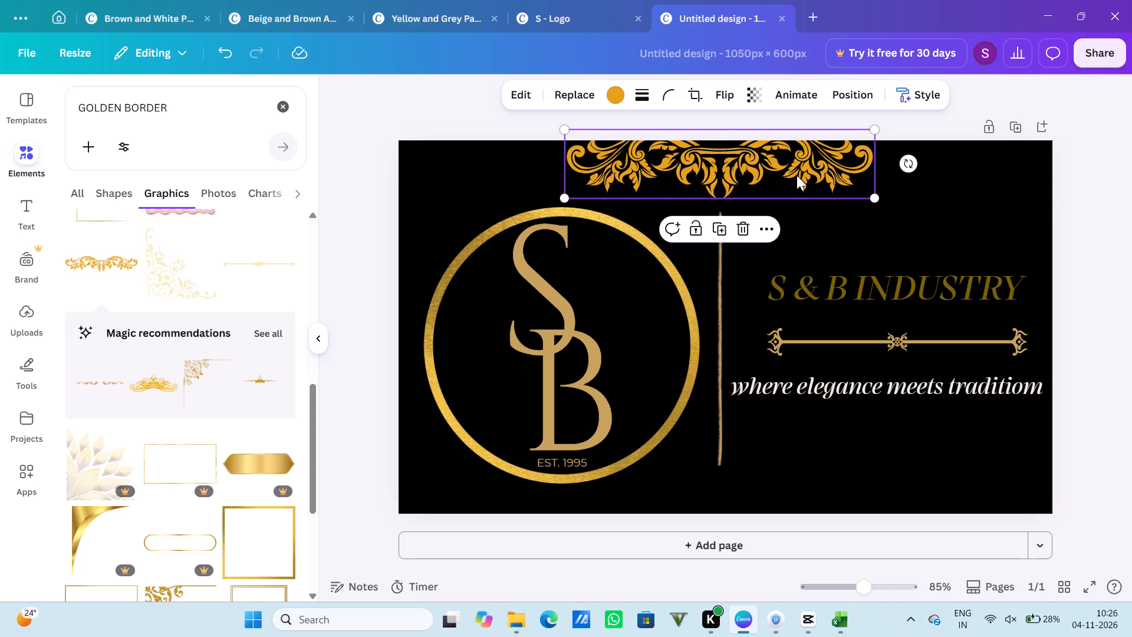
{"action": "left_click", "coordinate": [961, 191]}
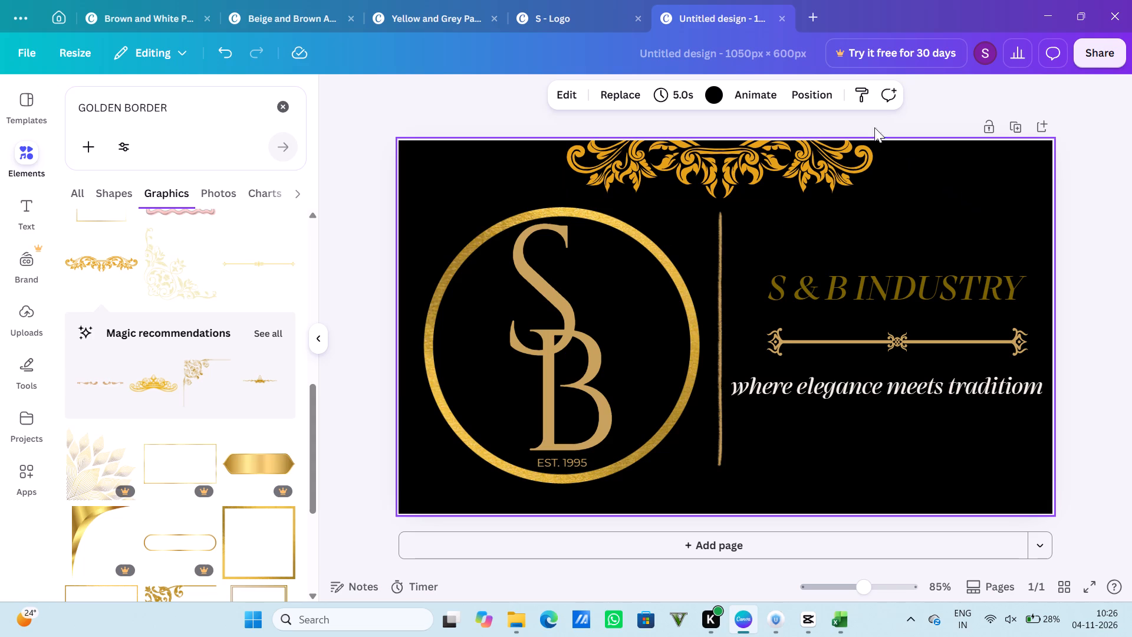
Look through all six pages of the Karam Boutique brand logo design, from the logo page to the closing rose page.
{"action": "left_click", "coordinate": [432, 15]}
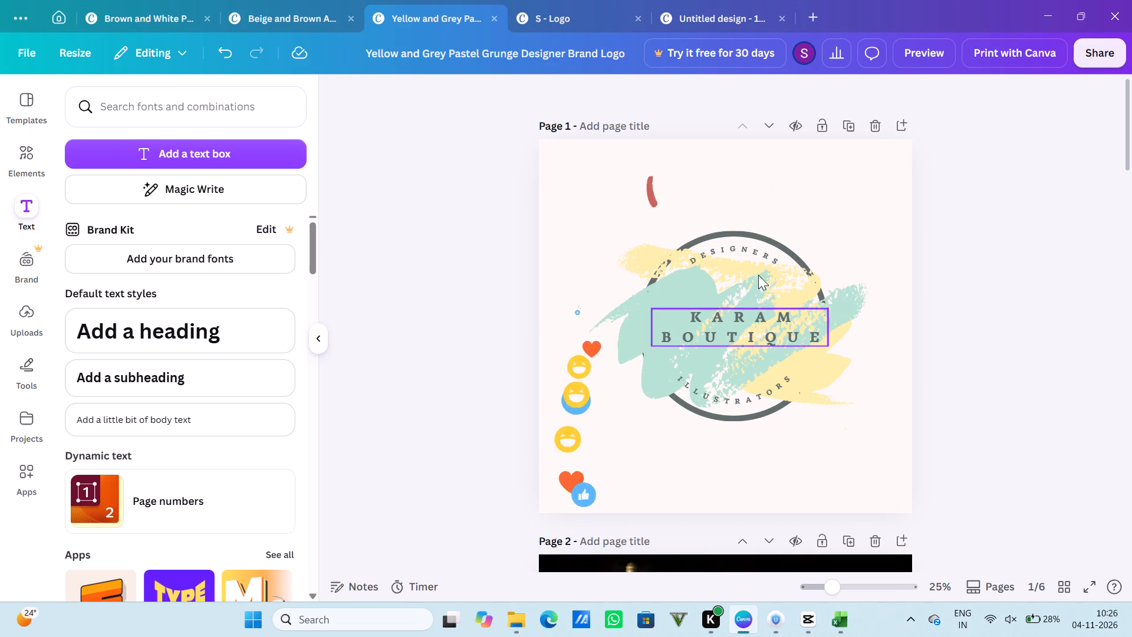
{"action": "scroll", "coordinate": [1059, 311], "scroll_direction": "down", "scroll_amount": 4}
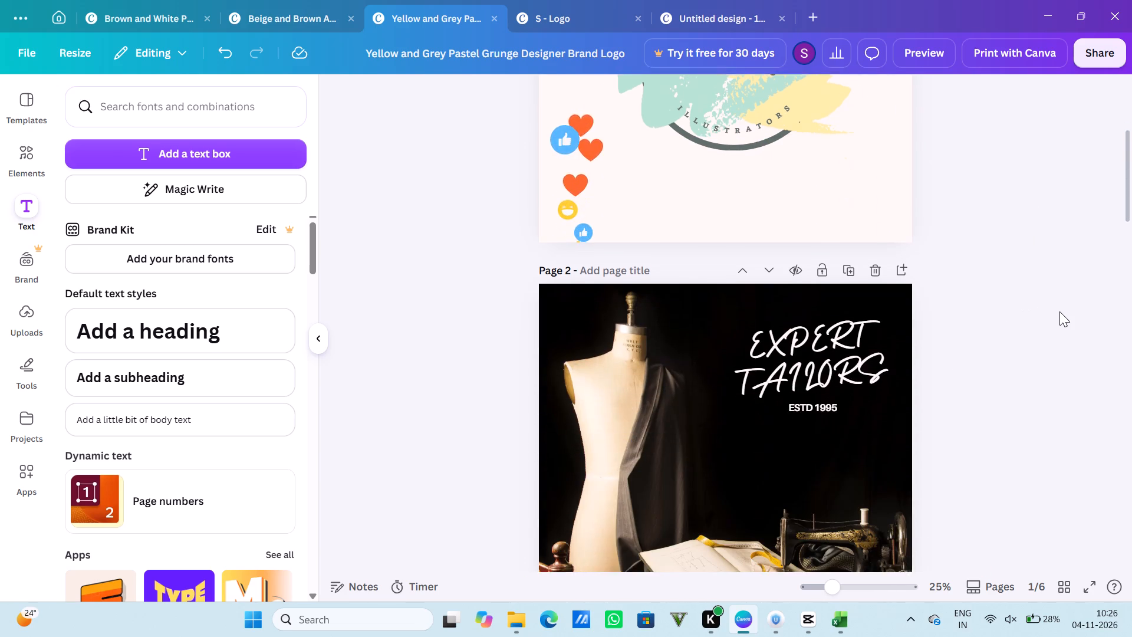
{"action": "scroll", "coordinate": [1059, 311], "scroll_direction": "down", "scroll_amount": 1}
{"action": "scroll", "coordinate": [722, 356], "scroll_direction": "down", "scroll_amount": 1}
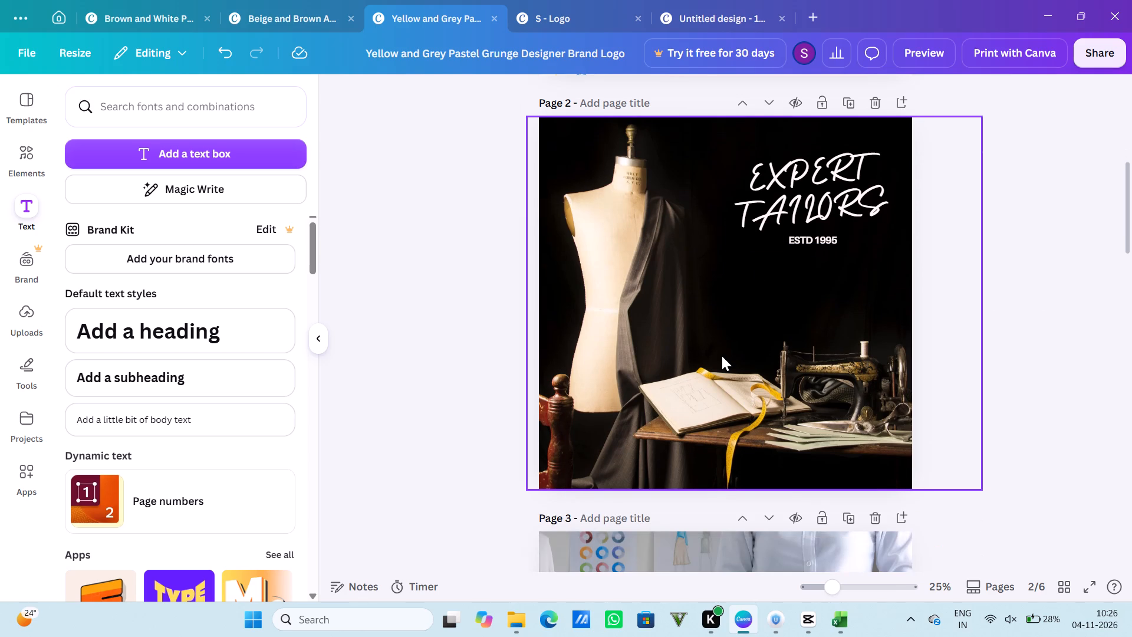
{"action": "left_click", "coordinate": [734, 282]}
{"action": "left_click", "coordinate": [1123, 219]}
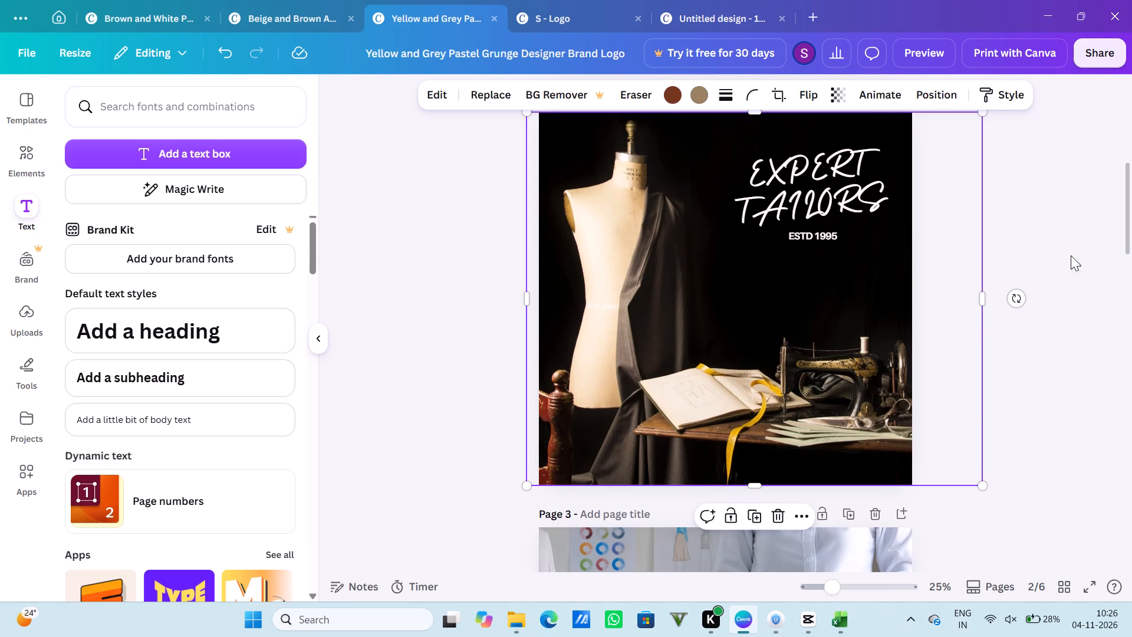
{"action": "left_click", "coordinate": [1068, 208]}
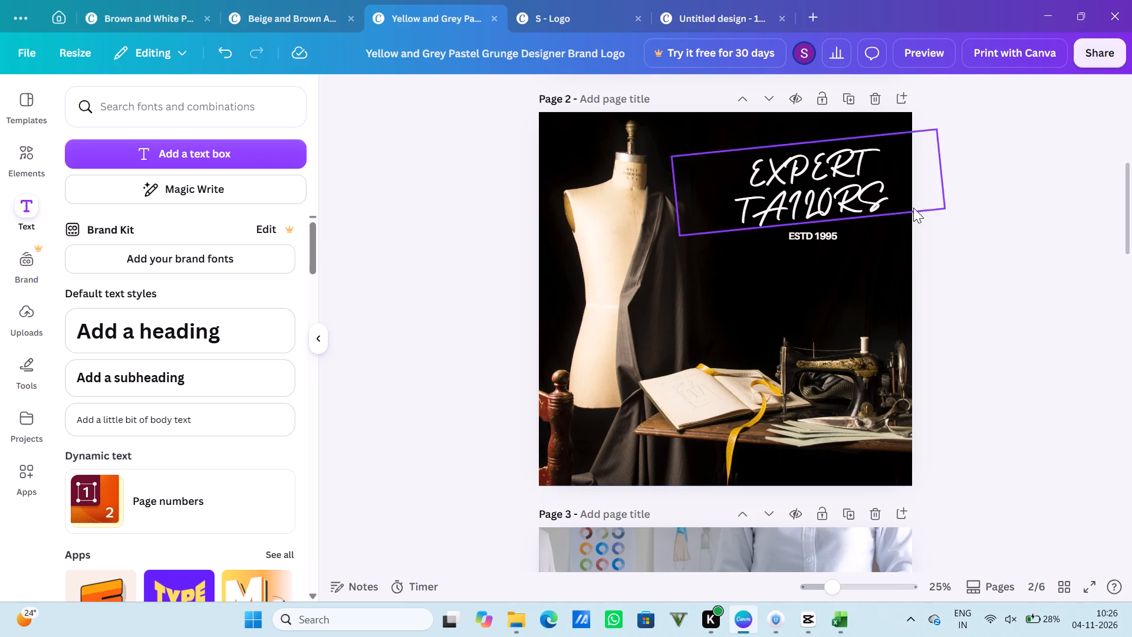
{"action": "scroll", "coordinate": [946, 293], "scroll_direction": "down", "scroll_amount": 5}
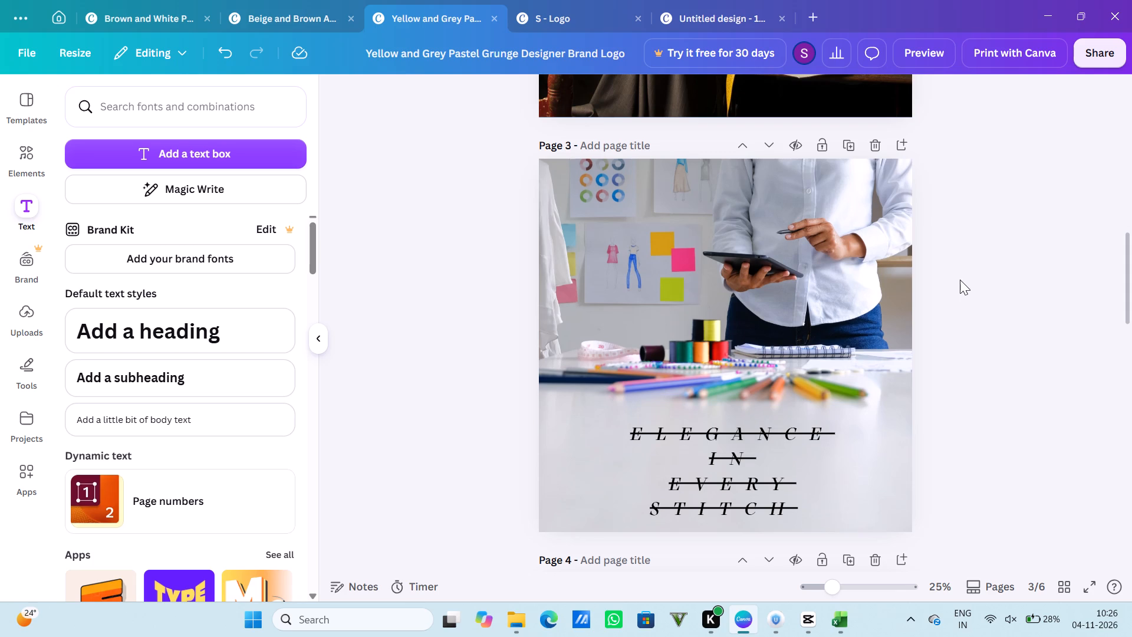
{"action": "scroll", "coordinate": [1017, 323], "scroll_direction": "down", "scroll_amount": 4}
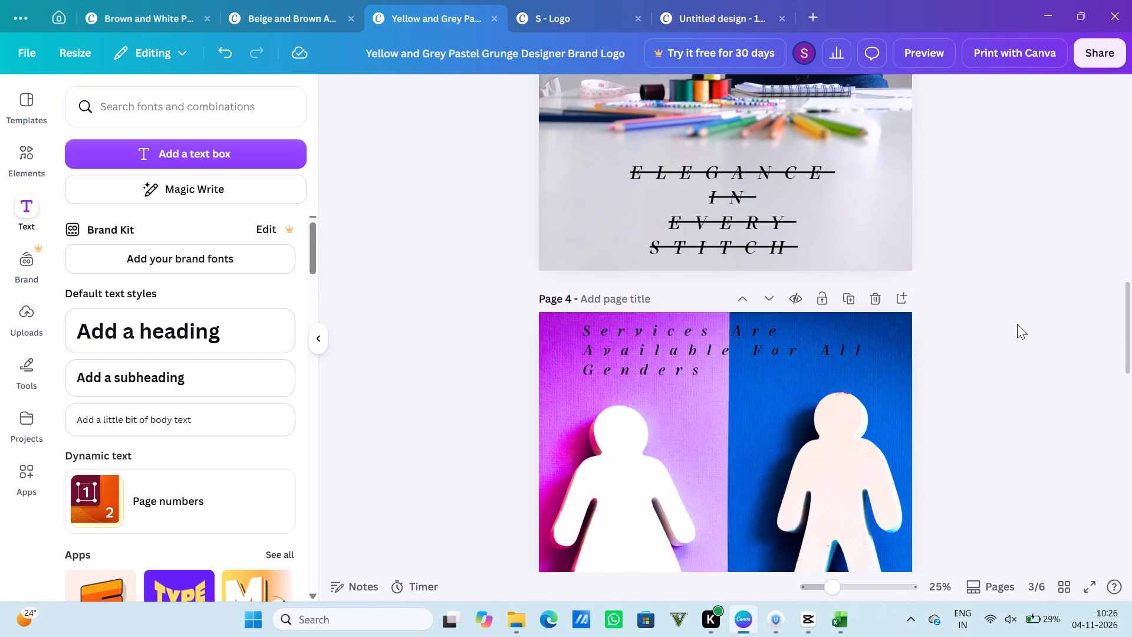
{"action": "scroll", "coordinate": [1017, 324], "scroll_direction": "down", "scroll_amount": 1}
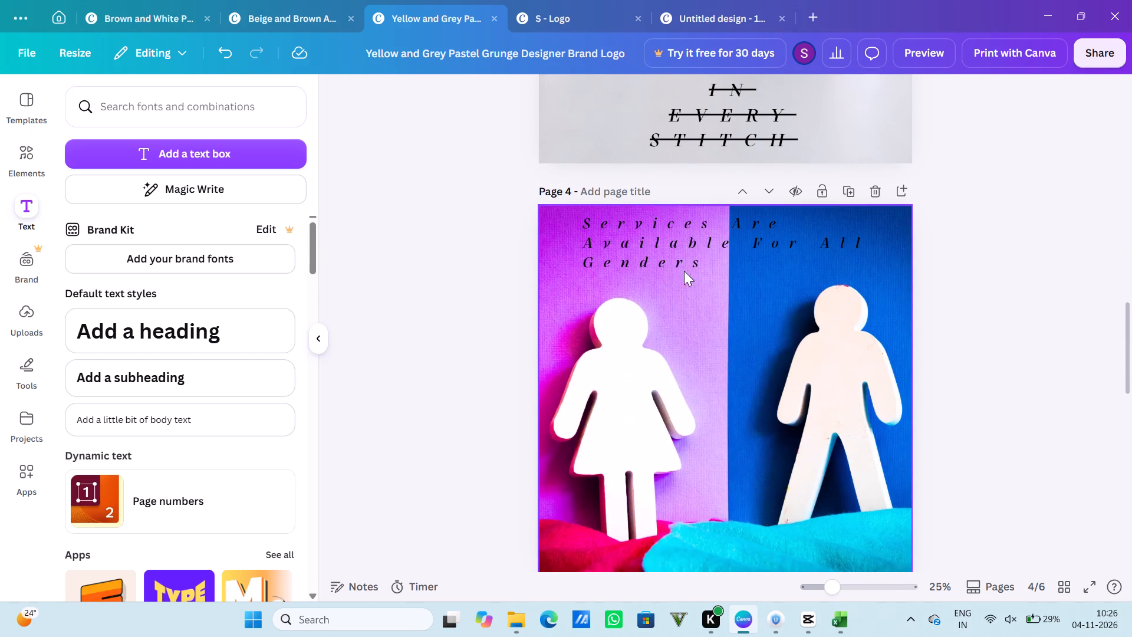
{"action": "scroll", "coordinate": [933, 220], "scroll_direction": "down", "scroll_amount": 1}
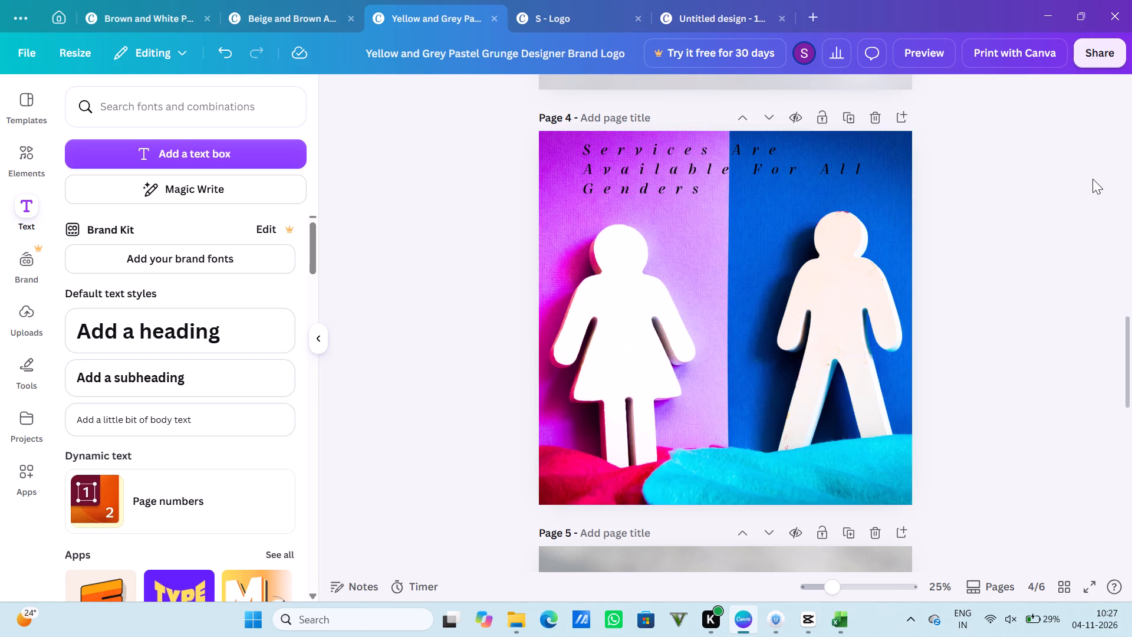
{"action": "scroll", "coordinate": [1090, 180], "scroll_direction": "down", "scroll_amount": 3}
{"action": "scroll", "coordinate": [1071, 234], "scroll_direction": "down", "scroll_amount": 2}
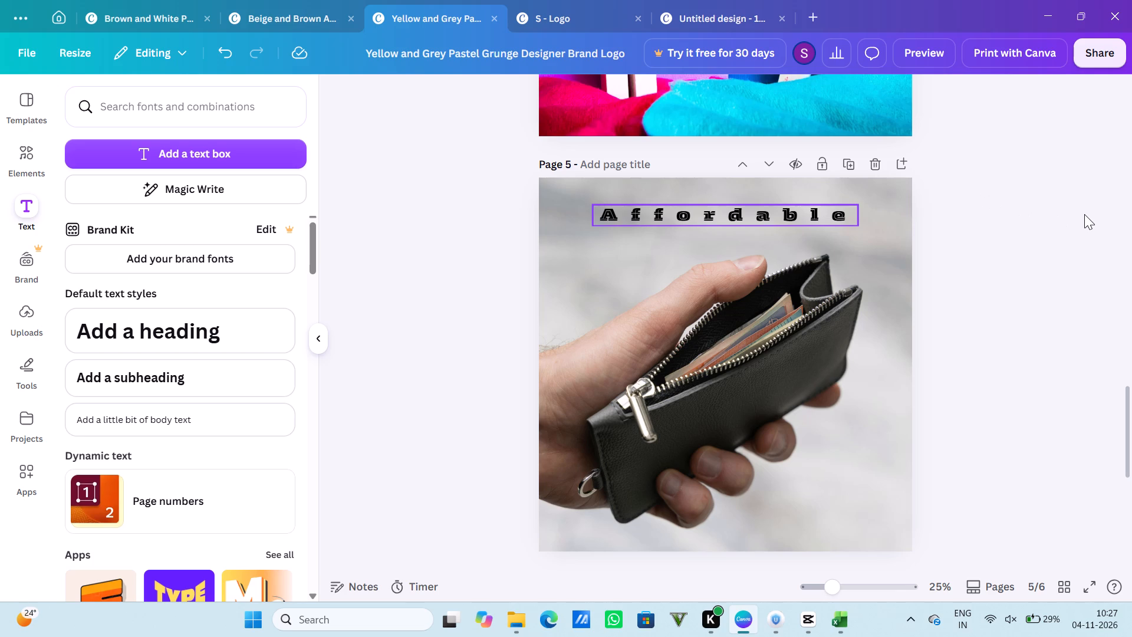
{"action": "scroll", "coordinate": [1084, 214], "scroll_direction": "down", "scroll_amount": 8}
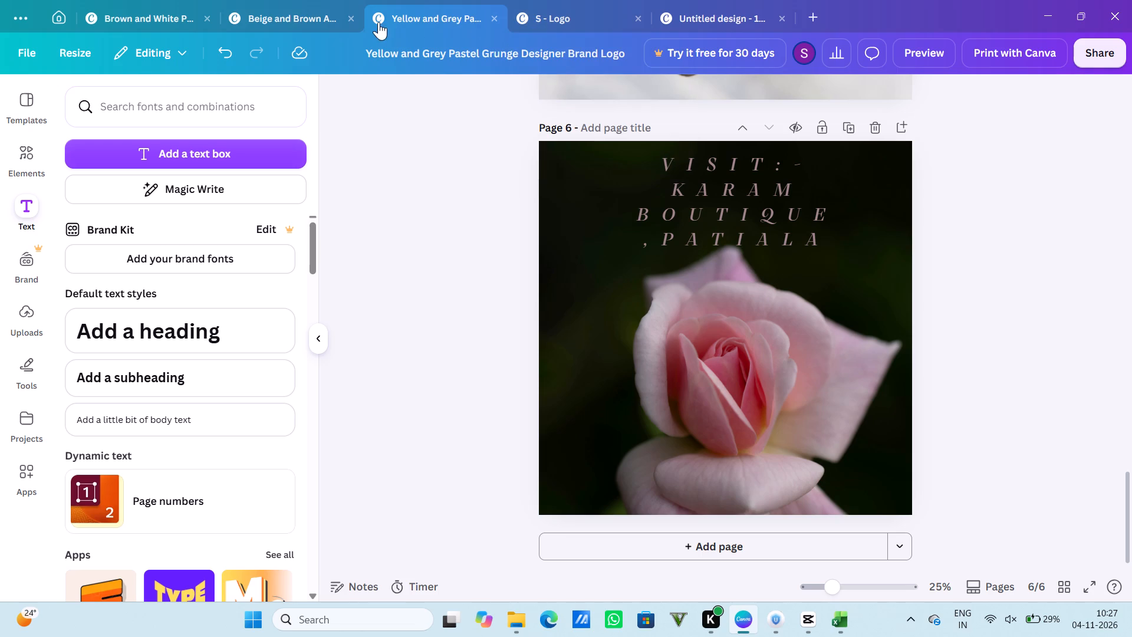
Review both pages of the Master Coffe Cafe design, covering the logo page and the opening-hours page.
{"action": "left_click", "coordinate": [330, 21]}
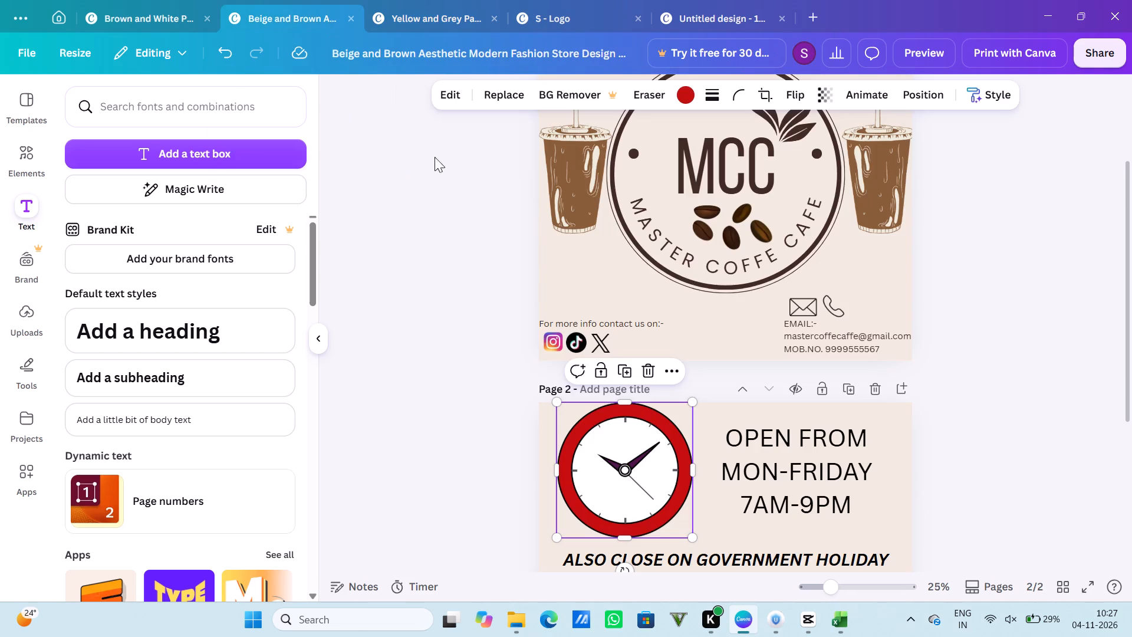
{"action": "scroll", "coordinate": [911, 269], "scroll_direction": "up", "scroll_amount": 6}
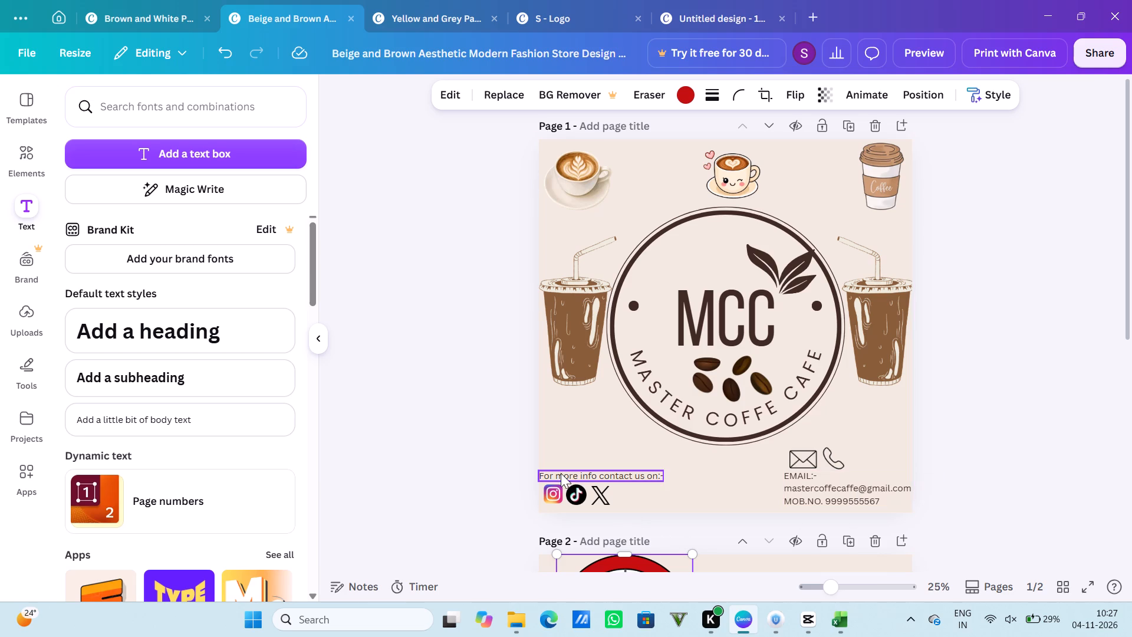
{"action": "scroll", "coordinate": [664, 455], "scroll_direction": "down", "scroll_amount": 2}
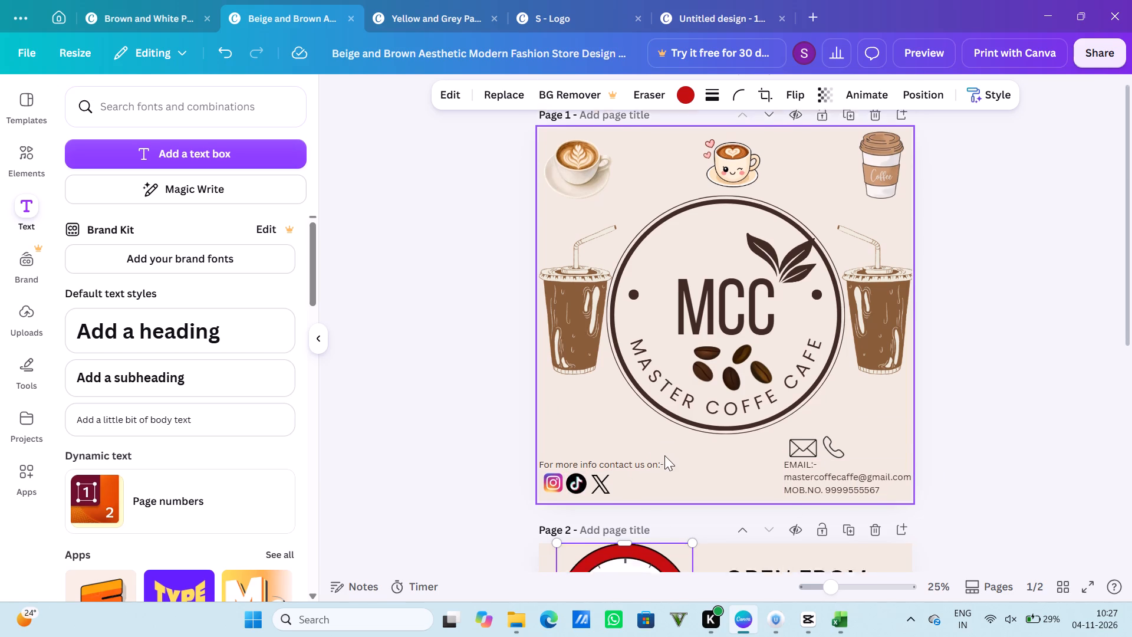
{"action": "scroll", "coordinate": [664, 455], "scroll_direction": "down", "scroll_amount": 7}
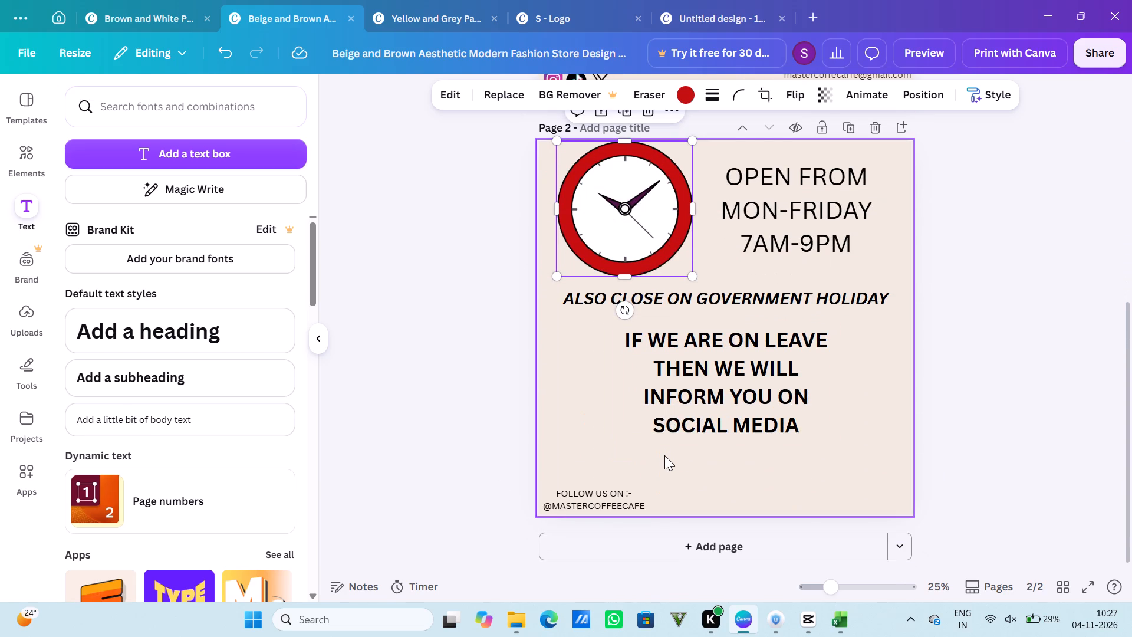
{"action": "scroll", "coordinate": [664, 455], "scroll_direction": "up", "scroll_amount": 6}
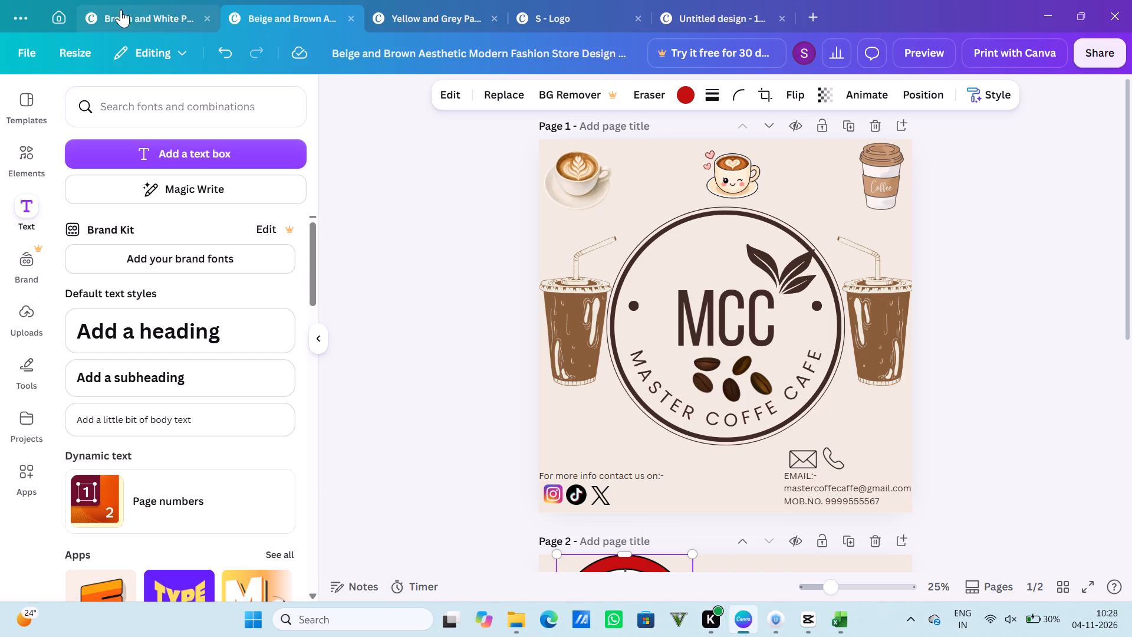
View the square S & B Industry logo design and compare it with the horizontal 1050 × 600 px variation.
{"action": "left_click", "coordinate": [423, 16]}
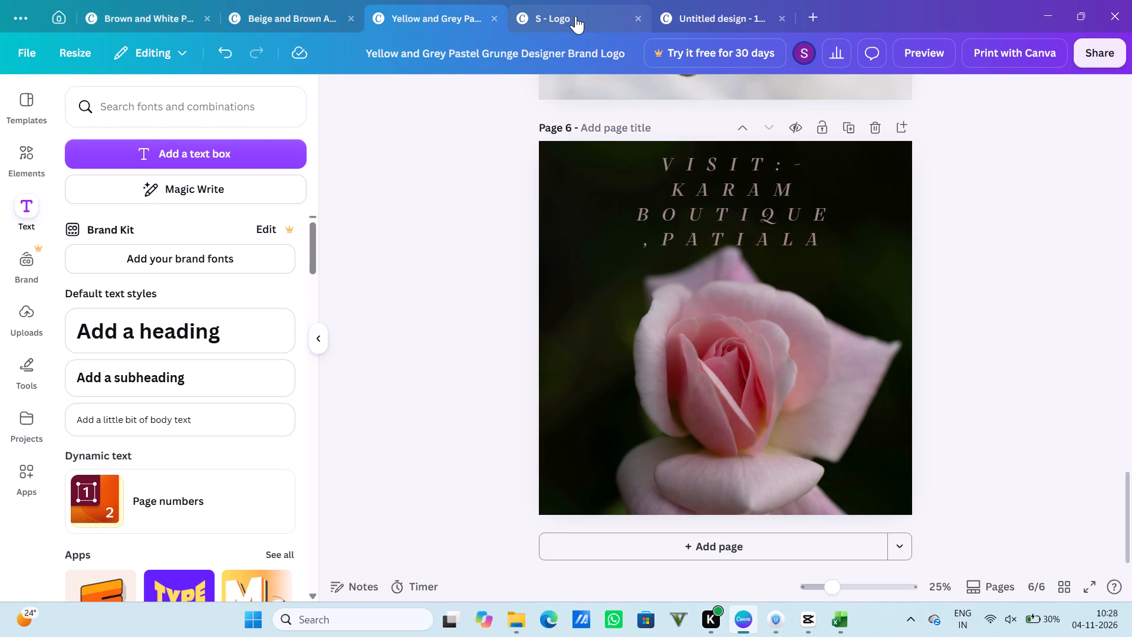
{"action": "left_click", "coordinate": [575, 15]}
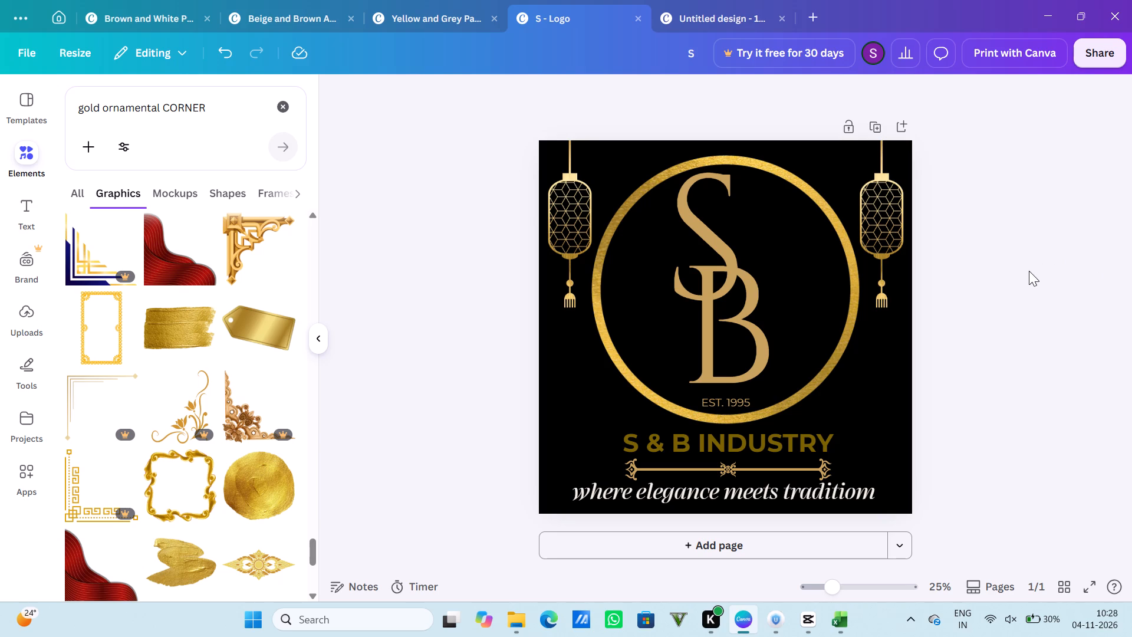
{"action": "scroll", "coordinate": [1029, 271], "scroll_direction": "down", "scroll_amount": 4}
{"action": "scroll", "coordinate": [929, 323], "scroll_direction": "down", "scroll_amount": 2}
{"action": "left_click", "coordinate": [680, 9]}
{"action": "left_click", "coordinate": [567, 17]}
Make the 1050 × 600 px horizontal logo design available offline.
{"action": "left_click", "coordinate": [734, 14]}
{"action": "left_click", "coordinate": [306, 53]}
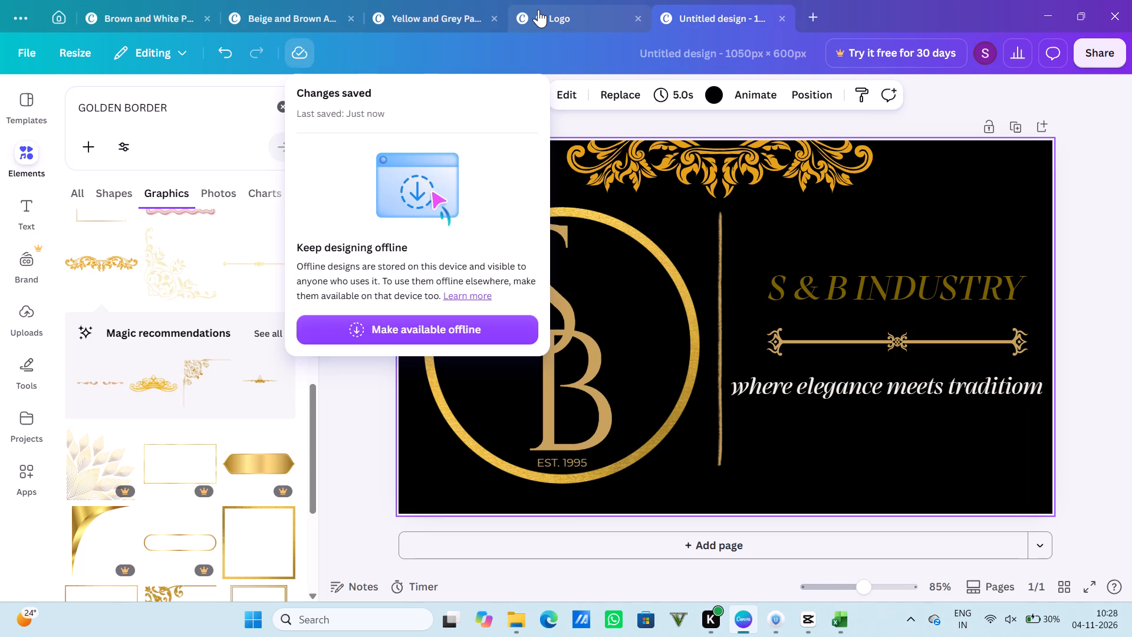
{"action": "left_click", "coordinate": [420, 334]}
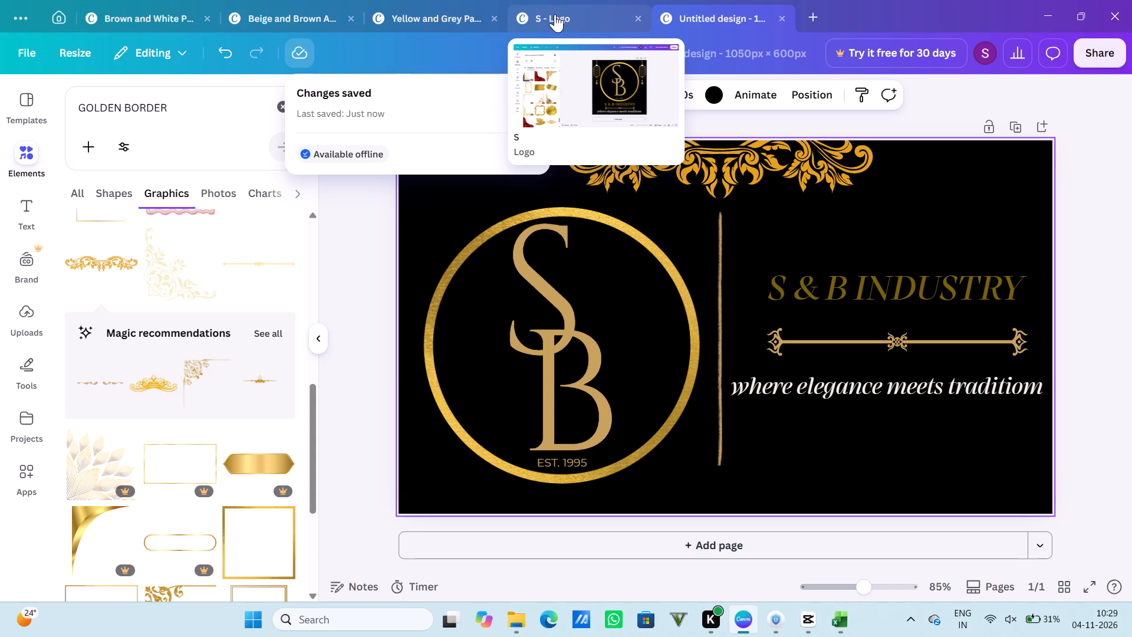
Check the save and offline status of the square S & B Industry logo design.
{"action": "left_click", "coordinate": [555, 14]}
{"action": "left_click", "coordinate": [555, 19]}
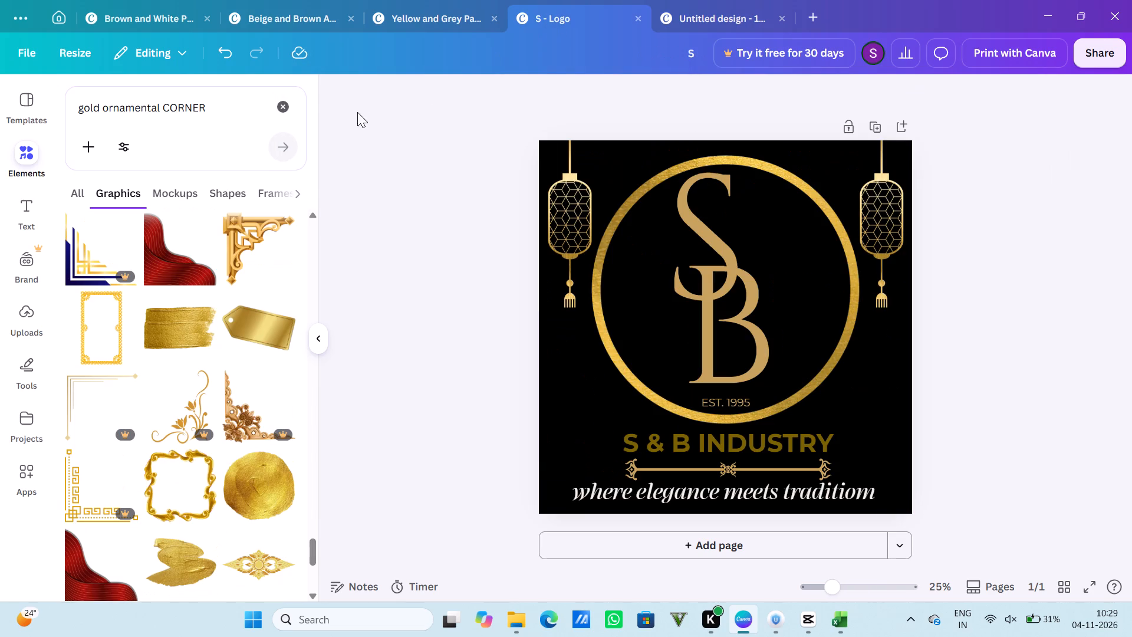
{"action": "left_click", "coordinate": [310, 55]}
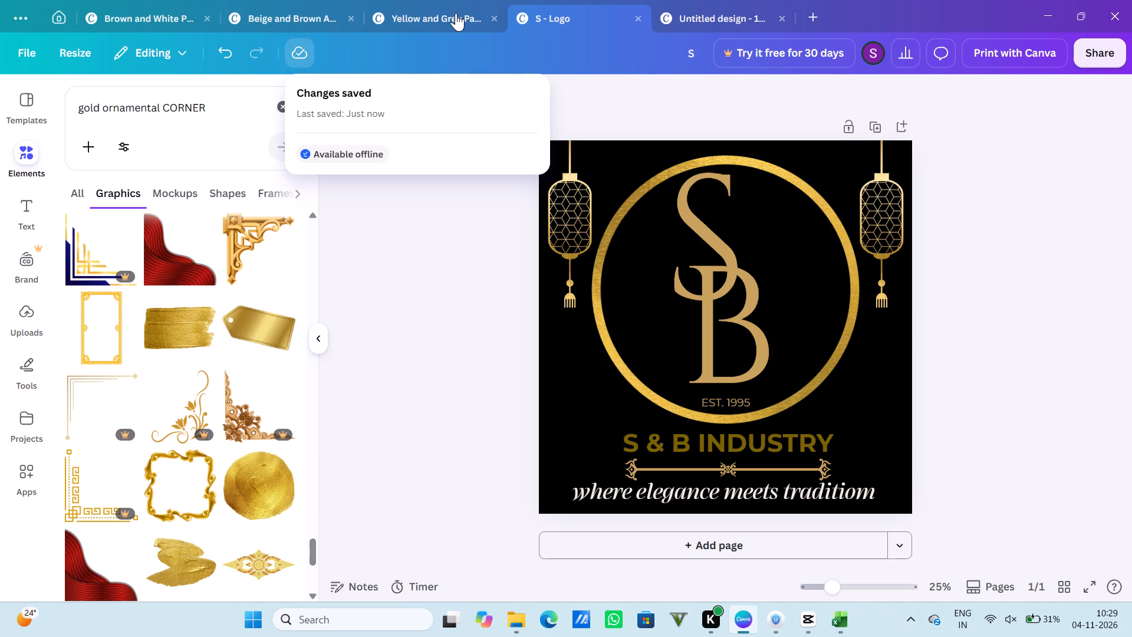
{"action": "left_click", "coordinate": [406, 308]}
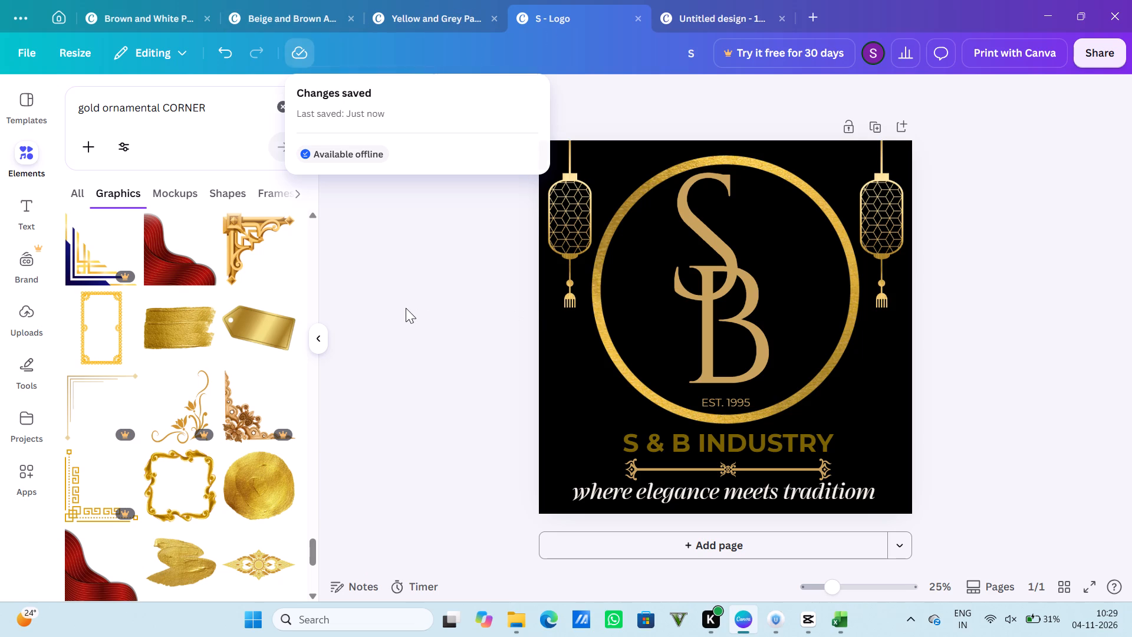